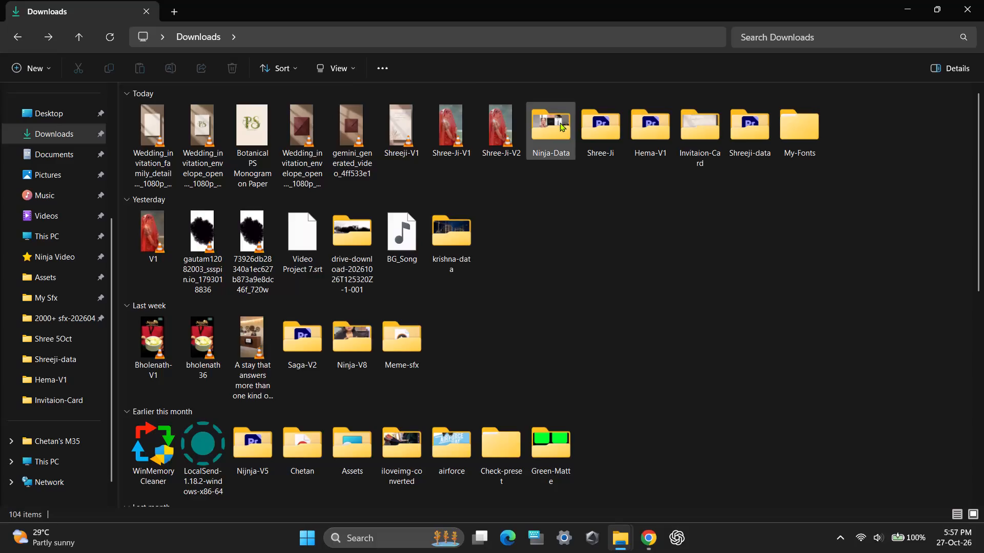
# Open the Ninja-Data folder in Downloads.
pyautogui.doubleClick(560, 122)
# Connect the OPPO Enco Buds2 earbuds to the computer over Bluetooth.
pyautogui.click(912, 539)
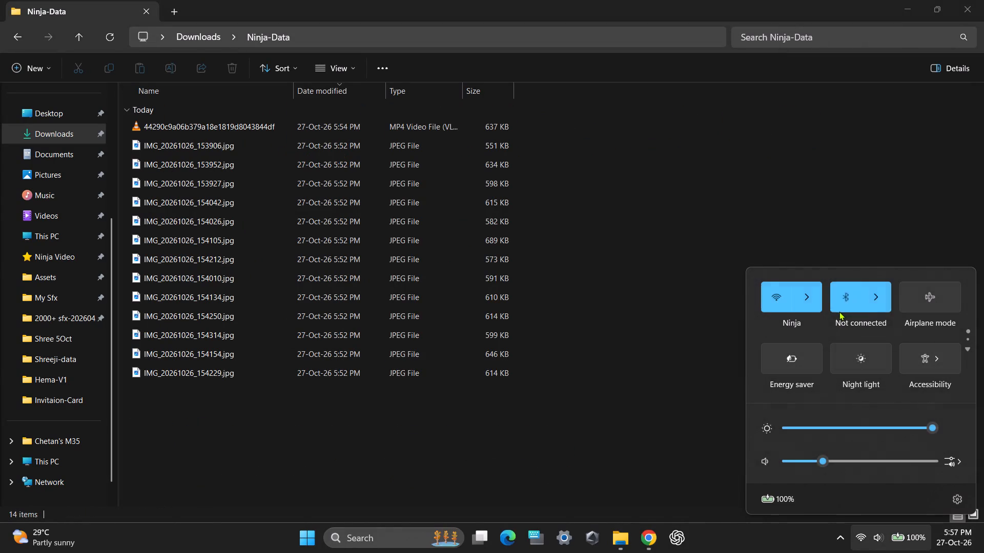
pyautogui.click(870, 303)
pyautogui.click(825, 345)
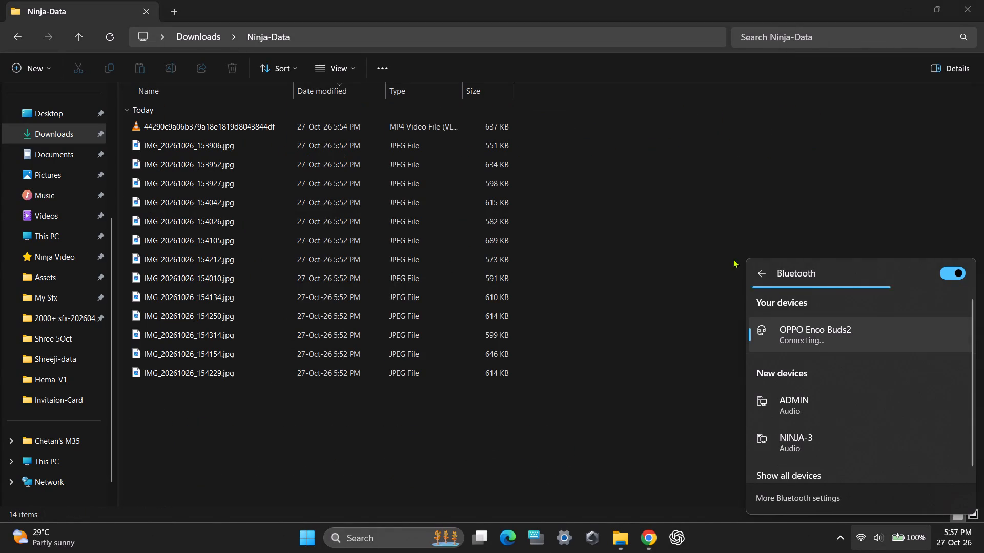
pyautogui.click(717, 226)
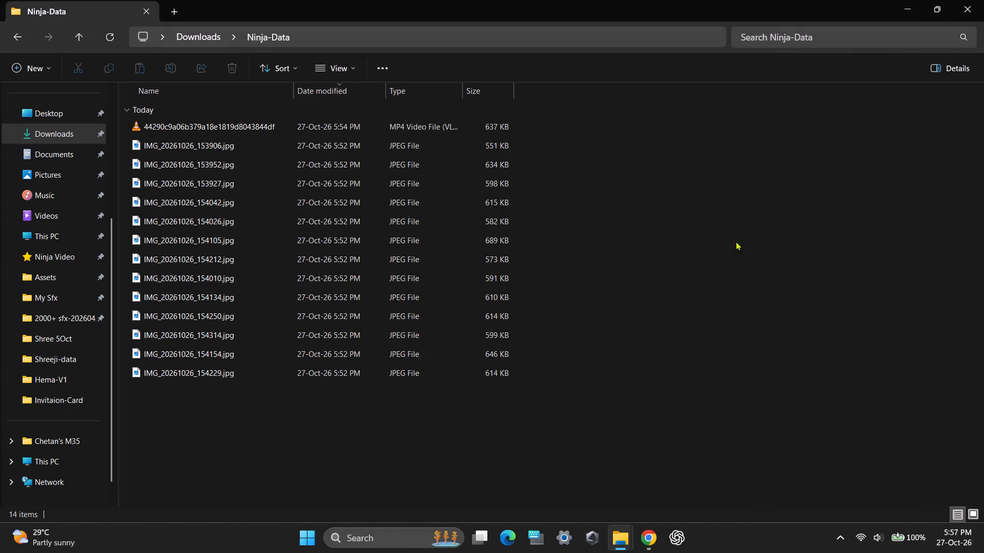
# Open the MP4 video from the Ninja-Data folder in VLC media player and replay it from the beginning.
pyautogui.keyDown('ctrl'); pyautogui.scroll(20, 329, 429); pyautogui.keyUp('ctrl')
pyautogui.keyDown('ctrl'); pyautogui.scroll(9, 329, 429); pyautogui.keyUp('ctrl')
pyautogui.doubleClick(186, 137)
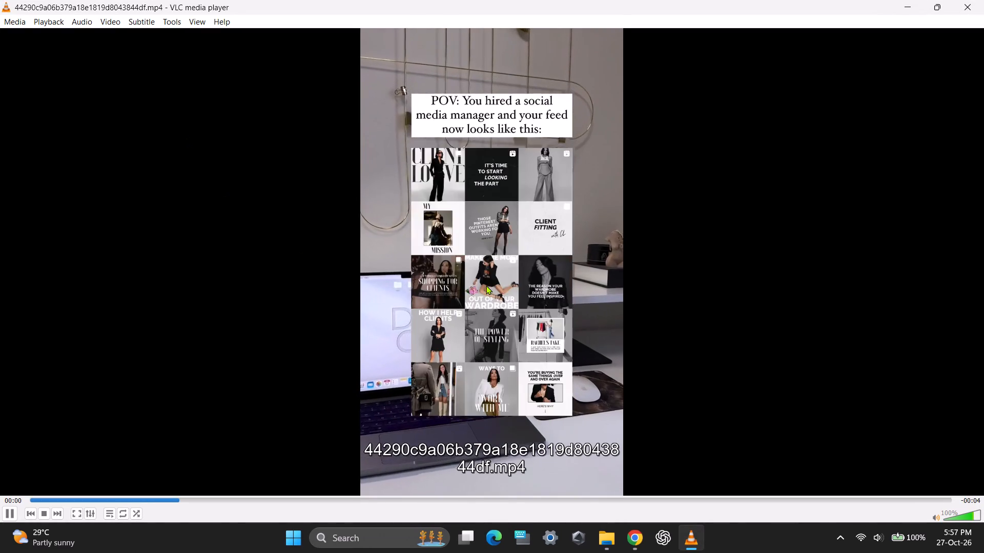
pyautogui.press('space')
pyautogui.press('Left')
pyautogui.press('space')
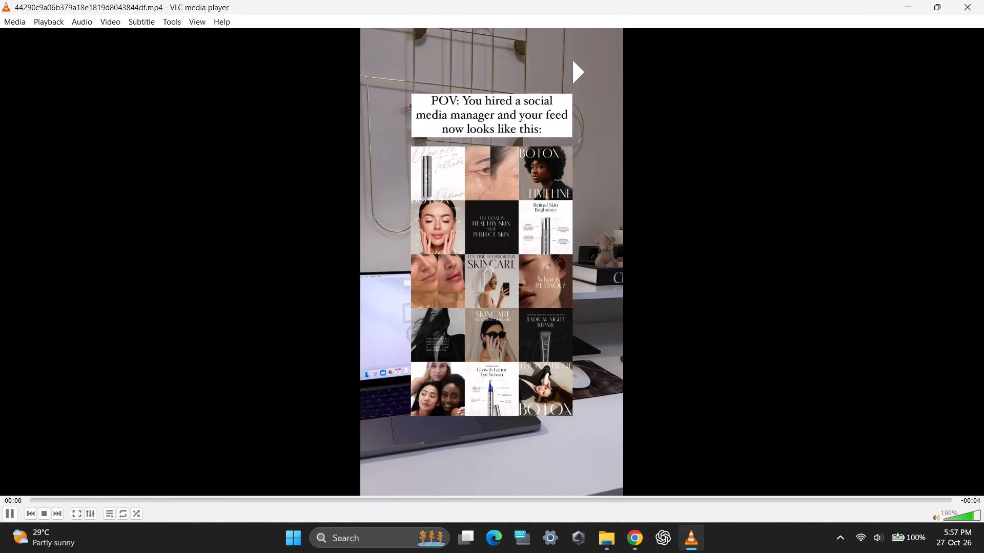
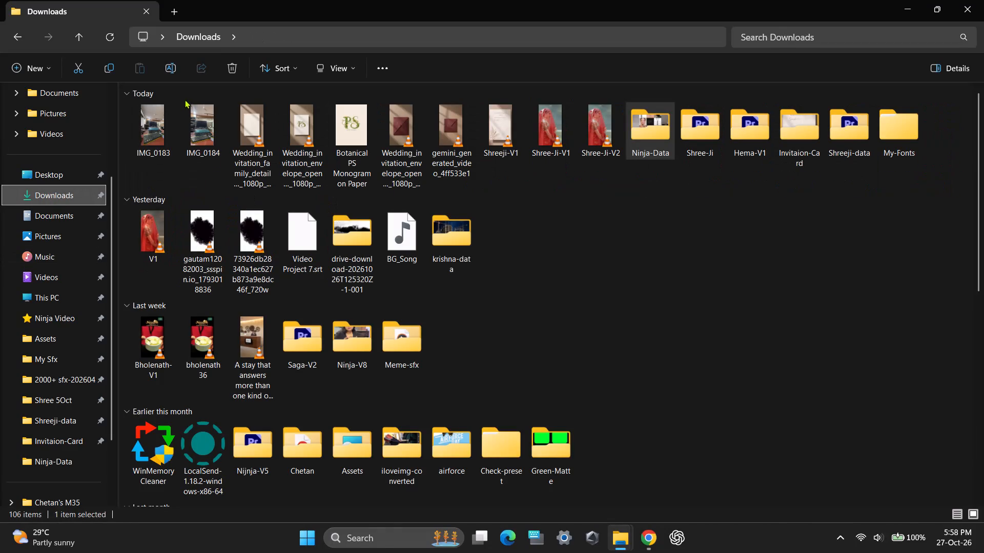
# Compare the photos IMG_0183 and IMG_0184 in Downloads by switching back and forth between them.
pyautogui.doubleClick(156, 113)
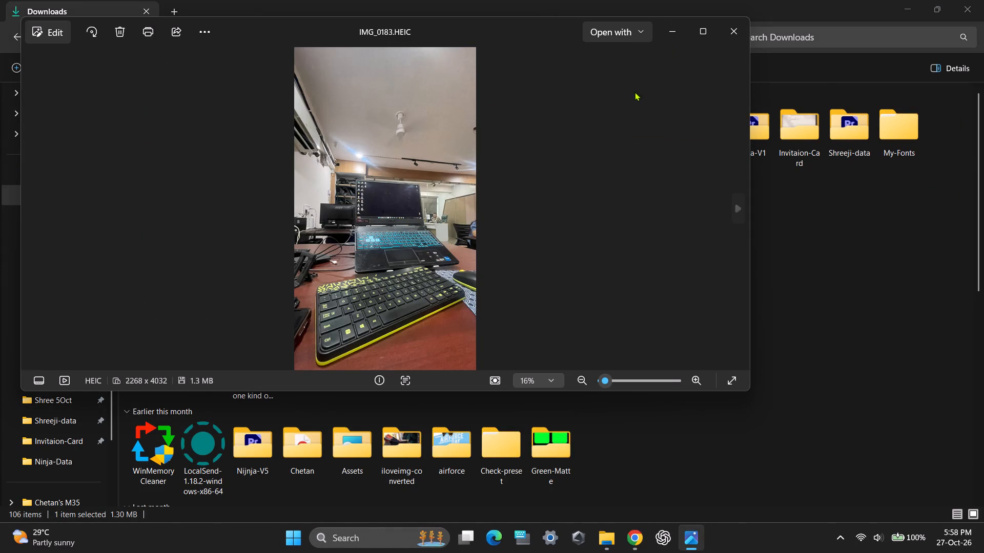
pyautogui.press('Right')
pyautogui.press('Left')
pyautogui.press('Right')
pyautogui.press('Left')
pyautogui.press('Right')
pyautogui.press('Left')
pyautogui.press('Right')
pyautogui.click(730, 33)
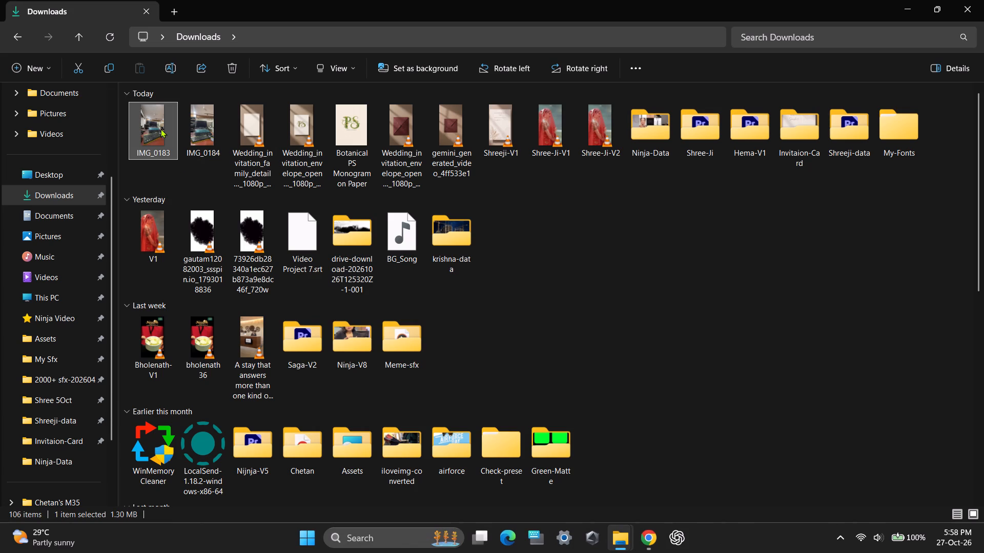
pyautogui.doubleClick(160, 129)
pyautogui.press('Right')
pyautogui.press('Left')
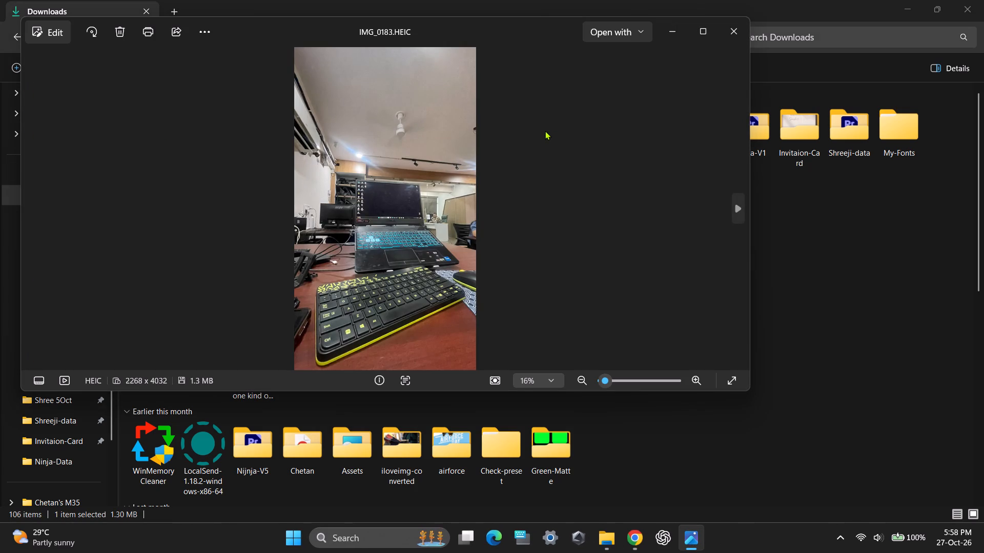
pyautogui.click(732, 24)
pyautogui.doubleClick(149, 131)
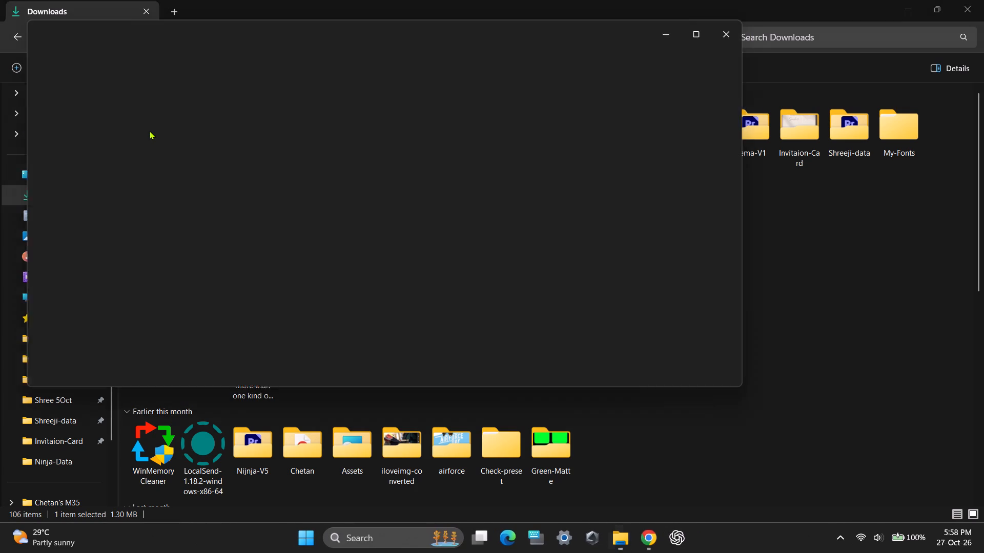
pyautogui.press('Right')
pyautogui.press('Right')
pyautogui.press('Left')
pyautogui.press('Right')
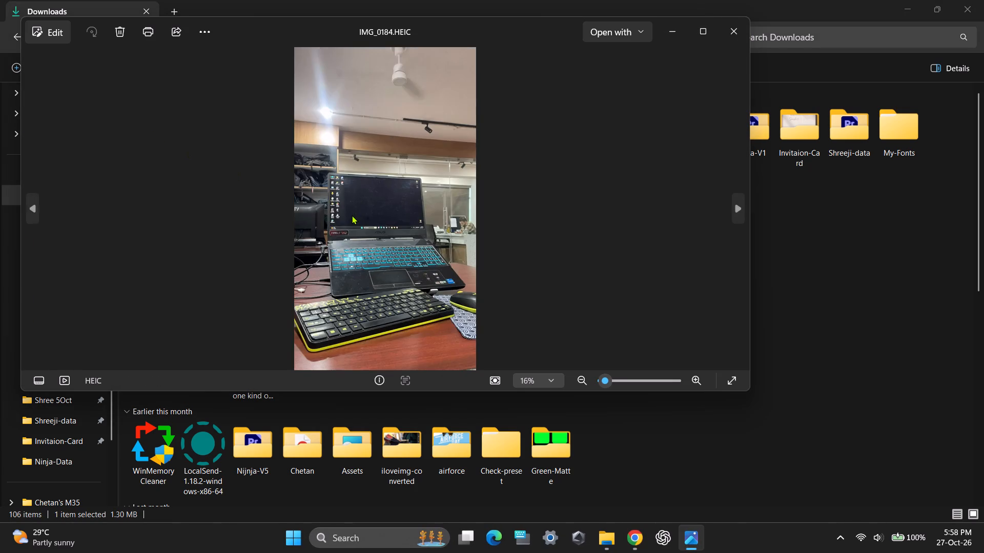
pyautogui.press('Left')
pyautogui.click(734, 26)
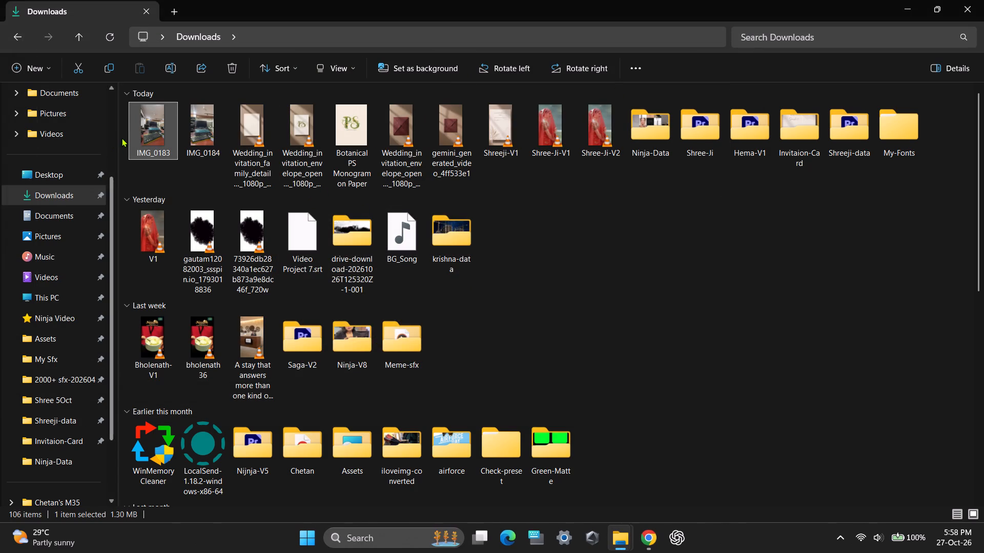
# Move the photos IMG_0183 and IMG_0184 from Downloads into the Ninja-Data folder.
pyautogui.moveTo(139, 135); pyautogui.dragTo(653, 158)
pyautogui.moveTo(157, 137); pyautogui.dragTo(563, 214)
pyautogui.moveTo(642, 161); pyautogui.dragTo(618, 167, button='right')
pyautogui.click(571, 220)
pyautogui.moveTo(143, 135); pyautogui.dragTo(635, 262)
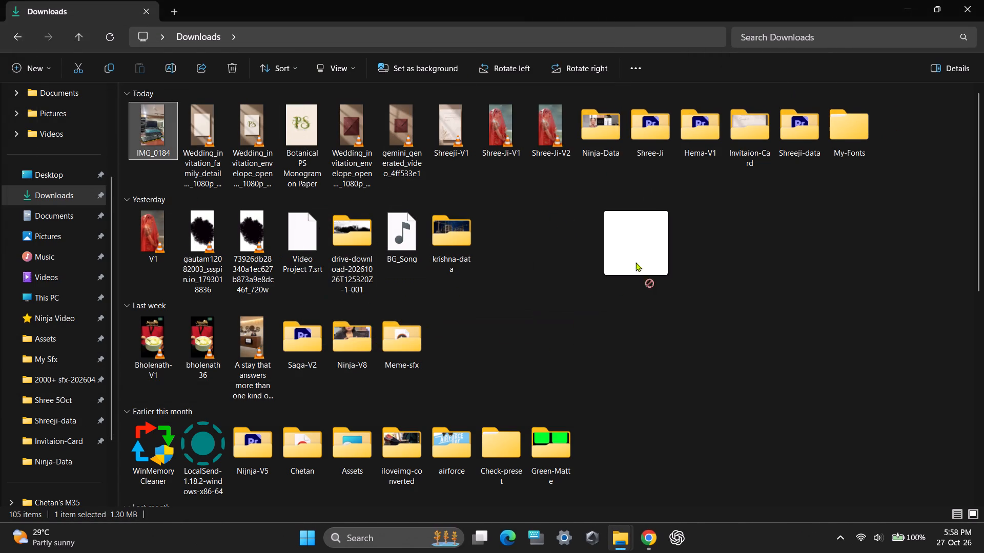
pyautogui.moveTo(635, 262); pyautogui.dragTo(614, 140)
# Open the MP4 video from the Ninja-Data folder in VLC media player and replay it from the beginning.
pyautogui.doubleClick(550, 134)
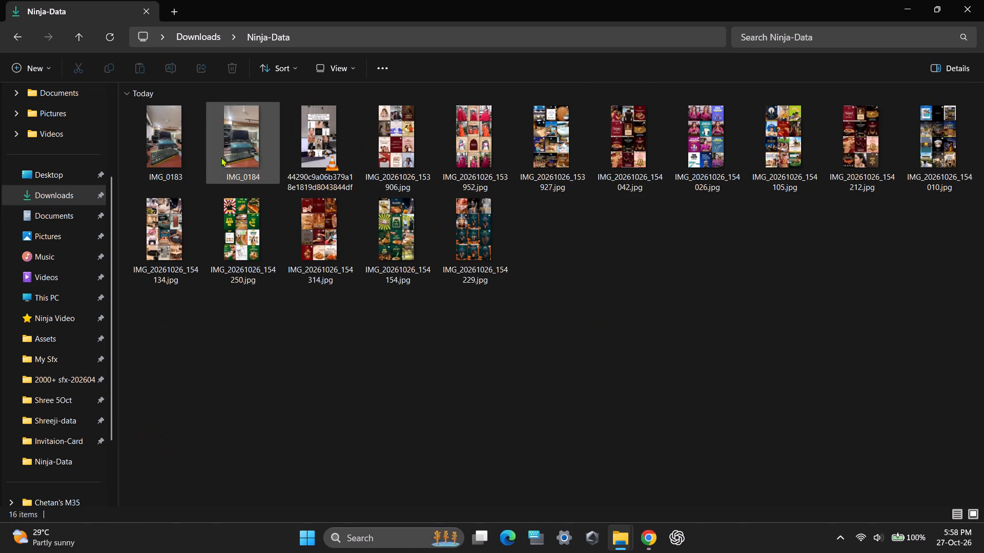
pyautogui.doubleClick(339, 139)
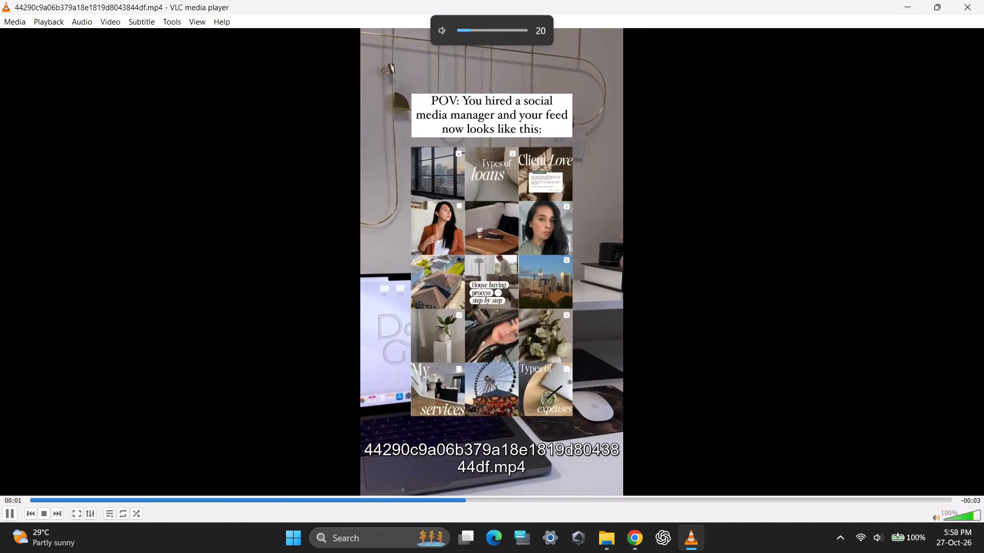
pyautogui.press('Left')
pyautogui.press('Left')
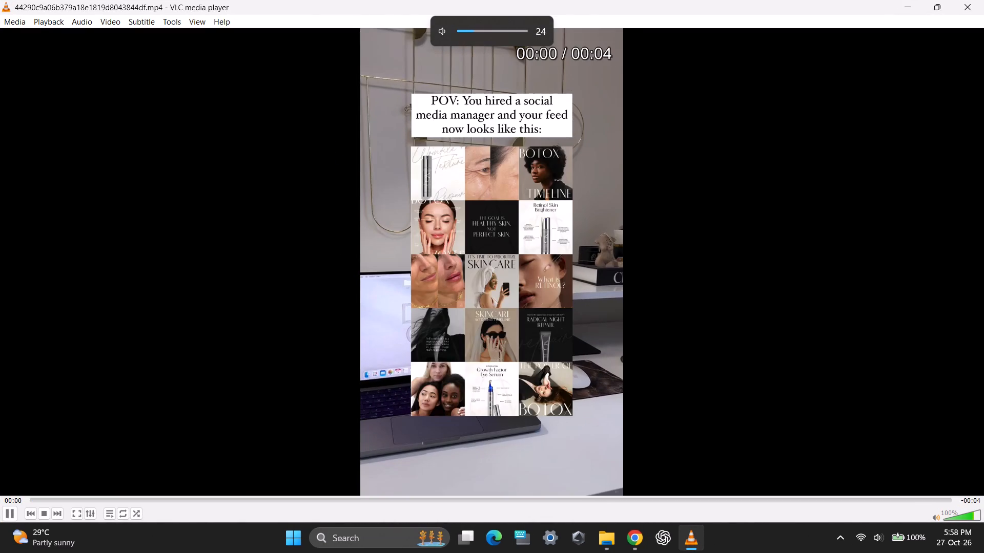
pyautogui.press('Left')
pyautogui.press('Left')
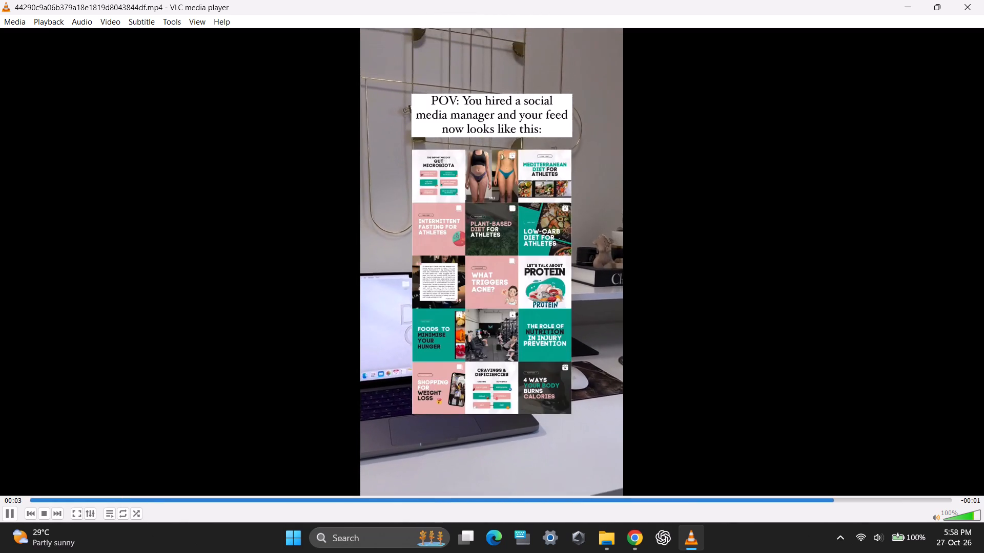
pyautogui.press('Left')
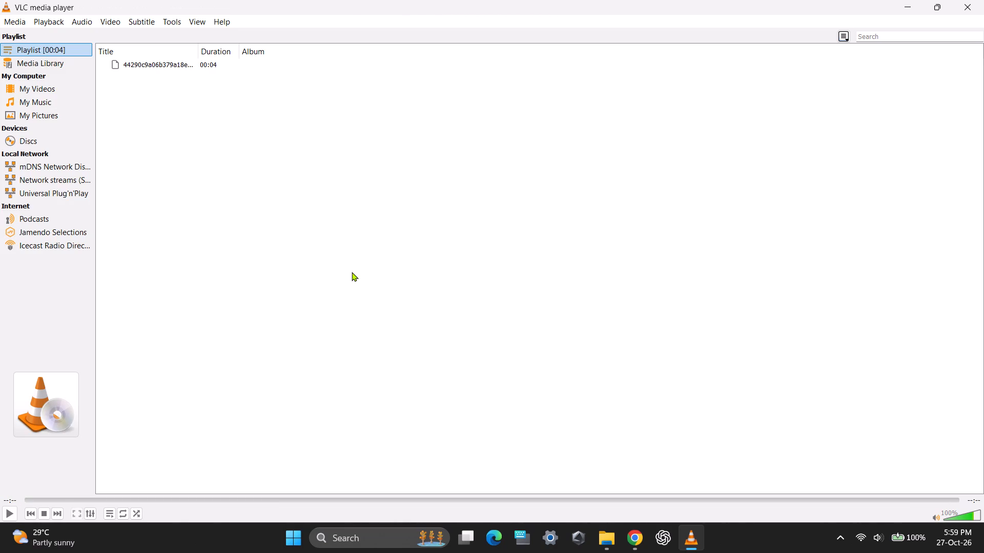
# Play the video again from the VLC playlist and examine its opening feed grids, pausing and rewinding to the start.
pyautogui.click(166, 62)
pyautogui.click(169, 65)
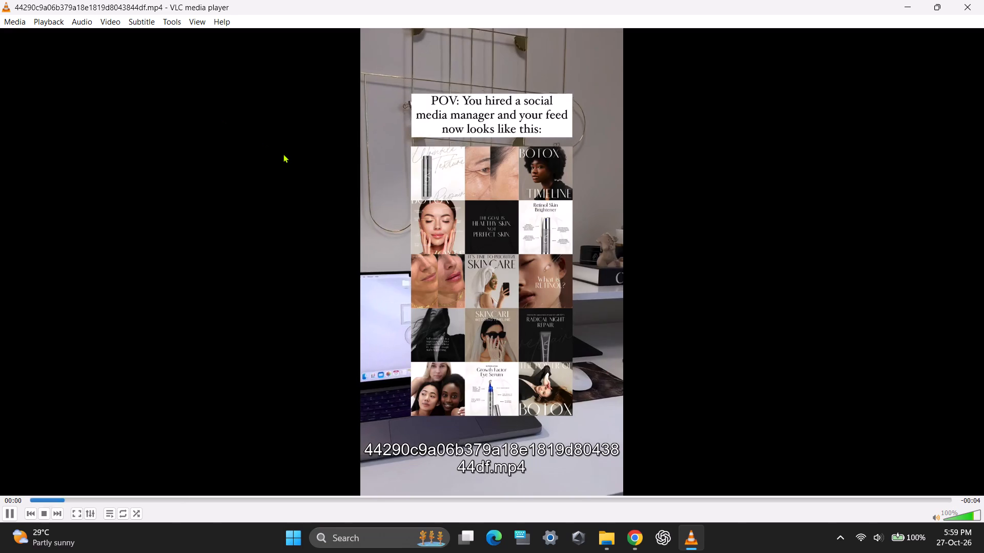
pyautogui.press('space')
pyautogui.press('Left')
pyautogui.press('Left')
pyautogui.press('space')
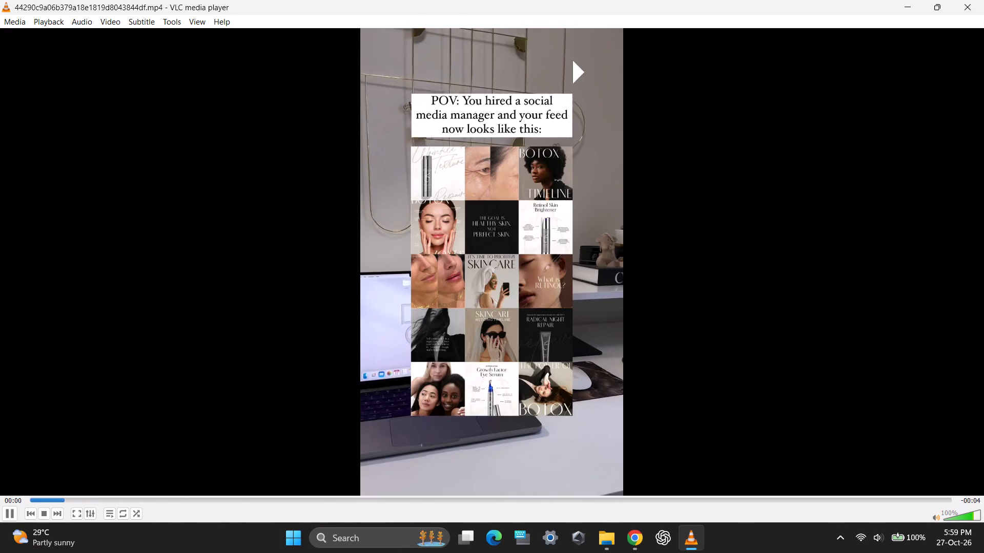
pyautogui.press('Left')
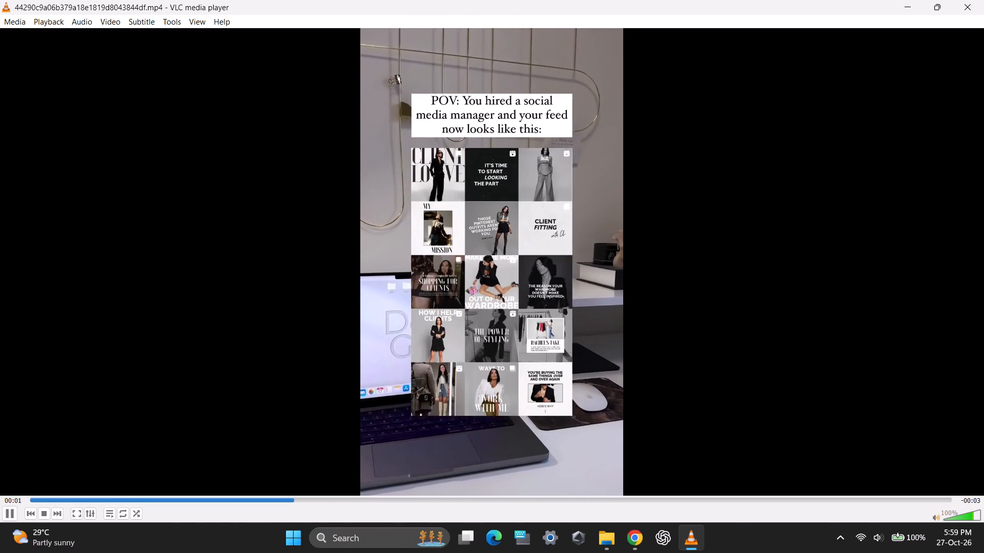
pyautogui.press('space')
pyautogui.press('Left')
pyautogui.press('space')
pyautogui.press('space')
pyautogui.press('Left')
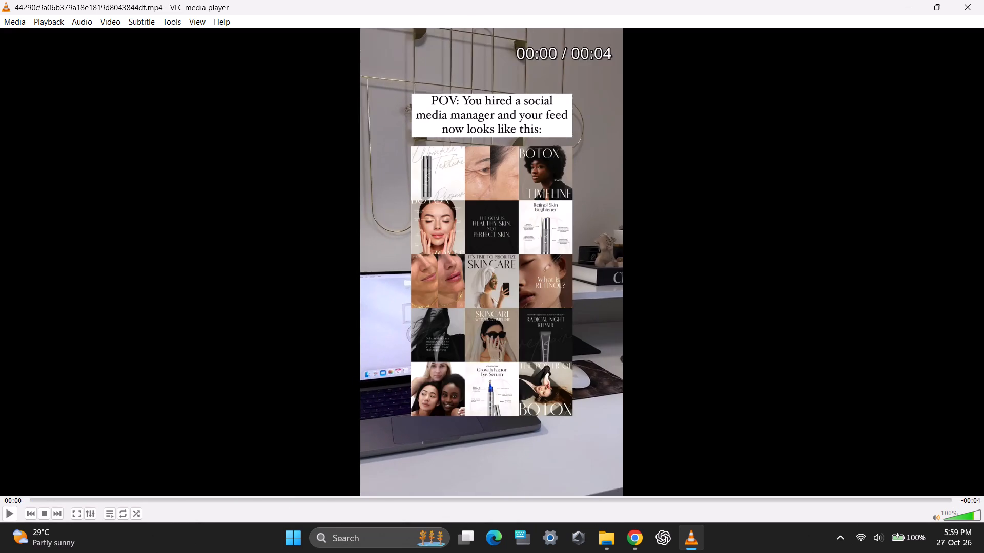
pyautogui.press('space')
pyautogui.press('Left')
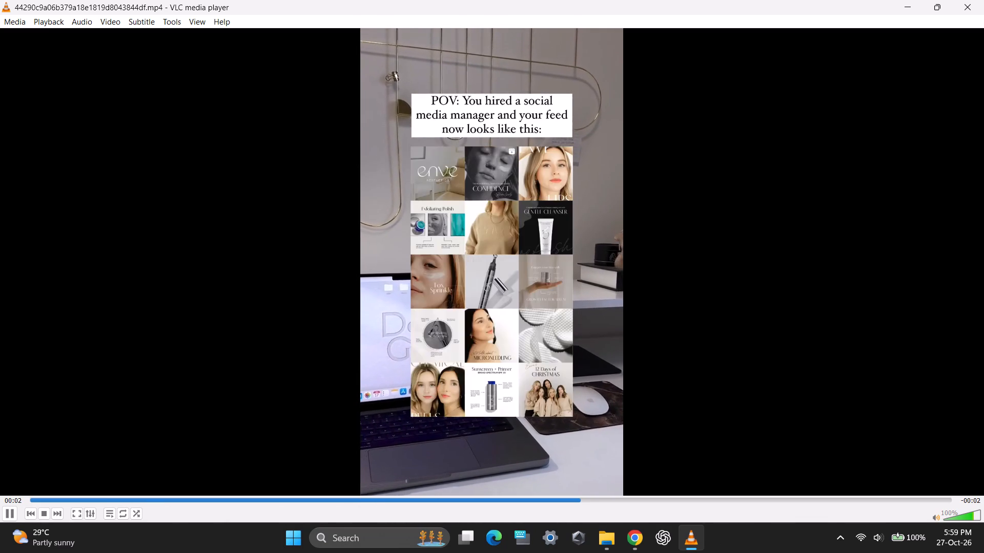
# Pause on the feed grid near the video's end, rewind to the start, and pause again on the first grid.
pyautogui.press('space')
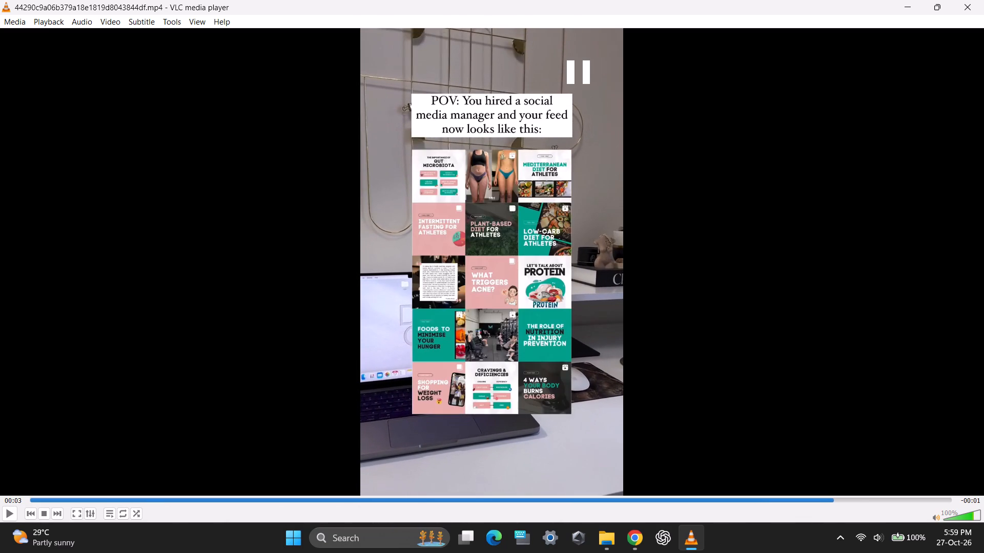
pyautogui.press('space')
pyautogui.press('space')
pyautogui.press('Left')
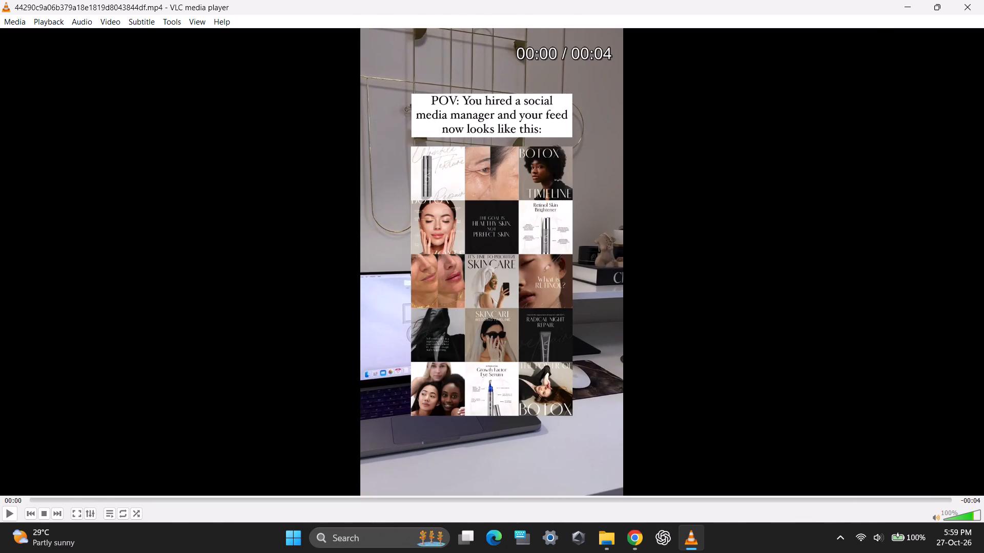
pyautogui.press('Left')
pyautogui.press('Left')
pyautogui.press('space')
pyautogui.press('space')
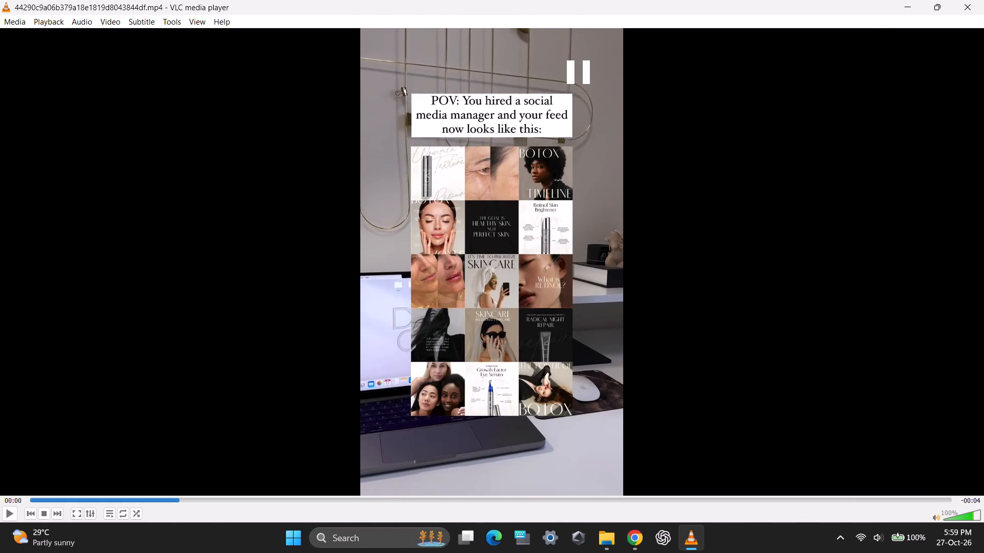
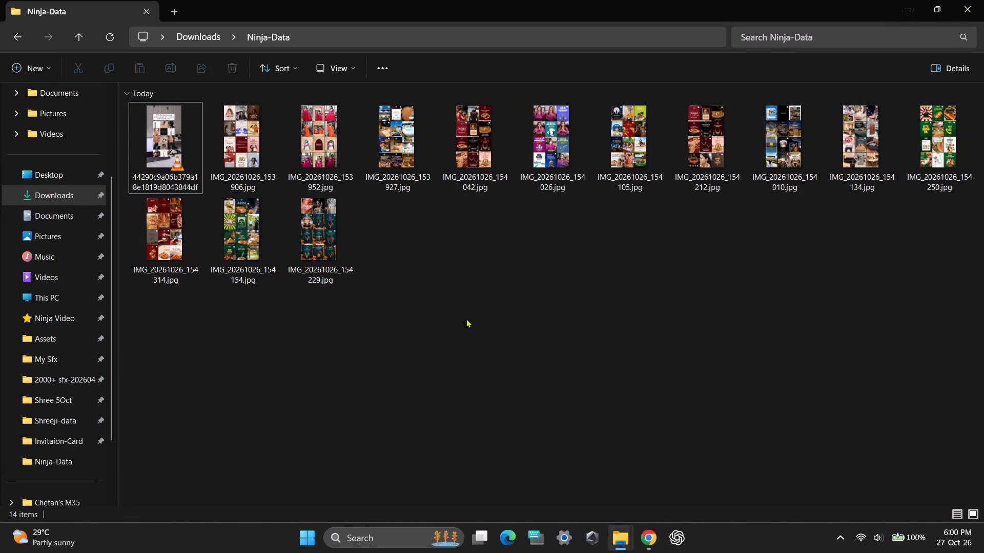
# Redo the undone moves of the photos IMG_0183 and IMG_0184 into the Ninja-Data folder.
pyautogui.hotkey('ctrl', 'a')
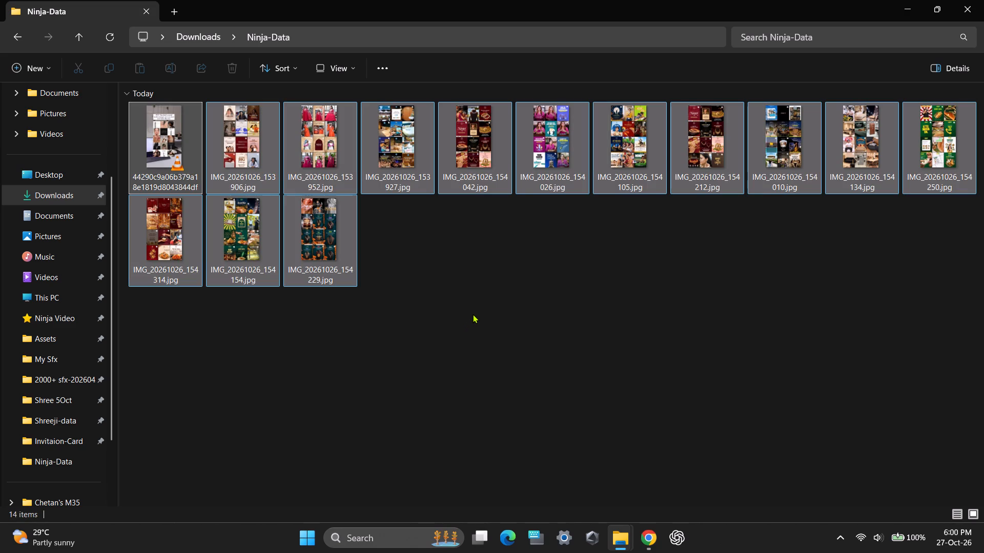
pyautogui.click(474, 351)
pyautogui.hotkey('ctrl', 'y')
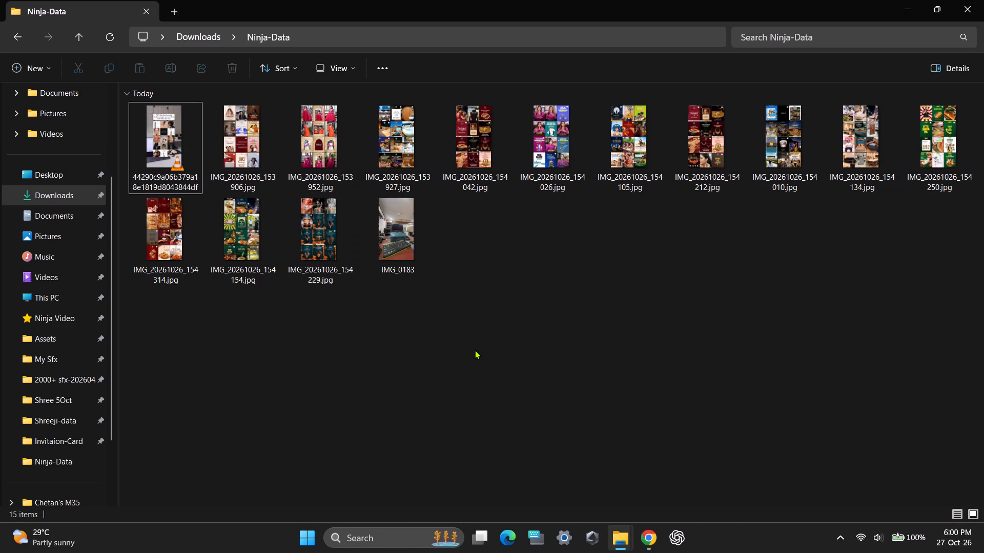
pyautogui.hotkey('ctrl', 'y')
pyautogui.click(404, 361)
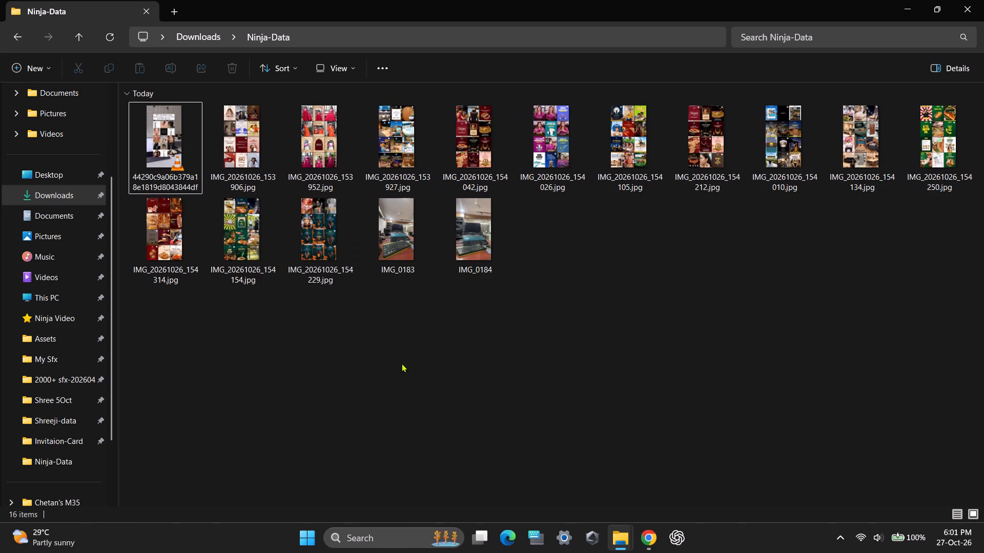
# Reopen the Ninja-Data folder, cut all of its files, and create a subfolder named Raw-Data there.
pyautogui.click(21, 39)
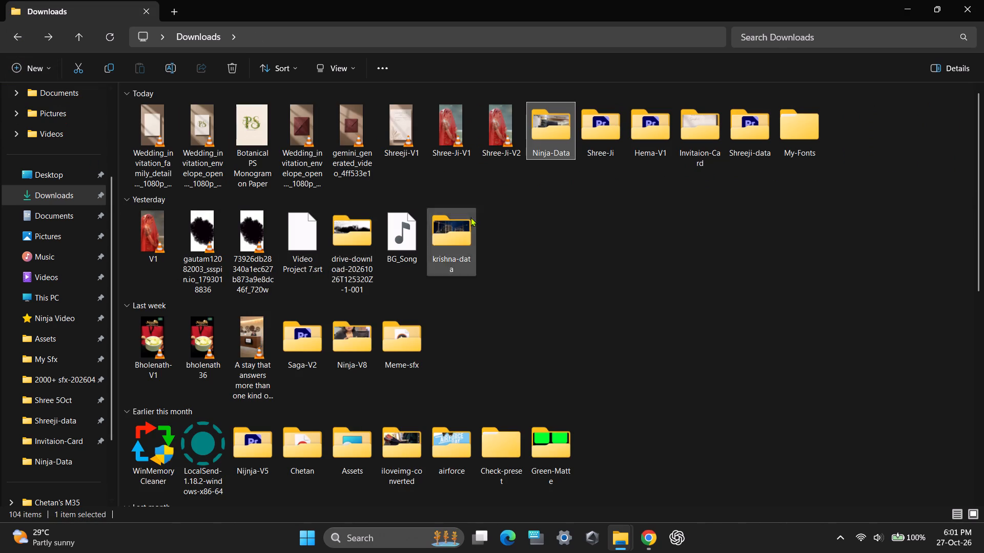
pyautogui.doubleClick(544, 121)
pyautogui.hotkey('ctrl', 'a')
pyautogui.hotkey('ctrl', 'x')
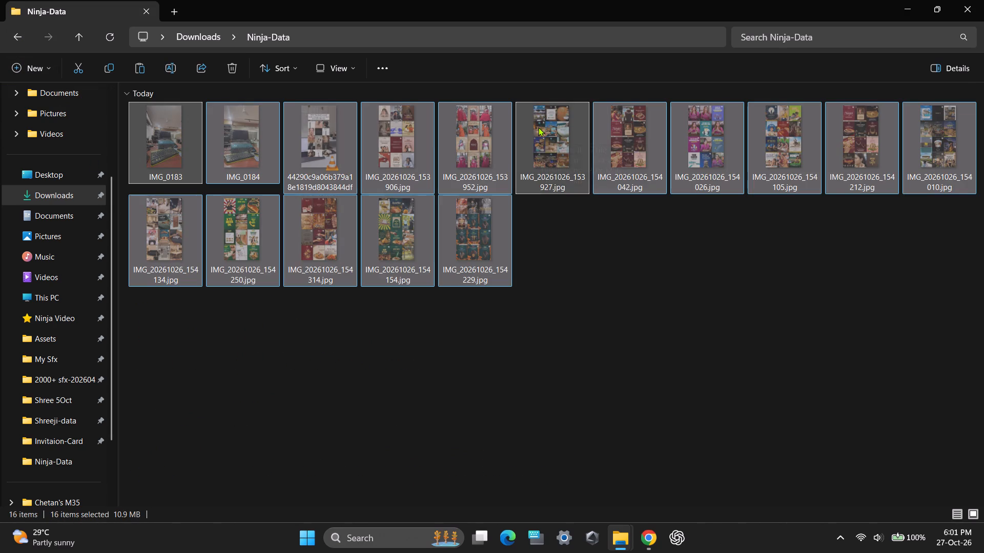
pyautogui.hotkey('ctrl', 'shift', 'n')
pyautogui.write('ara')
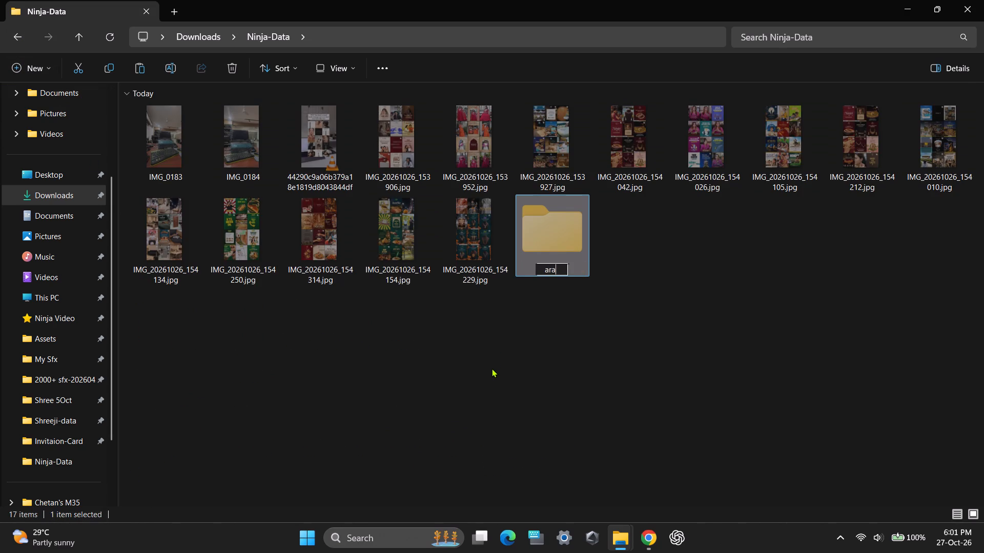
pyautogui.press('BackSpace')
pyautogui.press('BackSpace')
pyautogui.press('BackSpace')
pyautogui.press('BackSpace')
pyautogui.write('Raw-a')
pyautogui.press('BackSpace')
pyautogui.write('Da')
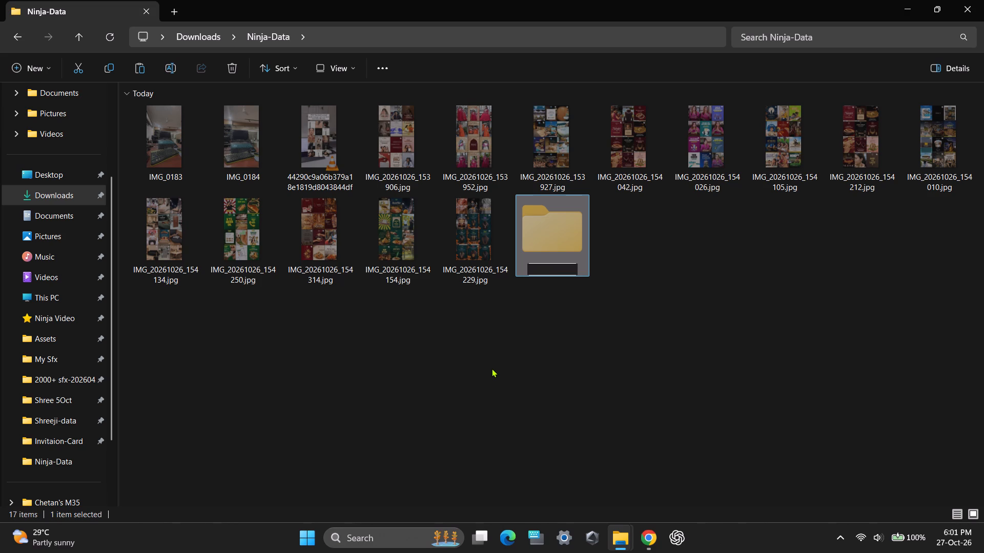
pyautogui.write('ta')
pyautogui.click(557, 401)
# Paste the cut files into the Raw-Data folder and close the file window.
pyautogui.doubleClick(559, 254)
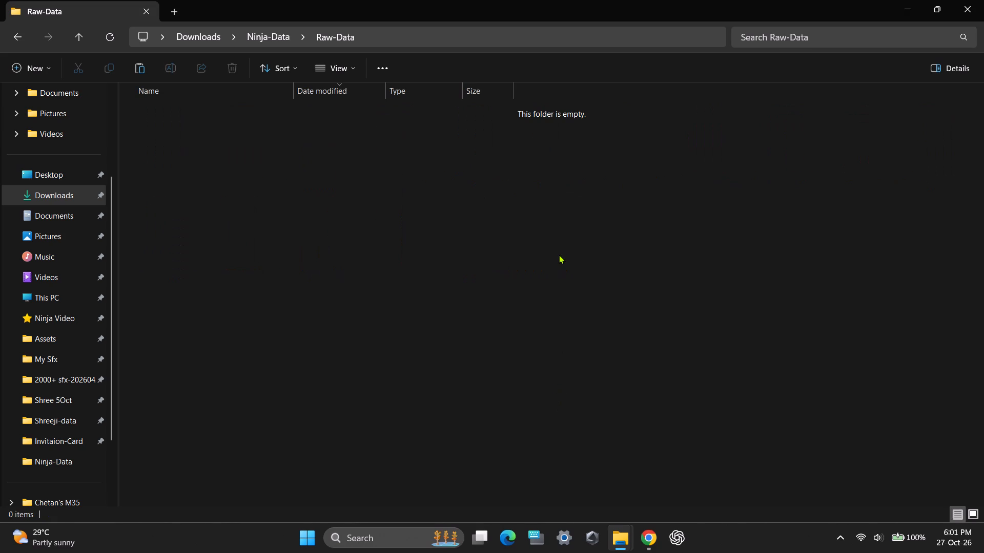
pyautogui.hotkey('ctrl', 'v')
pyautogui.press('BackSpace')
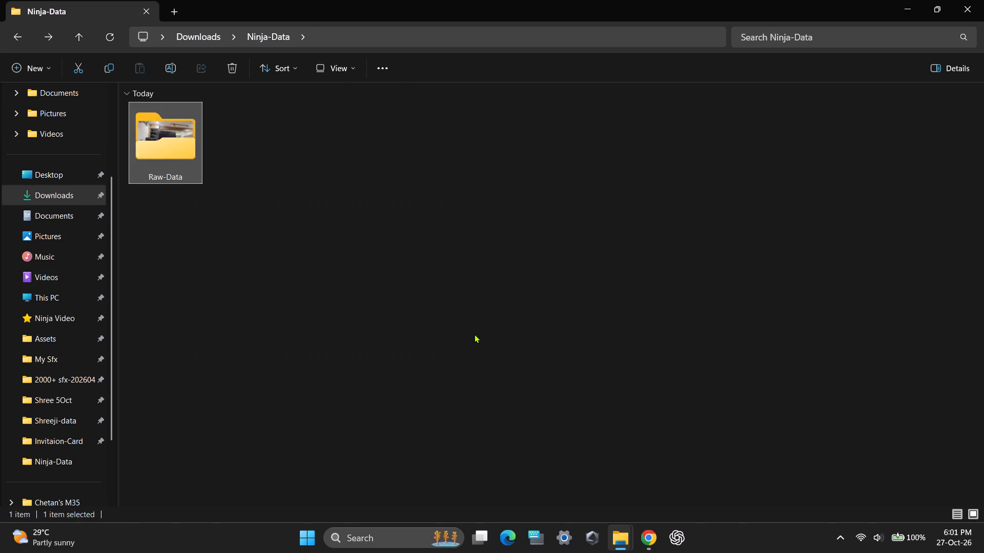
pyautogui.press('BackSpace')
pyautogui.click(979, 29)
pyautogui.click(977, 17)
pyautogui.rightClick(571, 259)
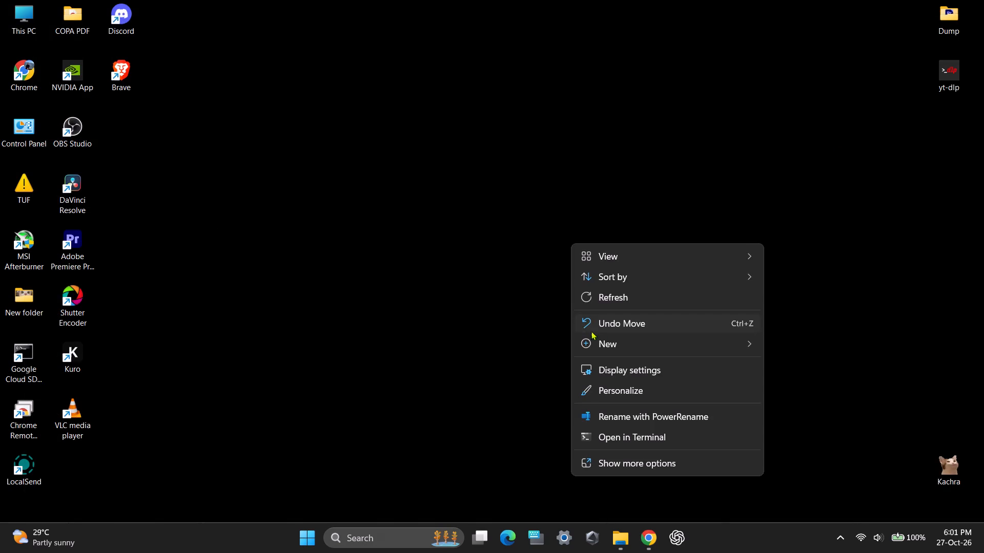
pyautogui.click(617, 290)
# Launch Adobe Premiere and start a new project named Ninja-reel.
pyautogui.doubleClick(85, 237)
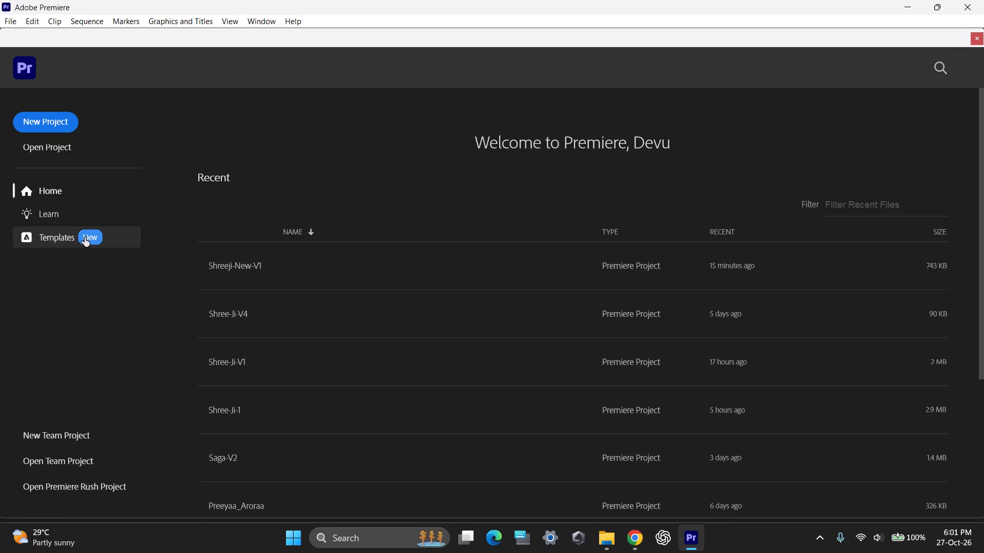
pyautogui.click(56, 126)
pyautogui.press('BackSpace')
pyautogui.press('BackSpace')
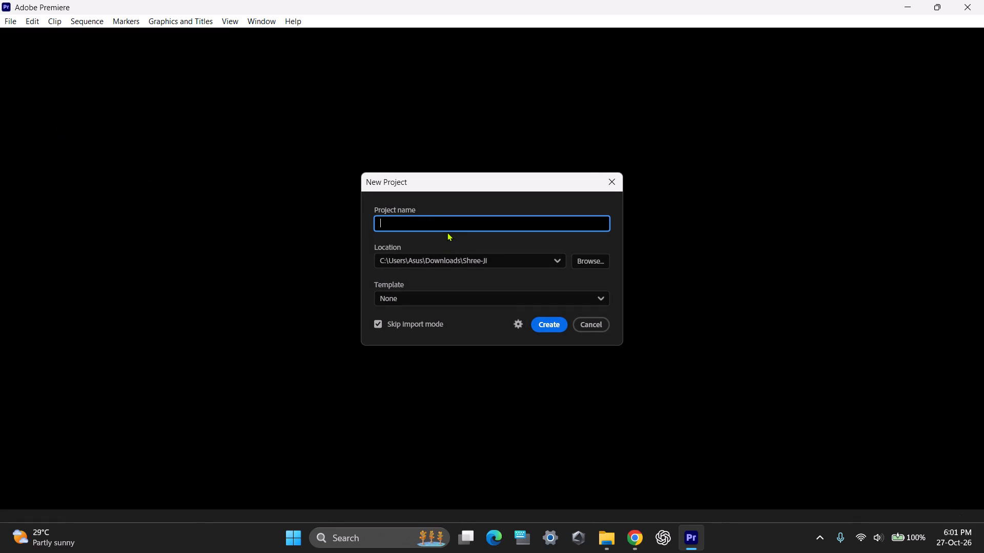
pyautogui.press('BackSpace')
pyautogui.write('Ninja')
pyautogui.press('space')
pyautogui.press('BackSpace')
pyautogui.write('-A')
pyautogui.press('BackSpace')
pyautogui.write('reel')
# Set the project location to the Ninja-Data folder in Downloads and create the project.
pyautogui.click(584, 250)
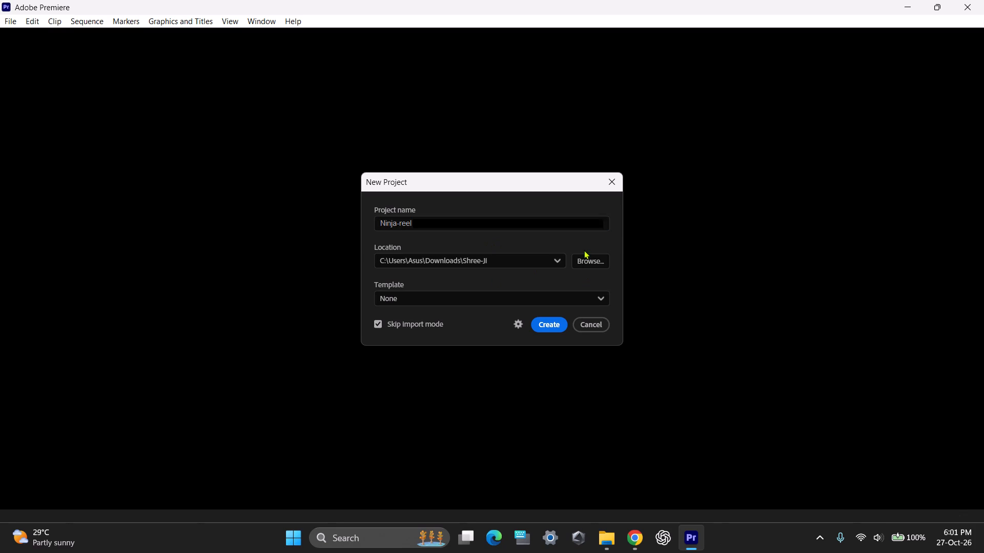
pyautogui.click(584, 260)
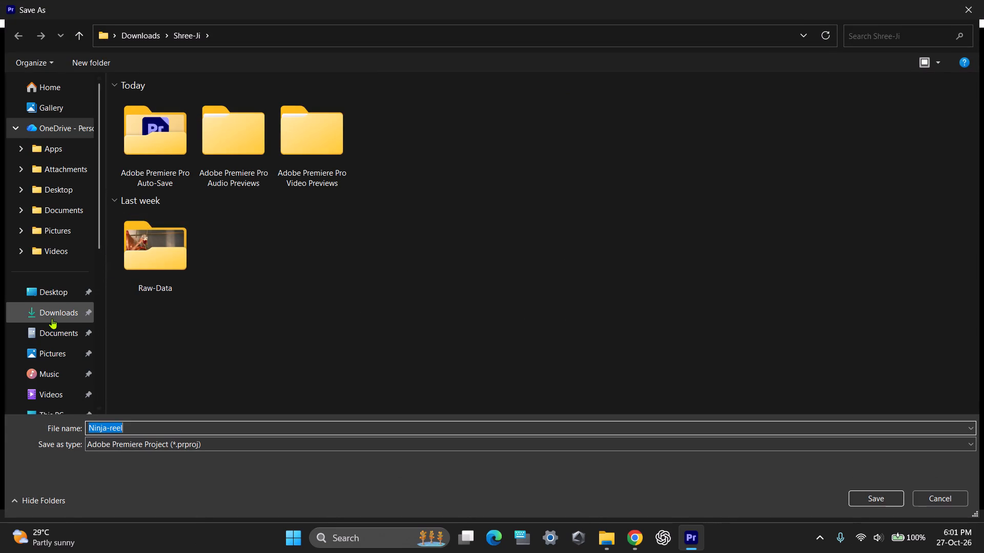
pyautogui.click(52, 318)
pyautogui.doubleClick(149, 125)
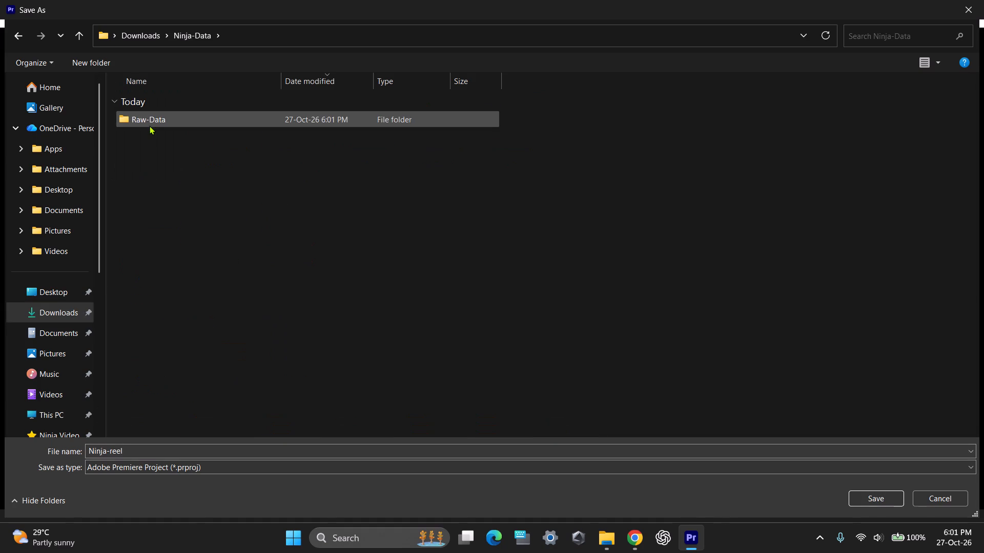
pyautogui.click(872, 497)
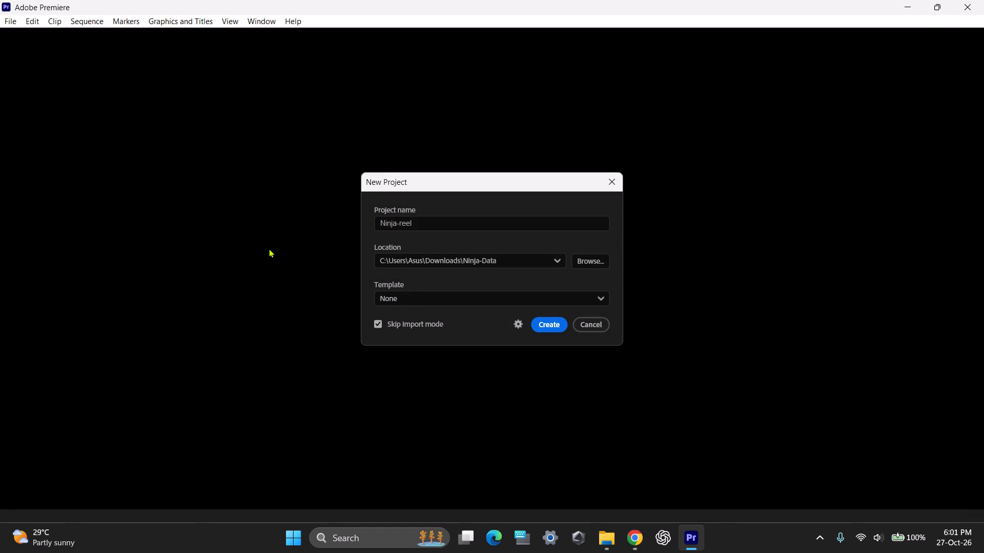
pyautogui.click(549, 330)
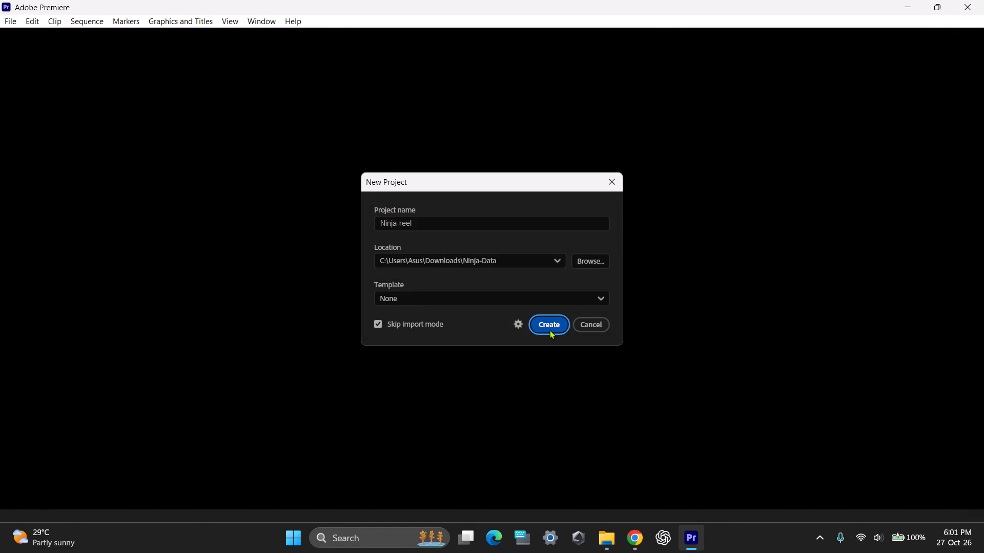
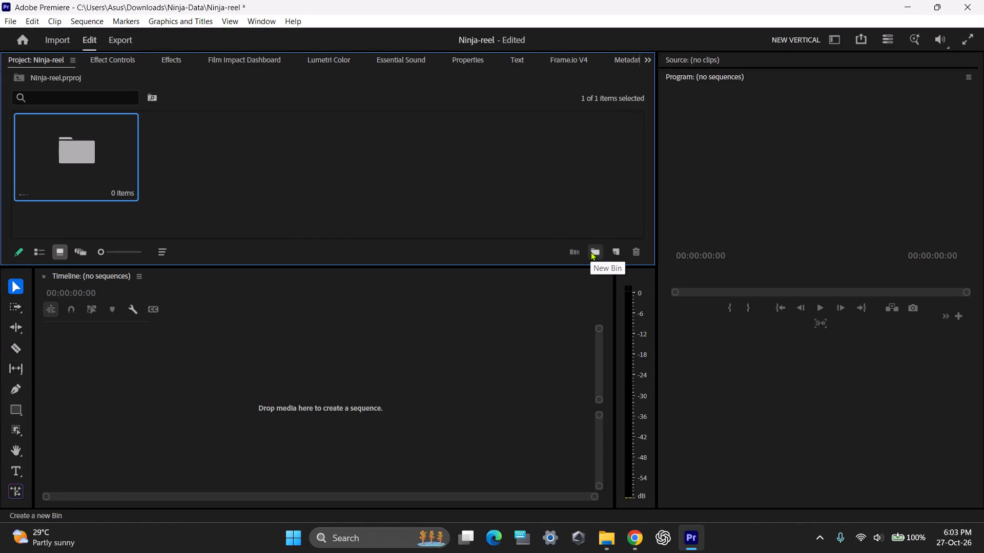
# Name the new bin Raw.
pyautogui.write('rAW')
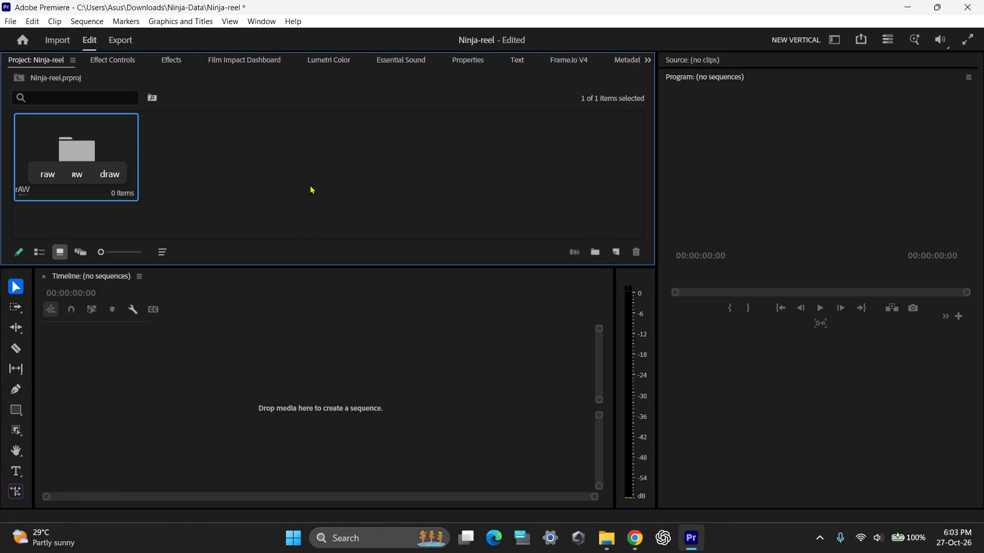
pyautogui.press('BackSpace')
pyautogui.press('BackSpace')
pyautogui.press('BackSpace')
pyautogui.write('Raw')
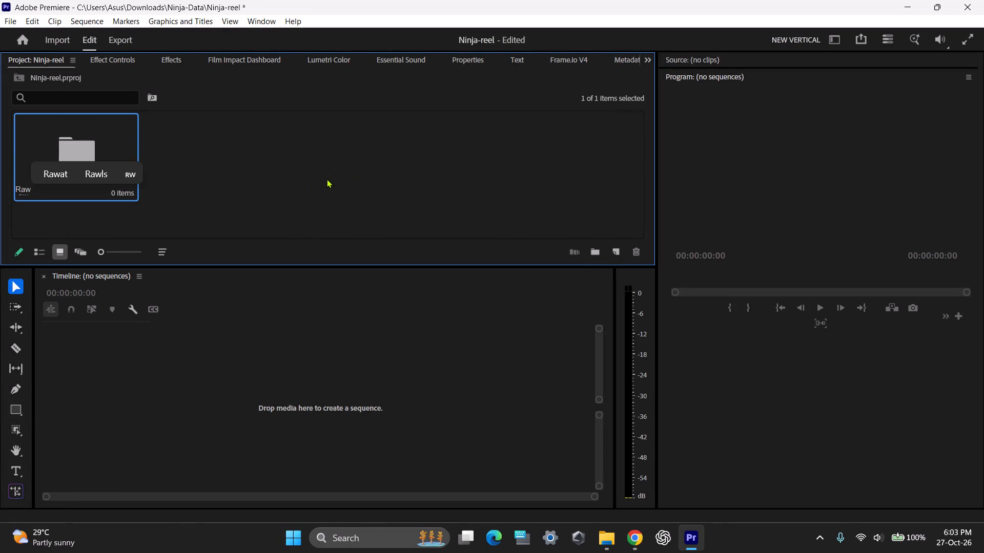
pyautogui.click(326, 179)
# Import all files from the Downloads\Ninja-Data\Raw-Data folder into the Raw bin.
pyautogui.doubleClick(109, 160)
pyautogui.doubleClick(109, 159)
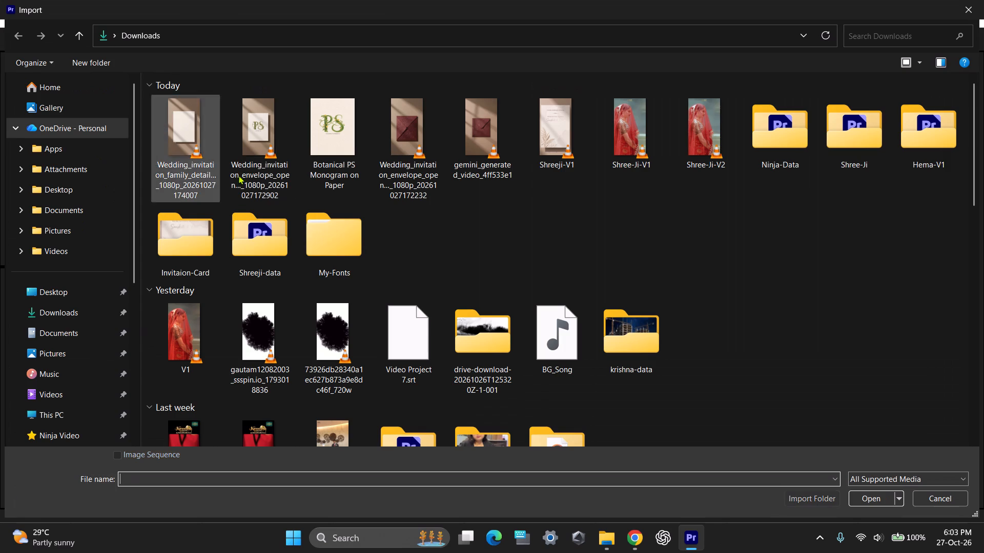
pyautogui.click(771, 121)
pyautogui.moveTo(771, 121); pyautogui.dragTo(765, 125)
pyautogui.doubleClick(237, 142)
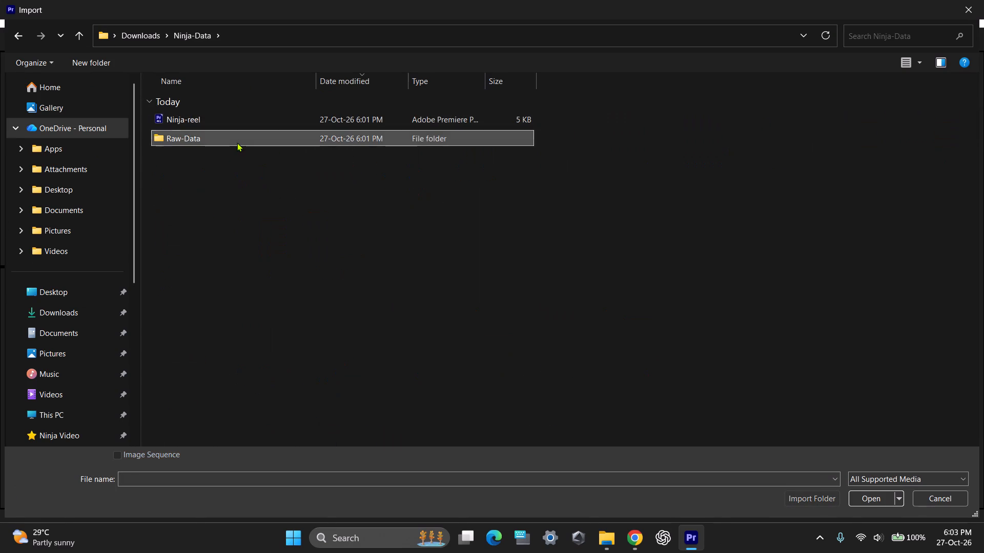
pyautogui.hotkey('ctrl', 'a')
pyautogui.press('Return')
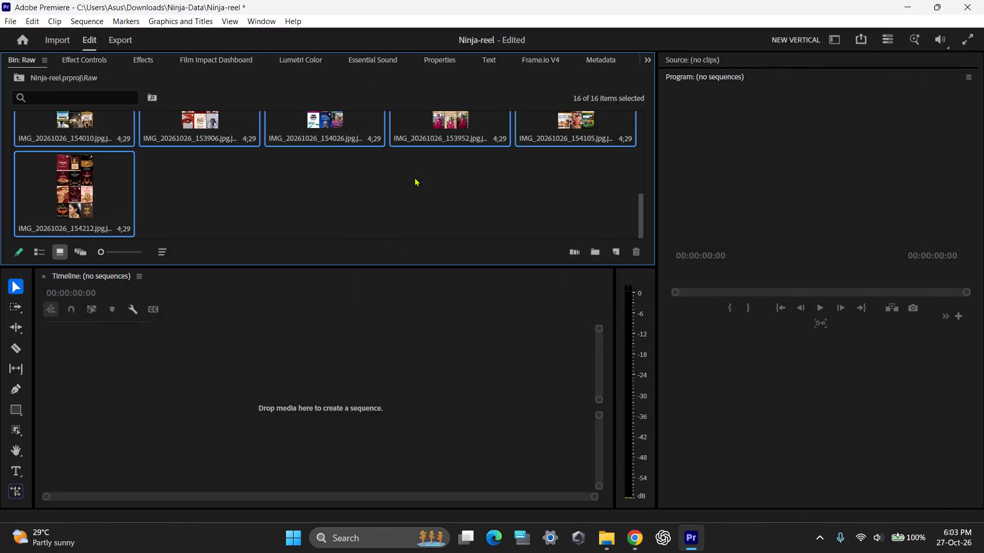
pyautogui.click(414, 177)
pyautogui.scroll(3, 414, 177)
pyautogui.scroll(-6, 292, 224)
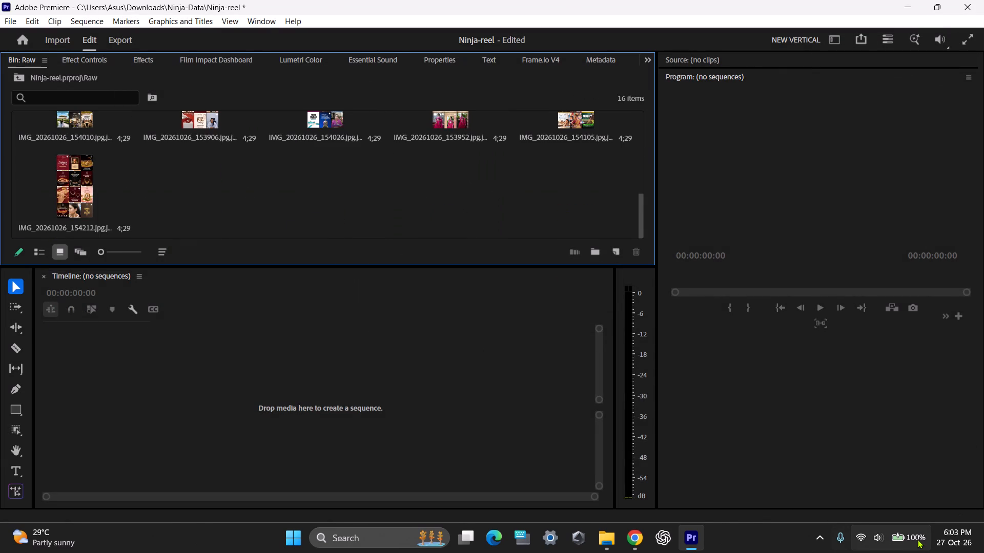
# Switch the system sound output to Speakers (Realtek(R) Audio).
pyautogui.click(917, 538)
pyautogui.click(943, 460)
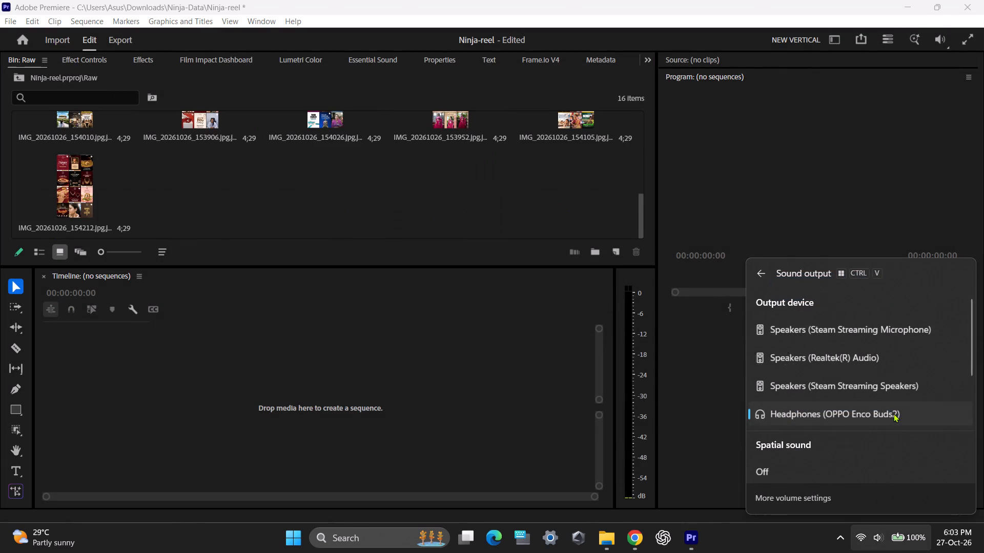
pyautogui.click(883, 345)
# Look through the imported reference video, desk photos and feed images in the Raw bin.
pyautogui.scroll(3, 233, 193)
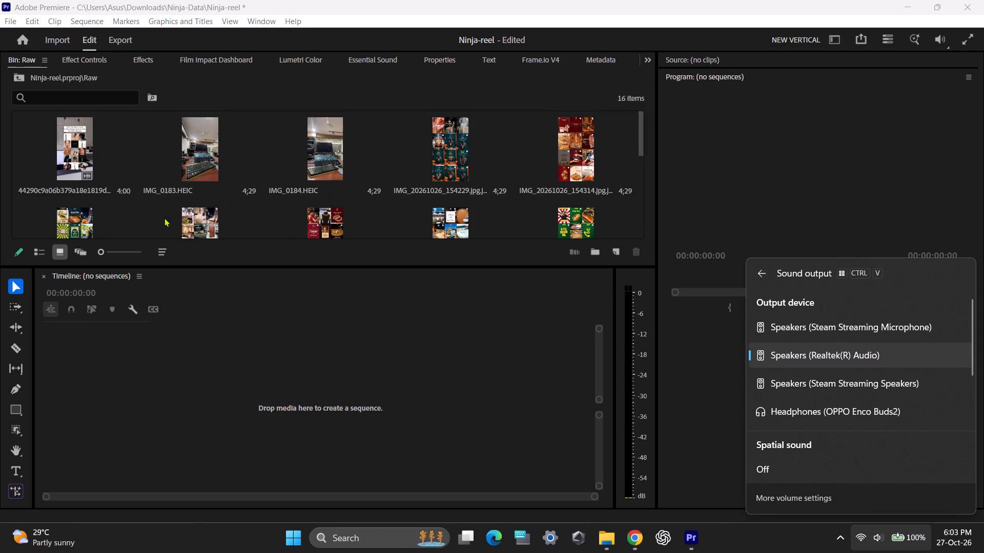
pyautogui.scroll(-1, 183, 181)
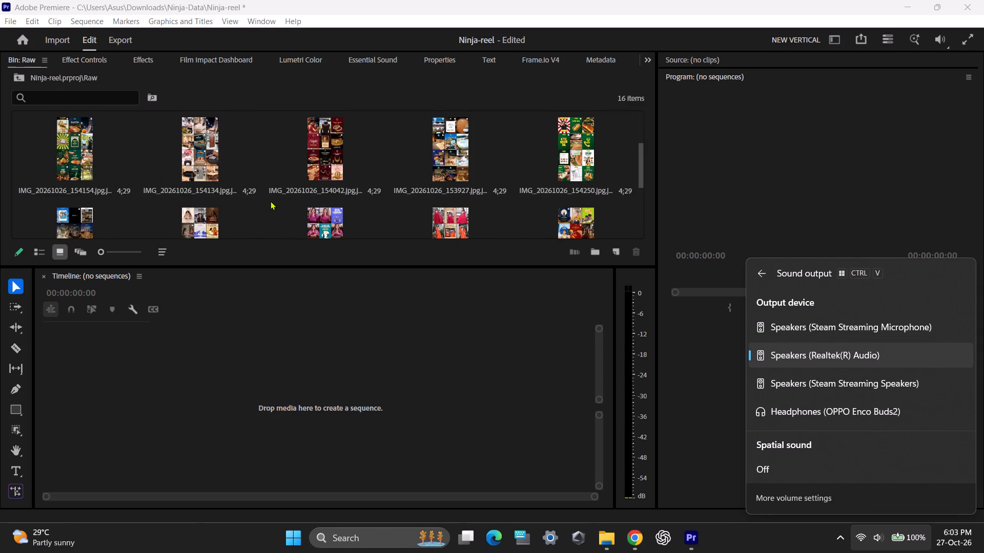
pyautogui.scroll(2, 266, 198)
pyautogui.scroll(-3, 377, 165)
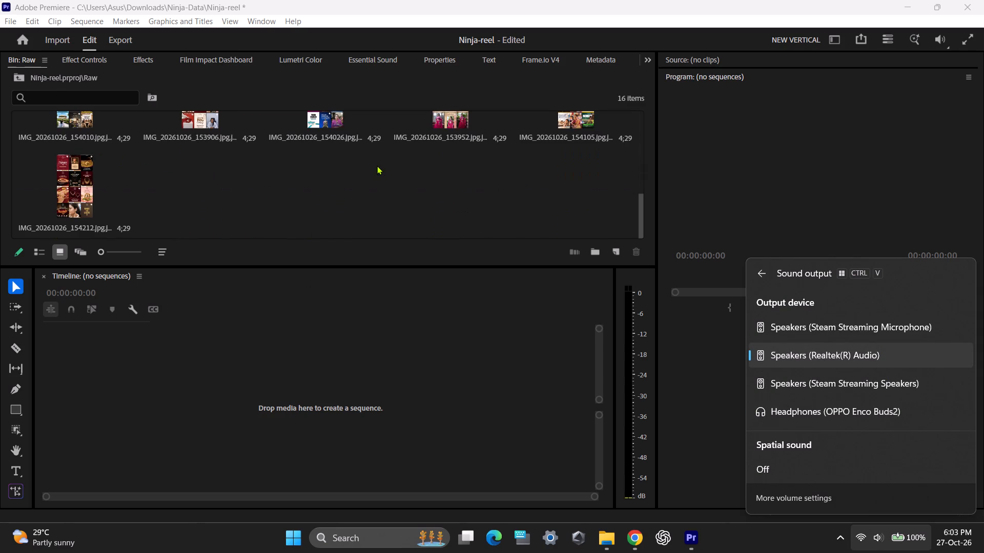
pyautogui.scroll(1, 321, 186)
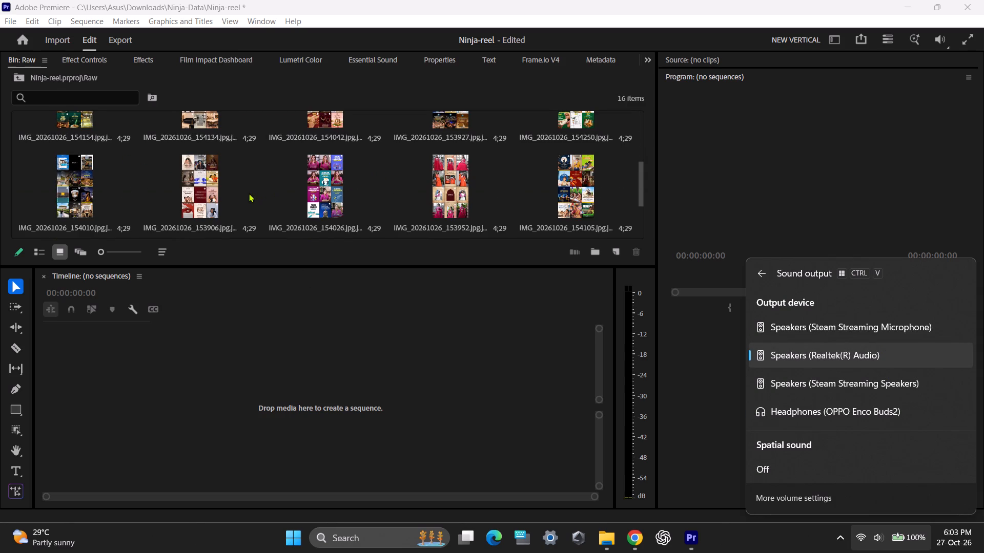
pyautogui.scroll(1, 238, 193)
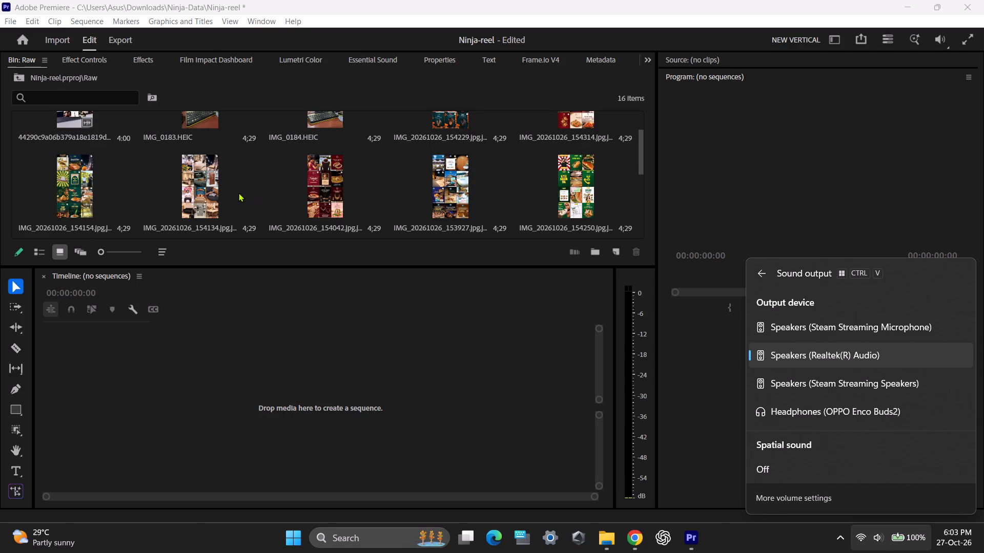
pyautogui.scroll(1, 238, 193)
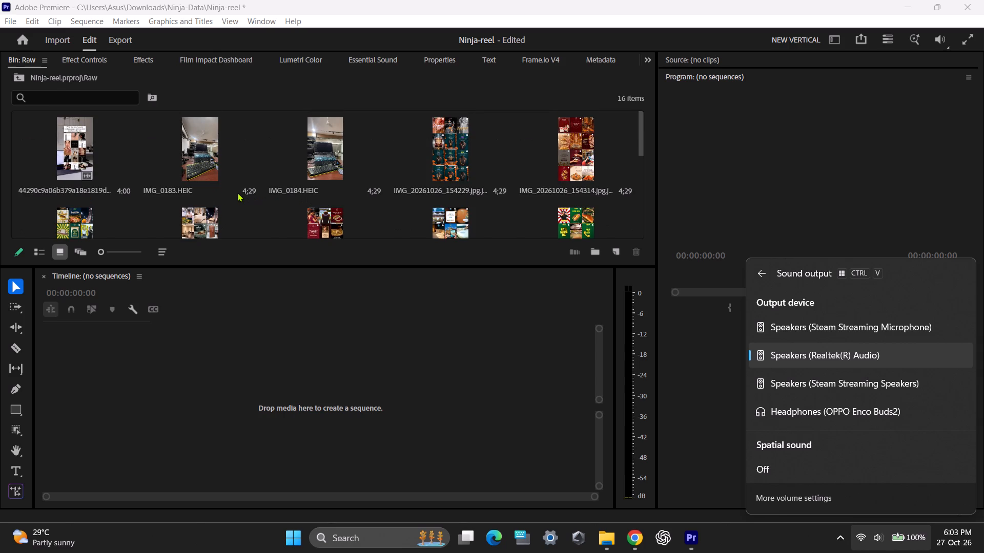
pyautogui.scroll(-1, 347, 179)
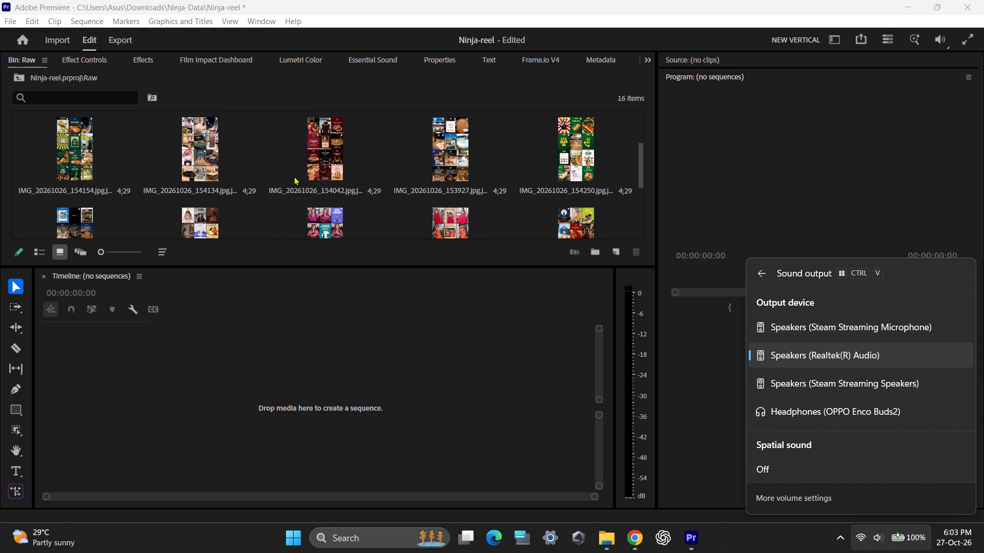
pyautogui.scroll(-2, 293, 176)
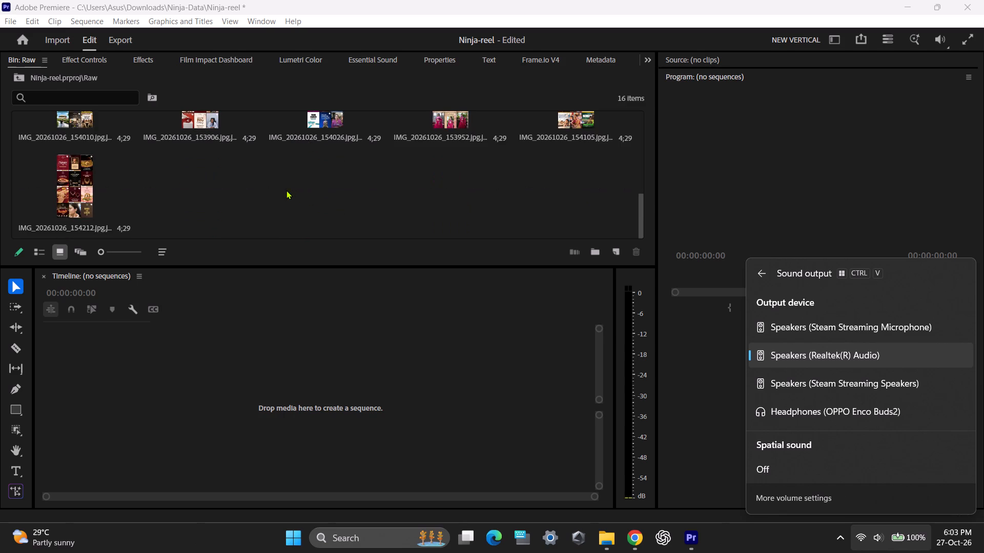
pyautogui.scroll(5, 284, 189)
pyautogui.click(18, 74)
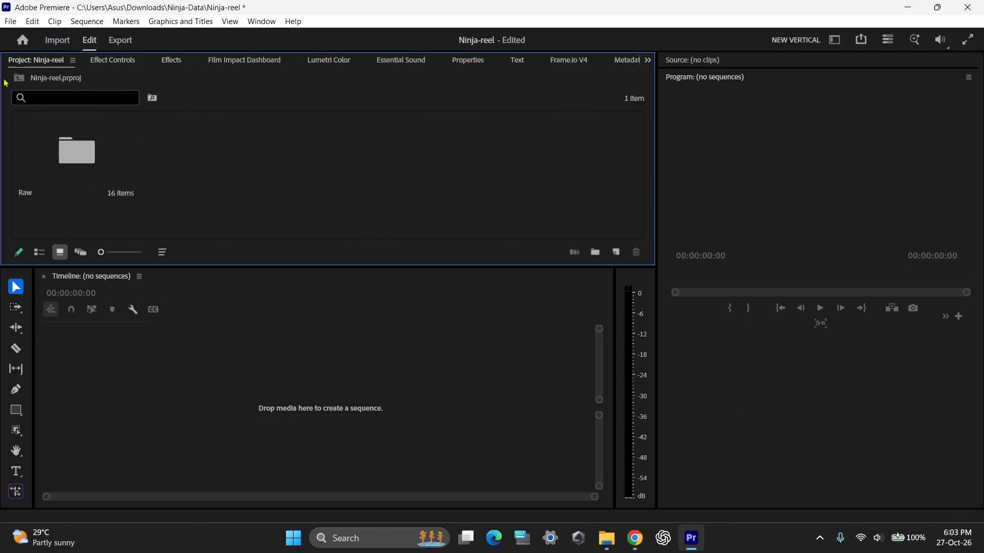
pyautogui.doubleClick(62, 130)
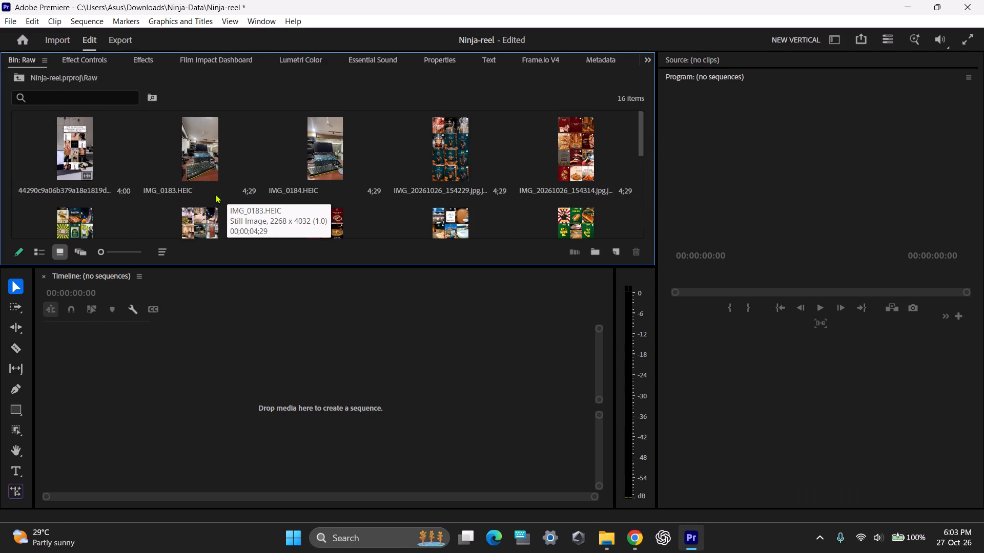
pyautogui.scroll(-1, 214, 193)
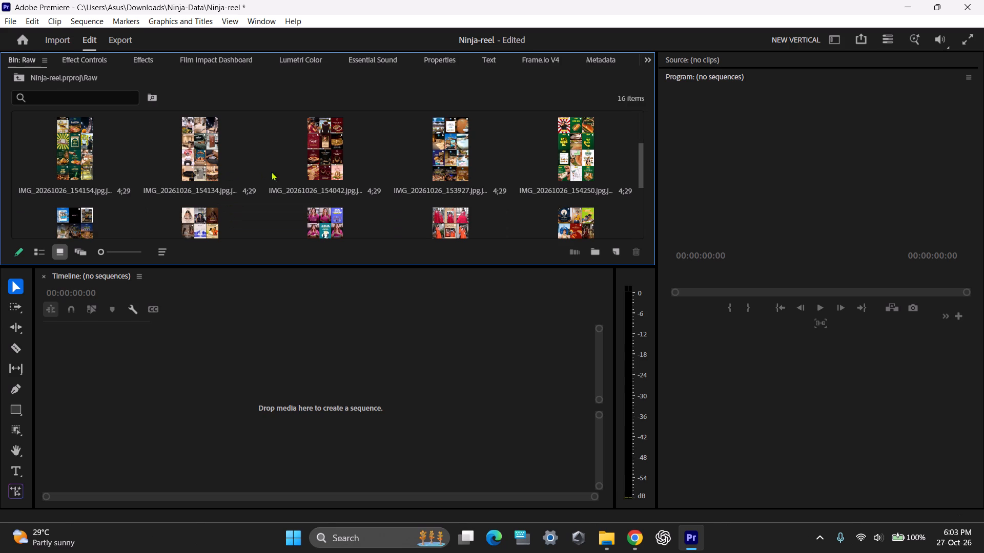
pyautogui.scroll(-1, 362, 161)
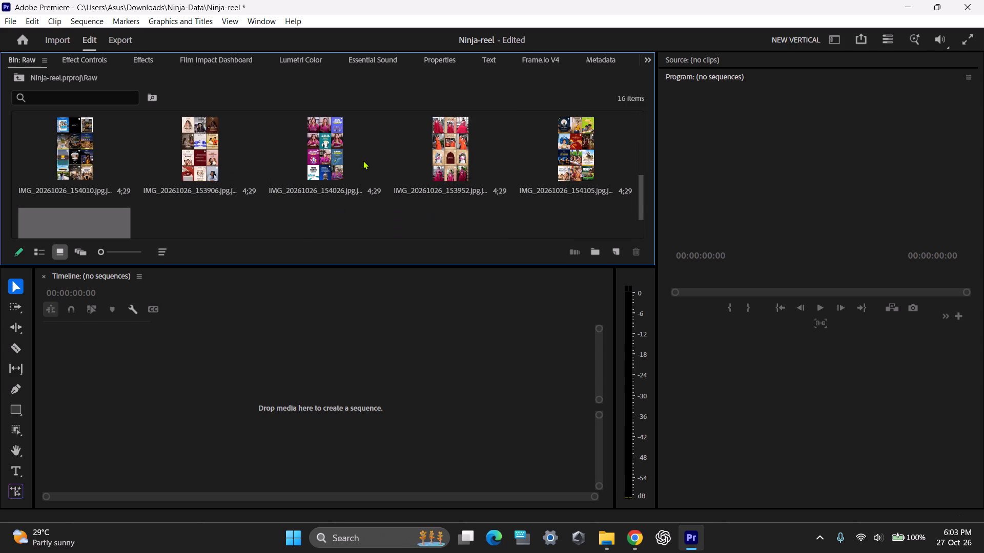
pyautogui.scroll(-1, 246, 192)
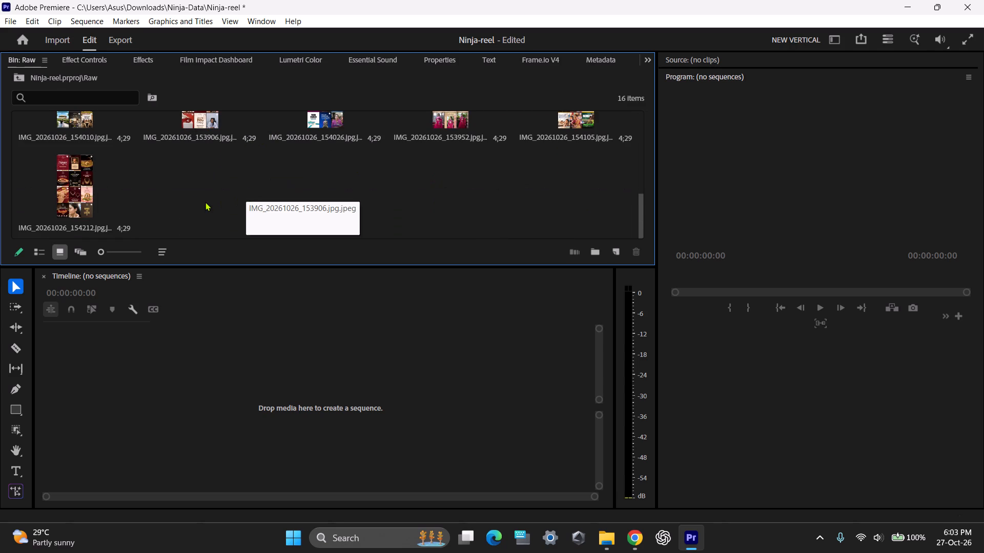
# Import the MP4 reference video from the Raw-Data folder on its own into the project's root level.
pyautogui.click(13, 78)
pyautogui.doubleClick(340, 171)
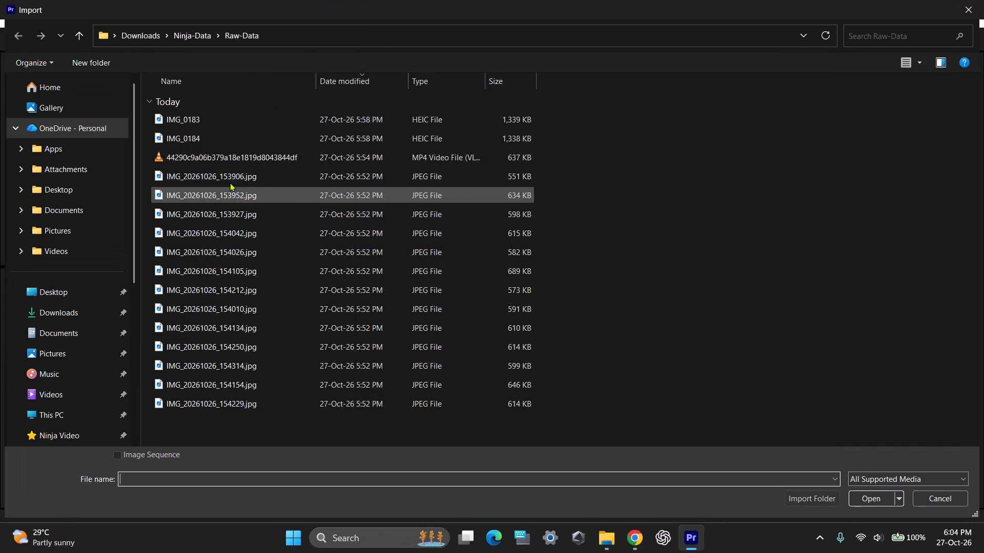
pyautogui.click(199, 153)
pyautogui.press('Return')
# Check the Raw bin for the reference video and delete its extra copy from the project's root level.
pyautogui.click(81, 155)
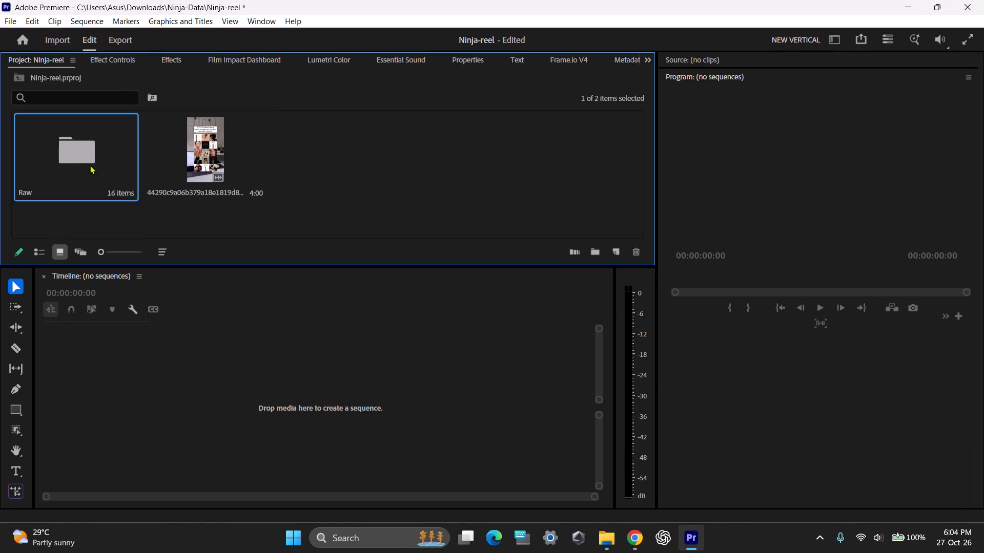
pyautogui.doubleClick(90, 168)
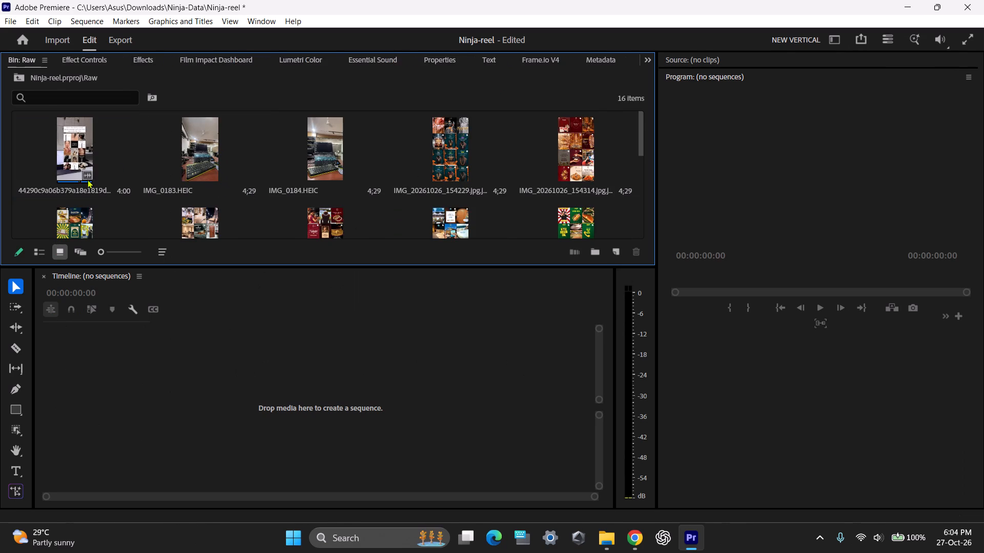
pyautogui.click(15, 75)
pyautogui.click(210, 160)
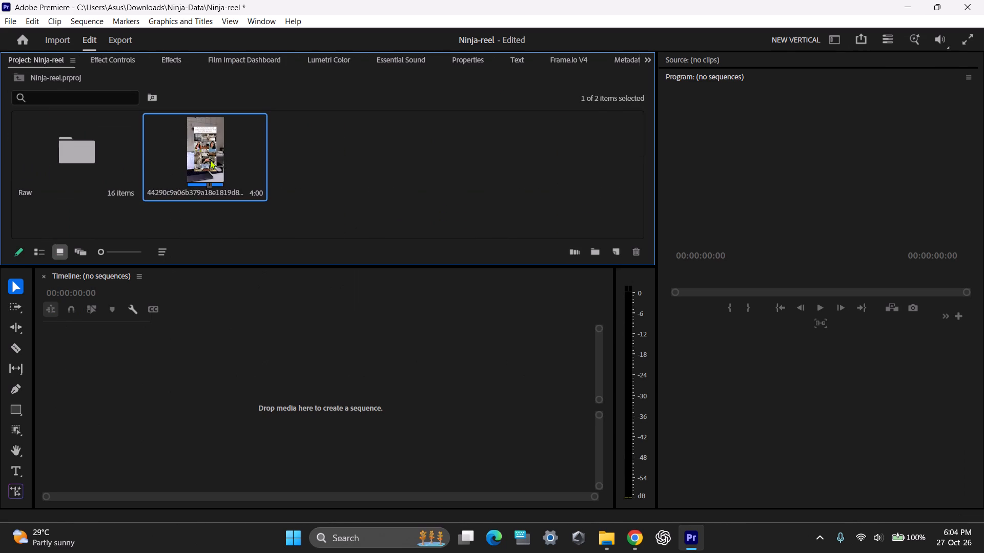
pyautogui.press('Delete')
# Load the reference video from the Raw bin into the Source monitor and enlarge the monitor to nearly full window height.
pyautogui.doubleClick(43, 156)
pyautogui.doubleClick(98, 166)
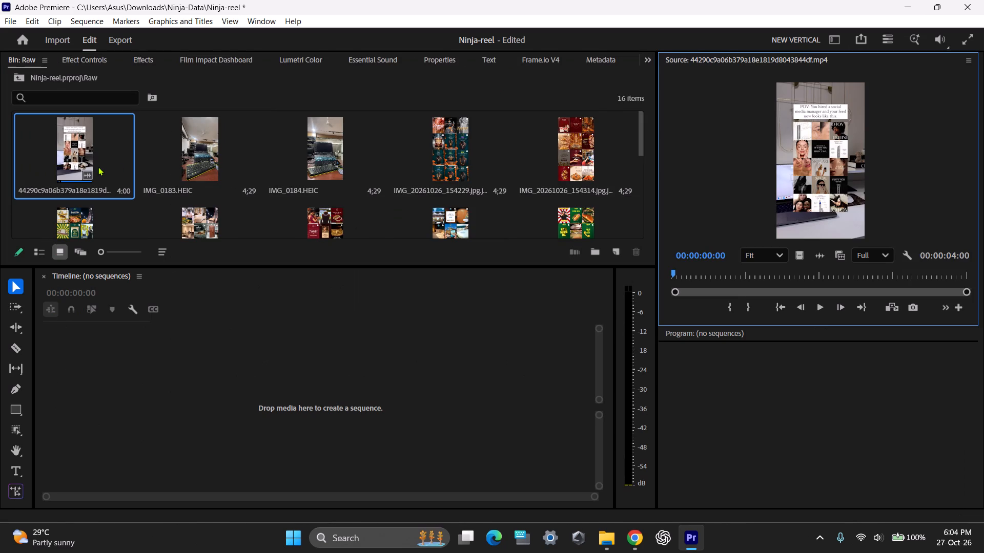
pyautogui.click(870, 197)
pyautogui.moveTo(815, 324); pyautogui.dragTo(826, 546)
# Play the reference video in the Source monitor from its start to study its feed images and timing.
pyautogui.press('space')
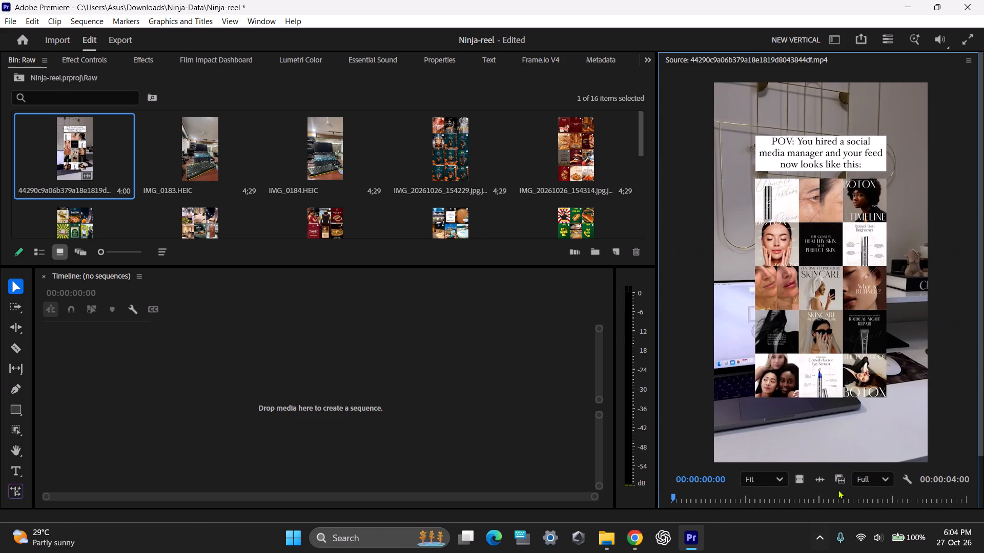
pyautogui.moveTo(726, 492); pyautogui.dragTo(481, 490)
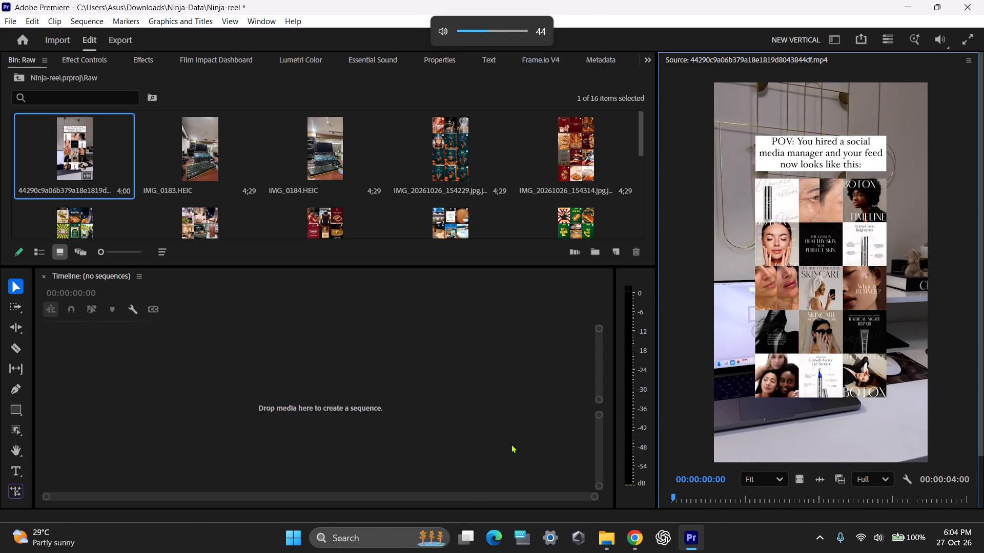
pyautogui.press('space')
pyautogui.moveTo(735, 496); pyautogui.dragTo(514, 490)
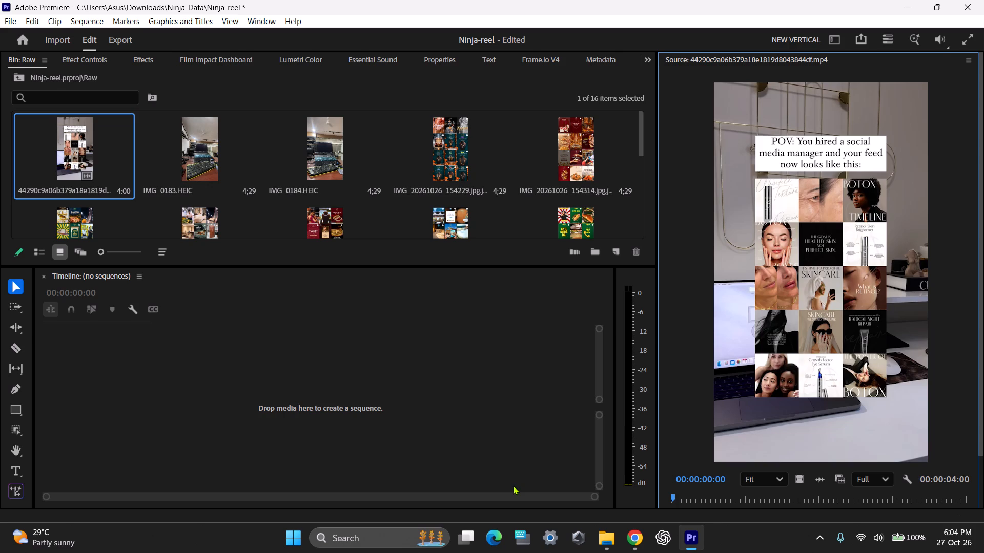
pyautogui.press('space')
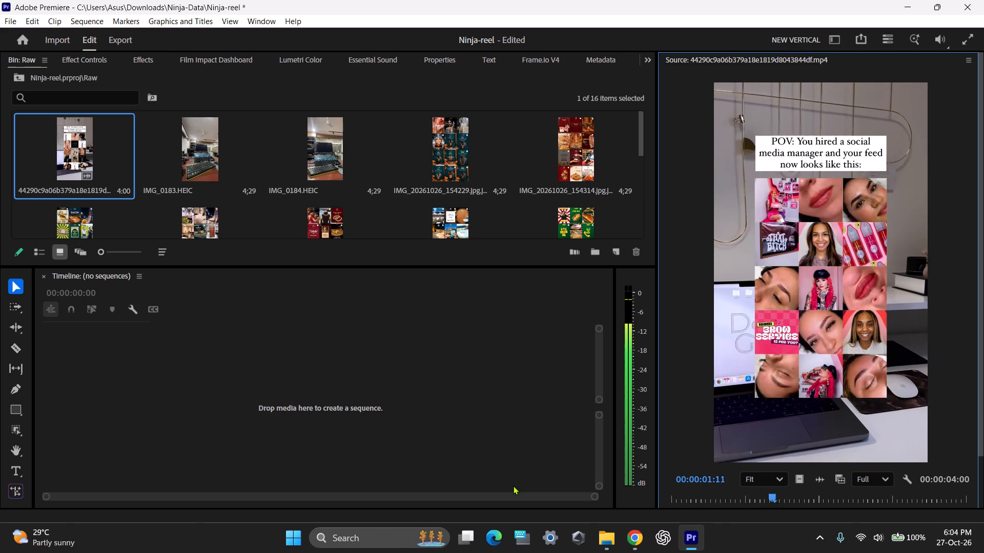
pyautogui.press('space')
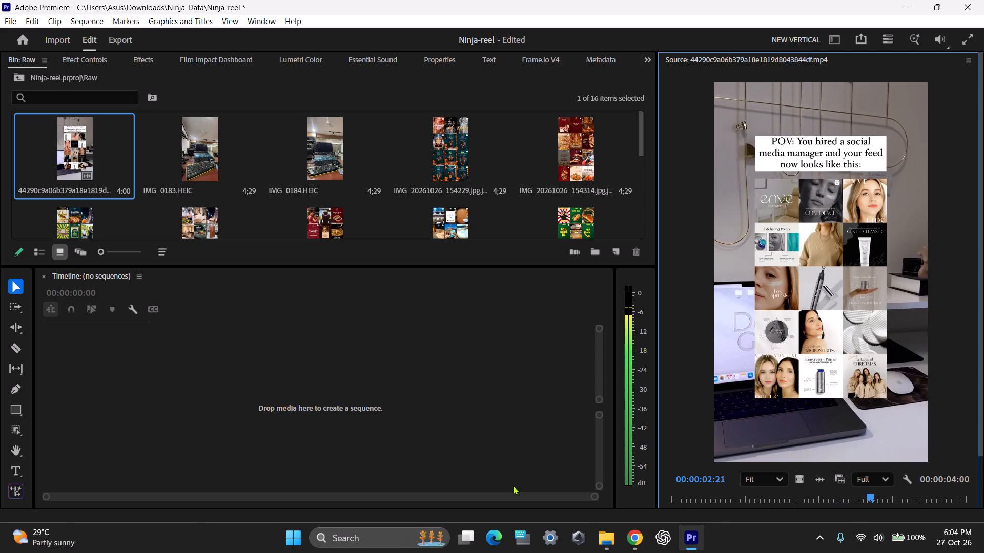
# Switch the system sound output to Headphones (OPPO Enco Buds2).
pyautogui.click(918, 532)
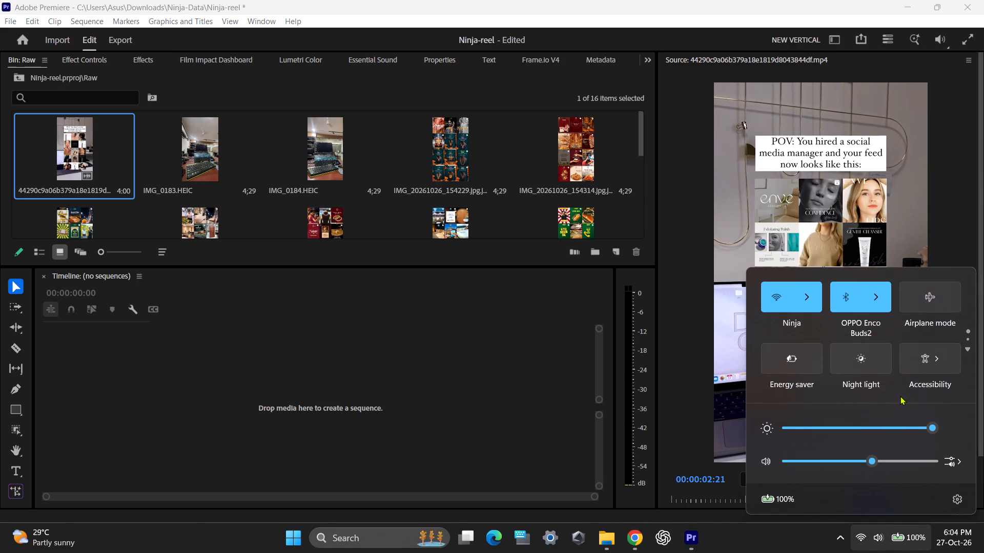
pyautogui.click(953, 452)
pyautogui.click(860, 414)
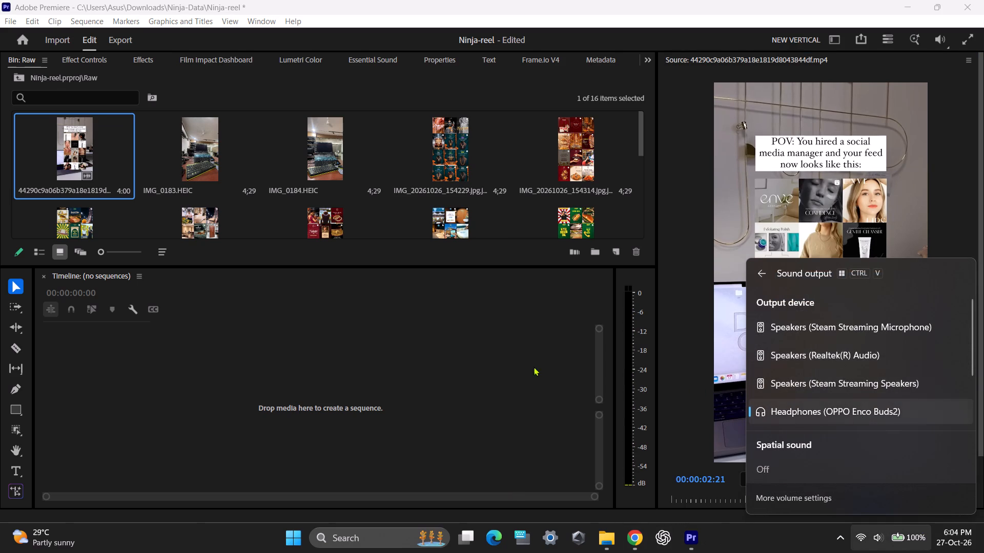
pyautogui.click(518, 369)
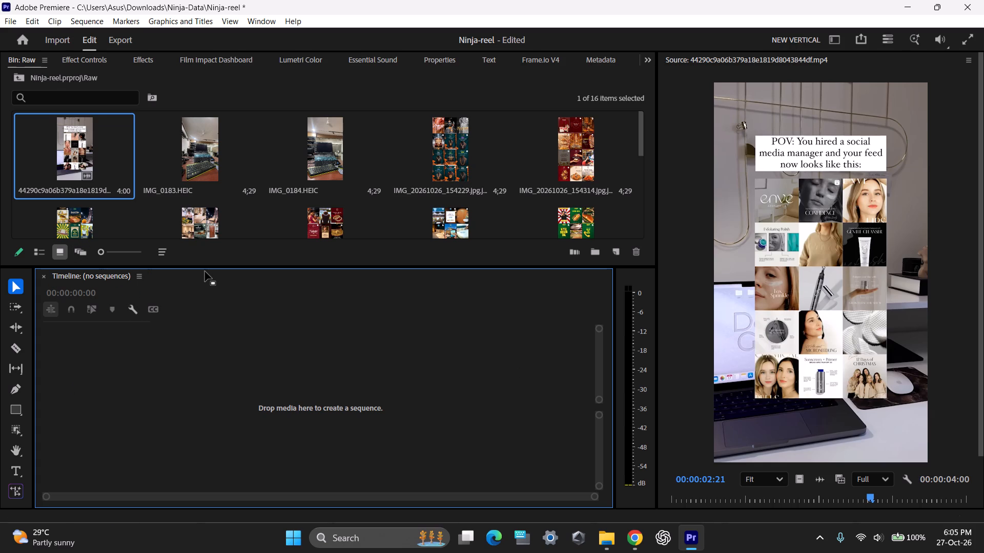
# Open the system quick settings containing the volume and sound output controls.
pyautogui.click(900, 550)
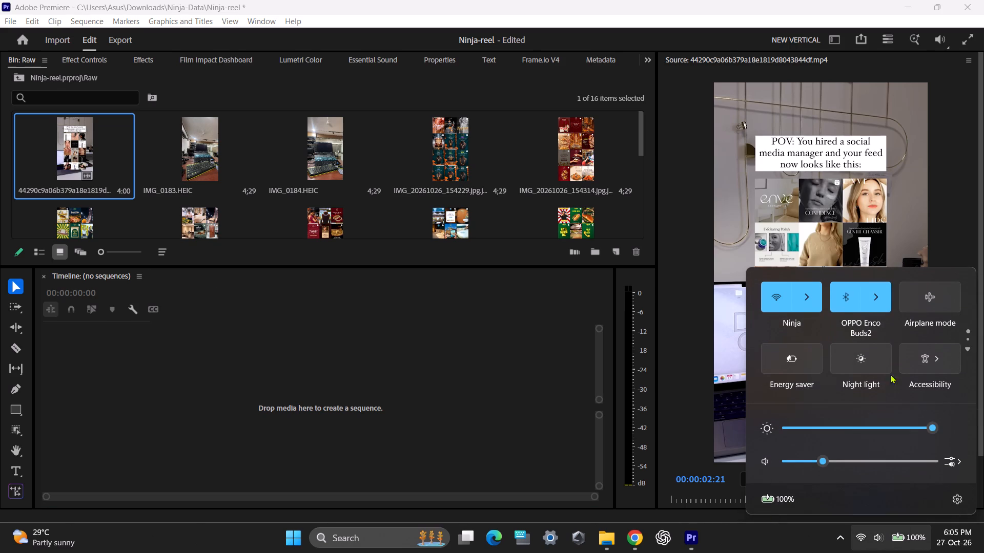
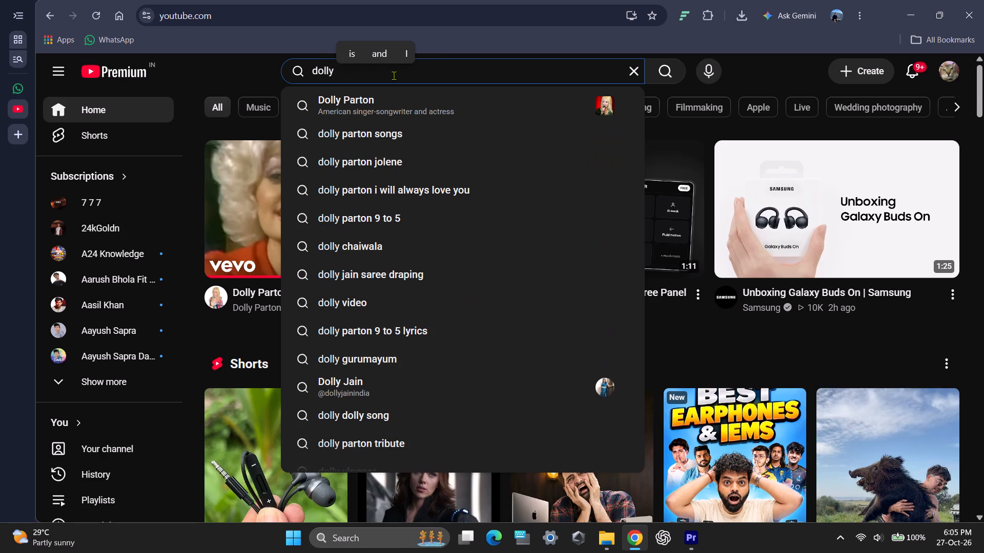
# Search YouTube for "dolly parton 9 to 5 instrumental".
pyautogui.write('pa')
pyautogui.press('Down')
pyautogui.press('space')
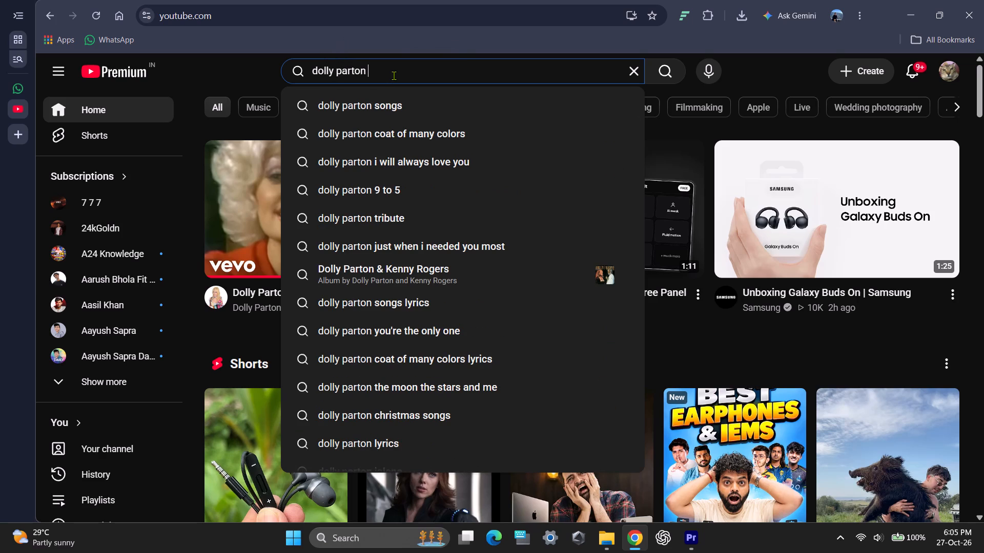
pyautogui.press('9')
pyautogui.press('Down')
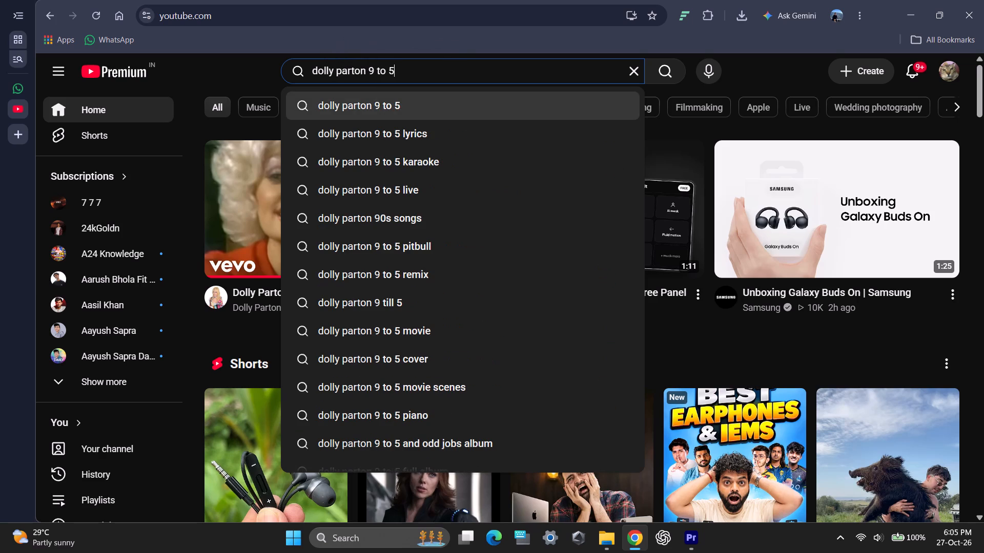
pyautogui.press('space')
pyautogui.write('in')
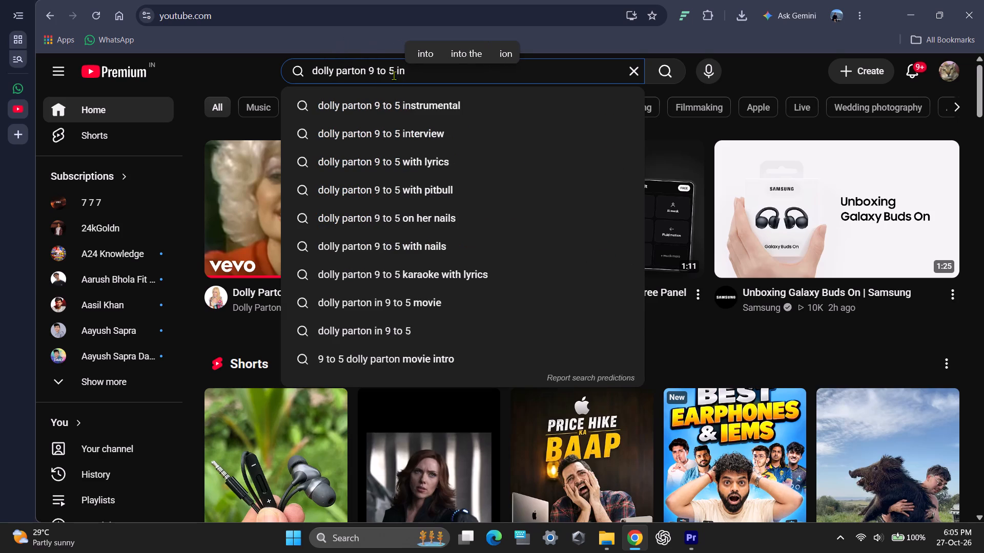
pyautogui.click(397, 102)
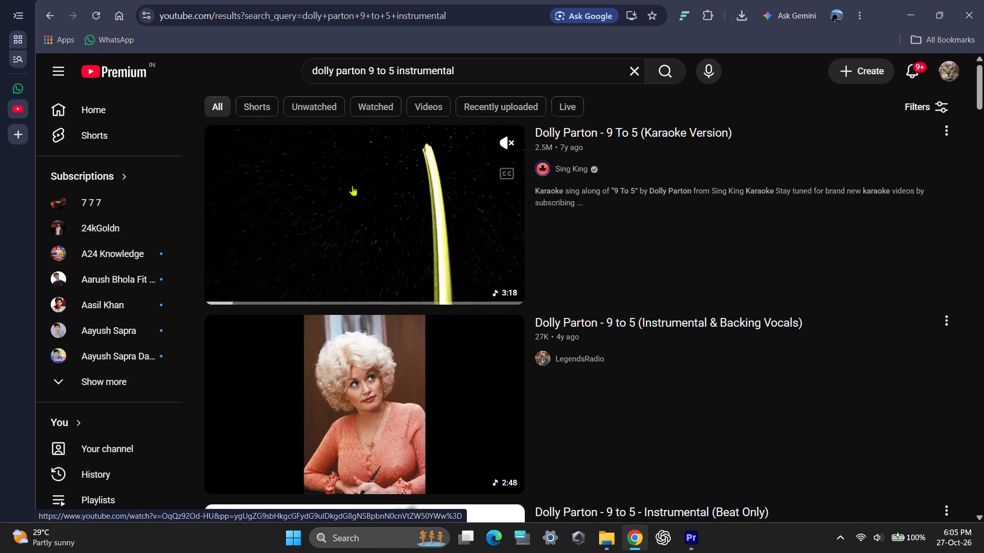
# Open "Dolly Parton - 9 to 5 (Instrumental & Backing Vocals)", listen to its opening, and leave it paused in the miniplayer.
pyautogui.click(351, 355)
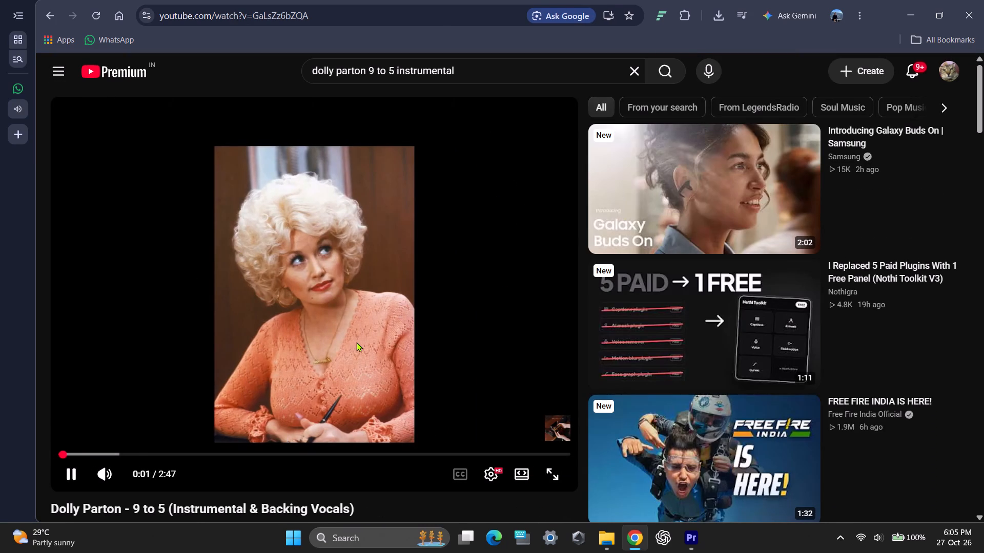
pyautogui.press('Right')
pyautogui.press('Right')
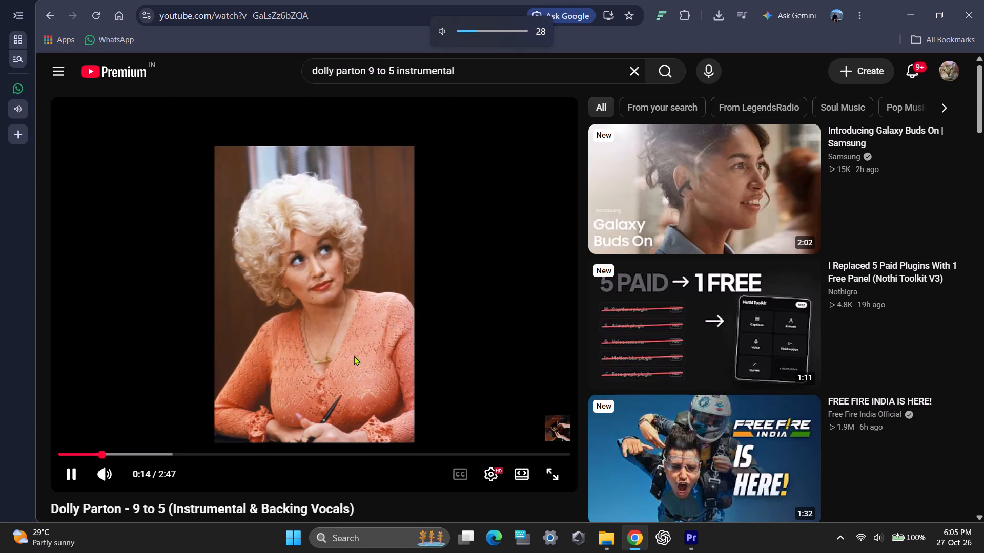
pyautogui.press('Right')
pyautogui.moveTo(120, 450); pyautogui.dragTo(16, 459)
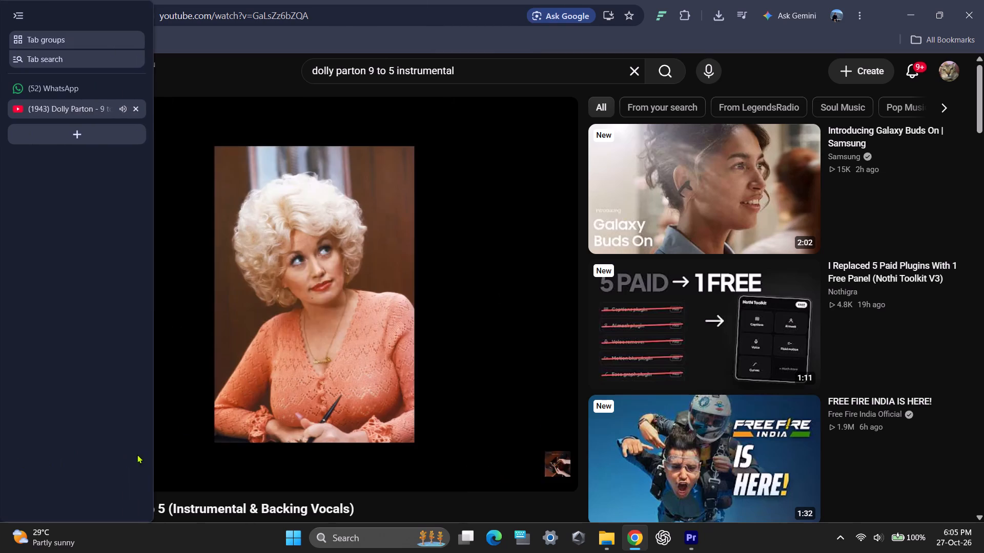
pyautogui.press('space')
pyautogui.press('space')
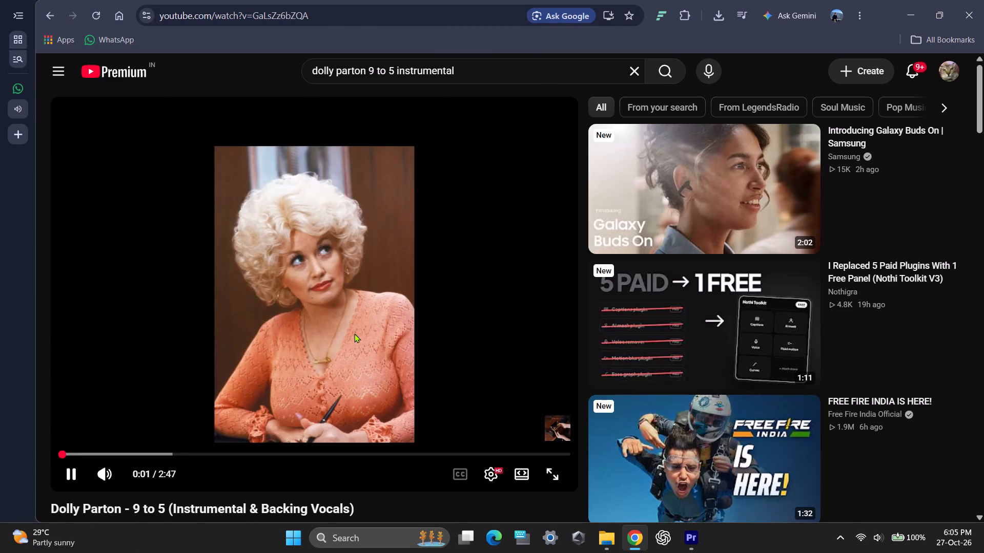
pyautogui.press('i')
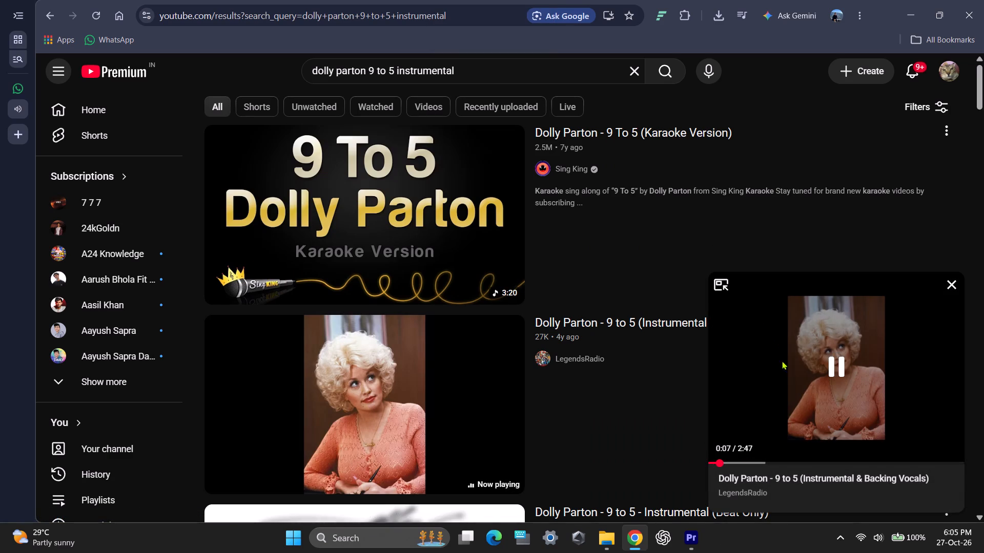
pyautogui.click(833, 363)
# Switch to Premiere and replay the reference video from its start to compare its music with the song.
pyautogui.hotkey('alt', 'Tab')
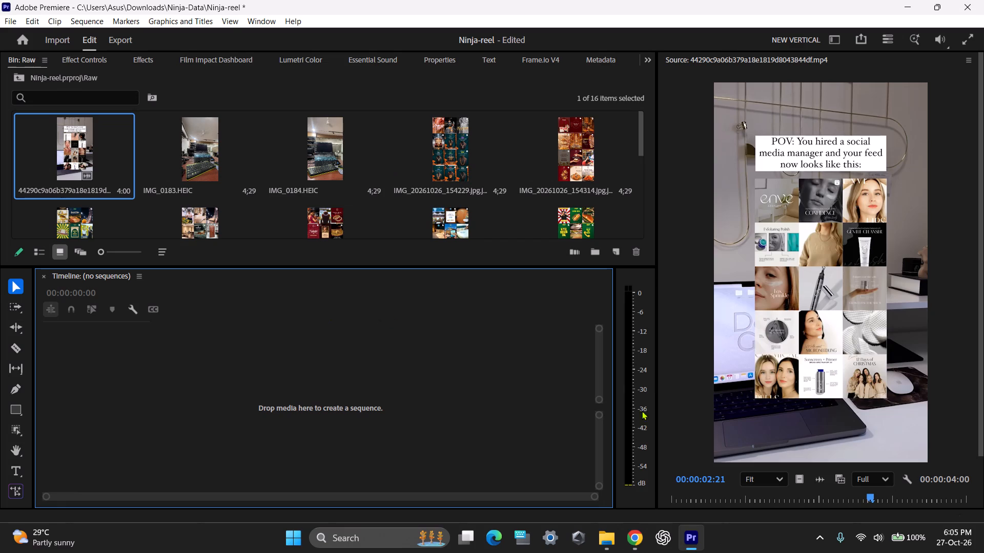
pyautogui.moveTo(825, 494); pyautogui.dragTo(585, 515)
pyautogui.press('space')
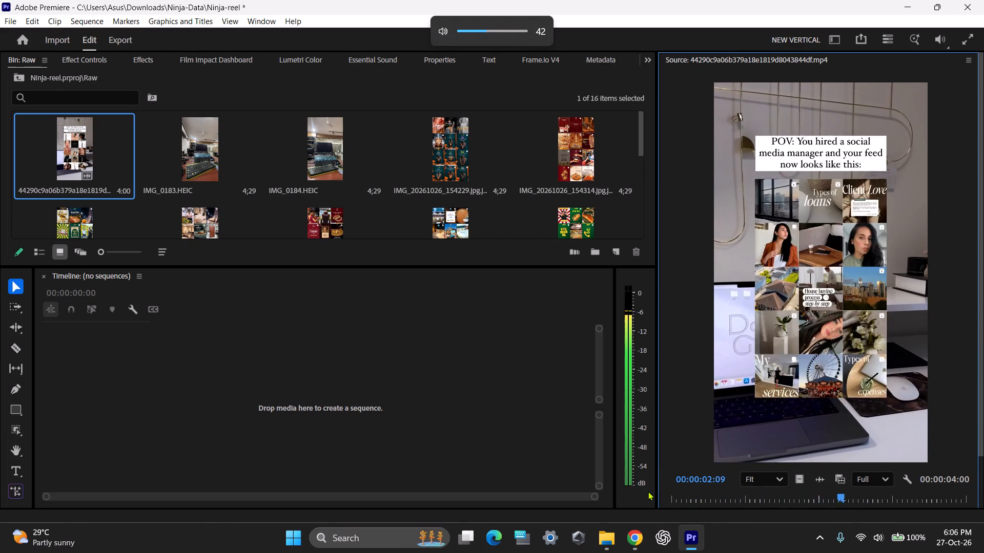
pyautogui.press('space')
# Switch back to YouTube in Chrome, copy the share link of the Instrumental & Backing Vocals video, and close its player.
pyautogui.hotkey('alt', 'Tab')
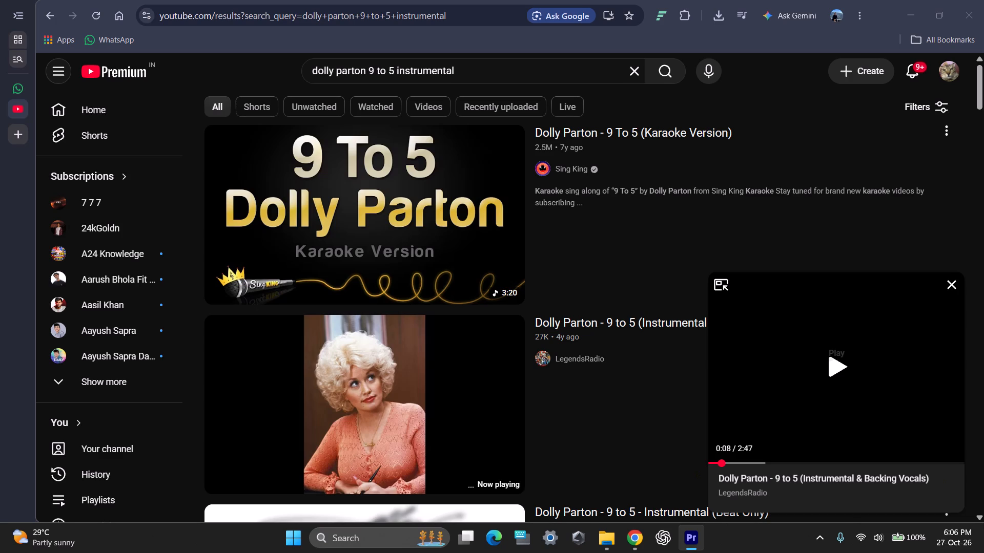
pyautogui.click(723, 284)
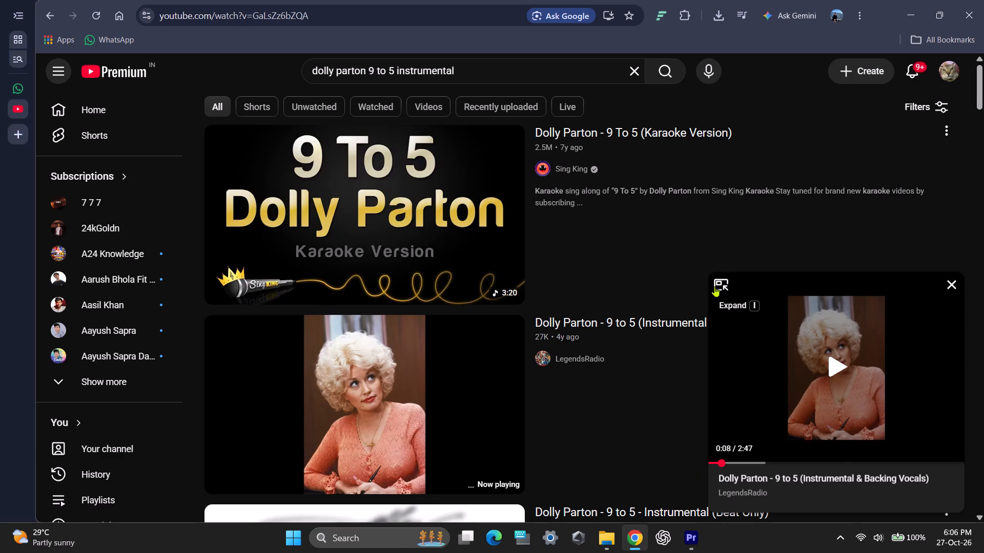
pyautogui.scroll(-2, 436, 431)
pyautogui.click(380, 403)
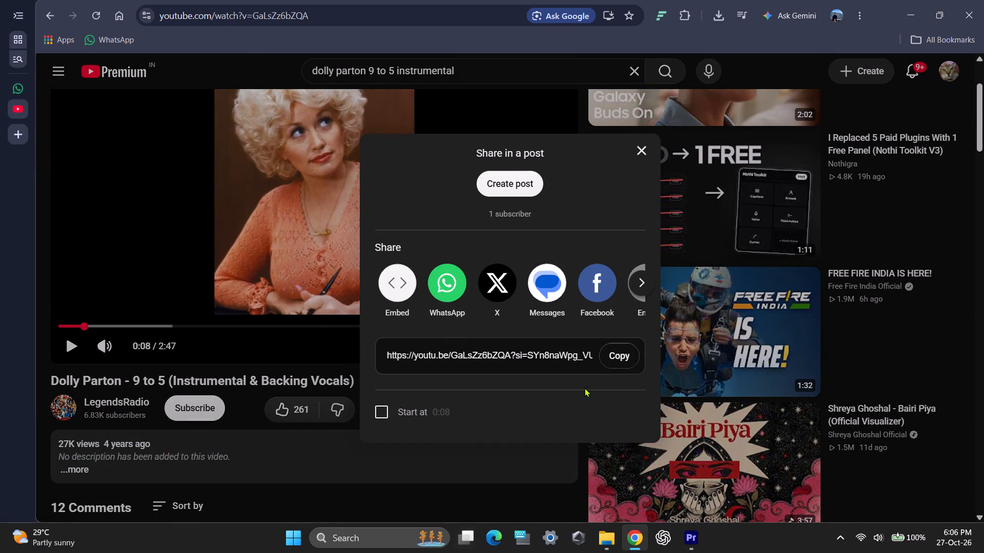
pyautogui.click(619, 364)
pyautogui.click(642, 146)
pyautogui.press('i')
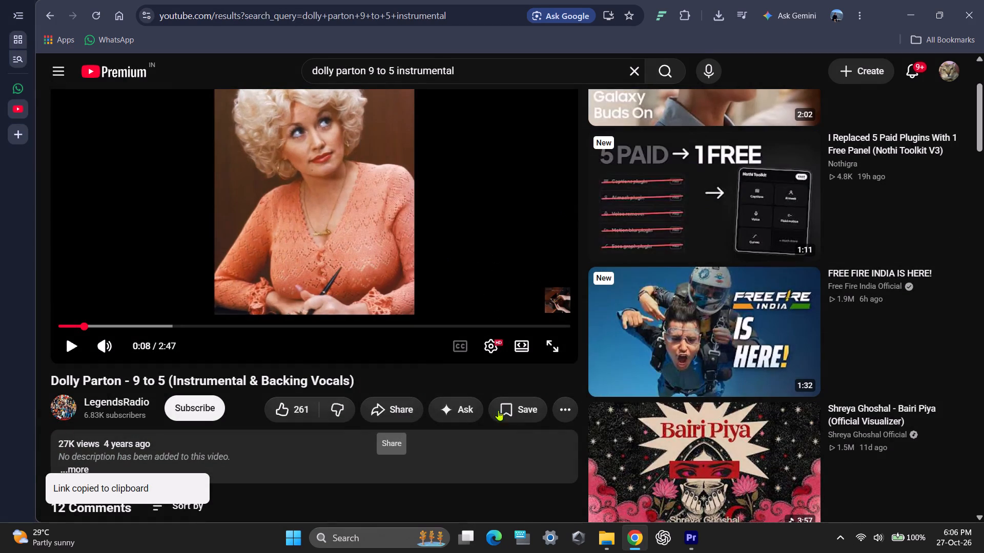
pyautogui.click(952, 288)
# Open the vd6s YouTube downloader in a new incognito window and submit the copied video link.
pyautogui.hotkey('ctrl', 'shift', 'n')
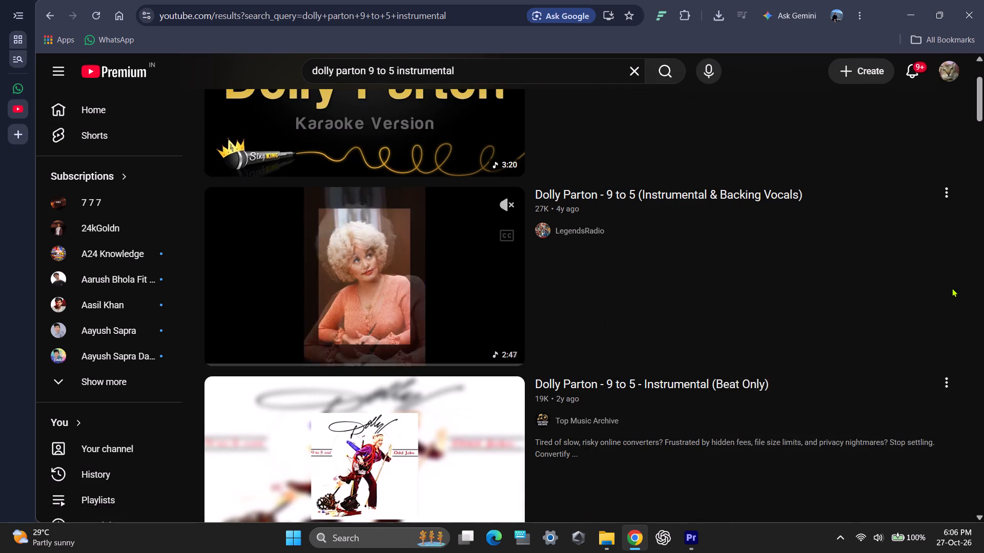
pyautogui.write('vd6s')
pyautogui.press('Return')
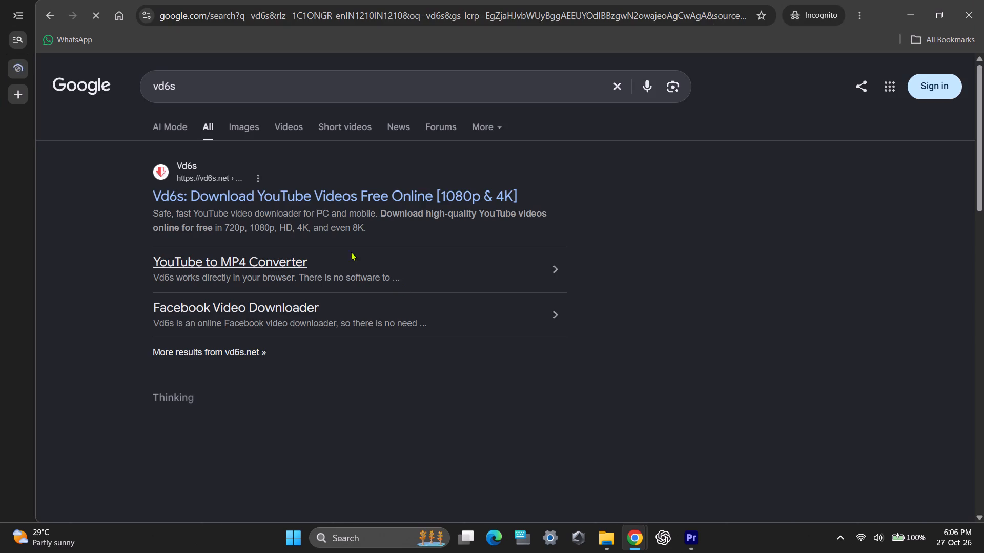
pyautogui.click(282, 199)
pyautogui.click(326, 256)
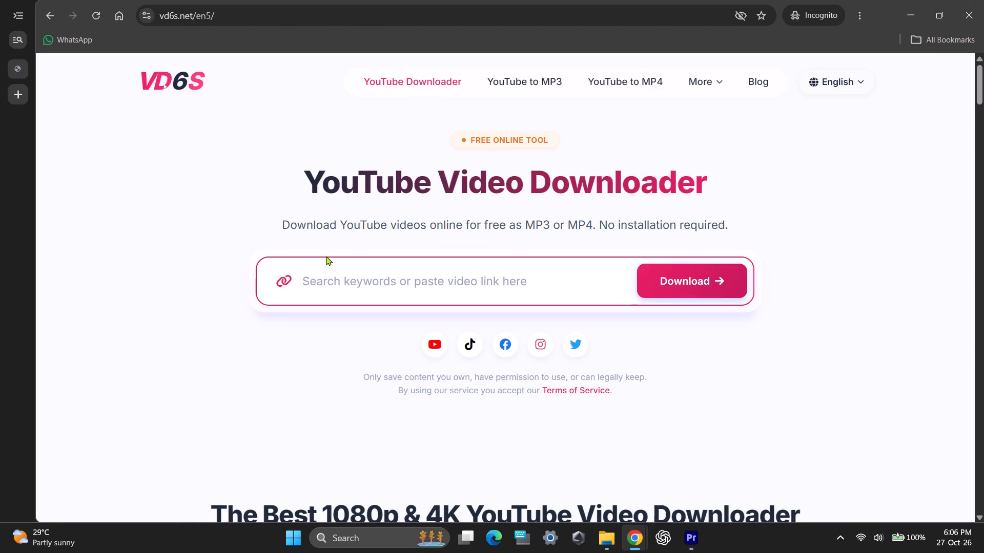
pyautogui.keyDown('ctrl'); pyautogui.click(358, 276); pyautogui.keyUp('ctrl')
pyautogui.hotkey('ctrl', 'v')
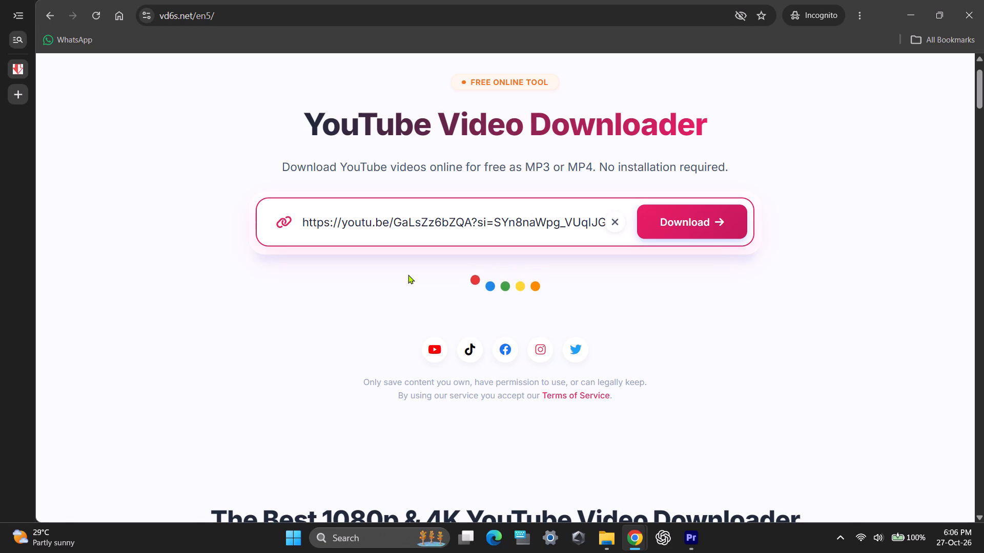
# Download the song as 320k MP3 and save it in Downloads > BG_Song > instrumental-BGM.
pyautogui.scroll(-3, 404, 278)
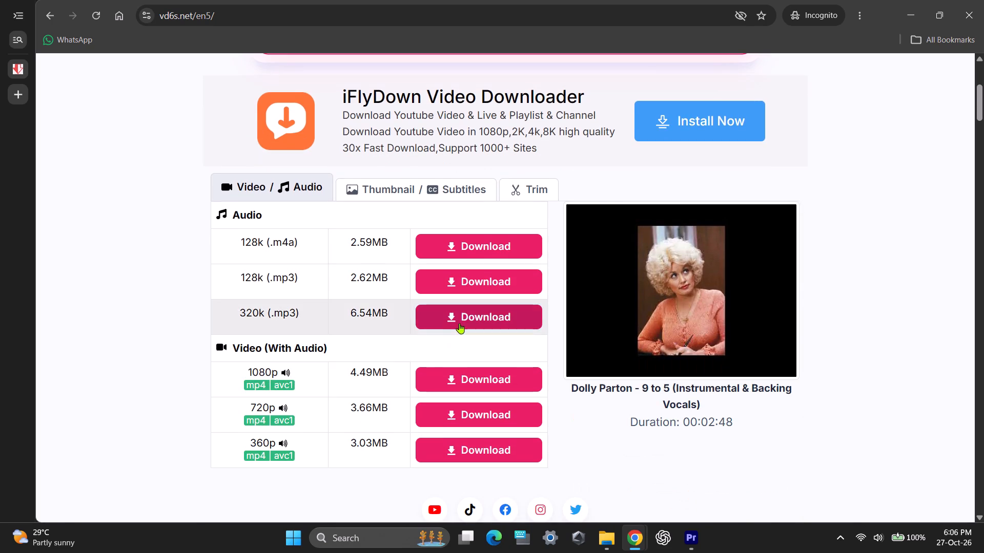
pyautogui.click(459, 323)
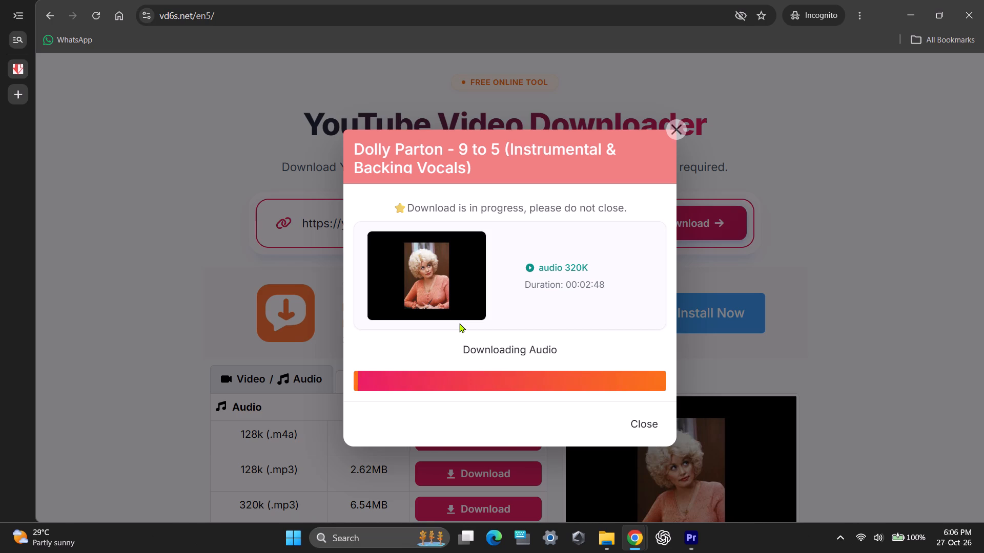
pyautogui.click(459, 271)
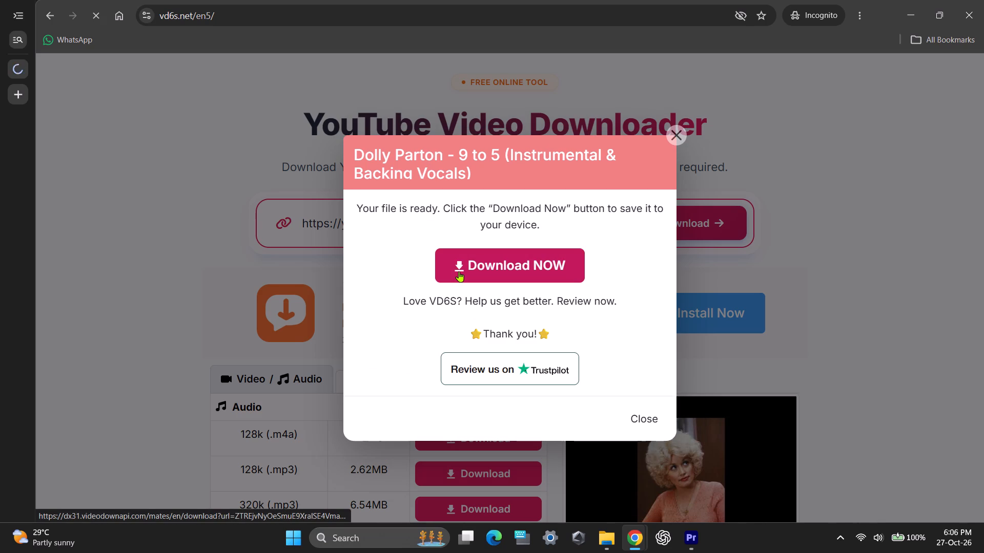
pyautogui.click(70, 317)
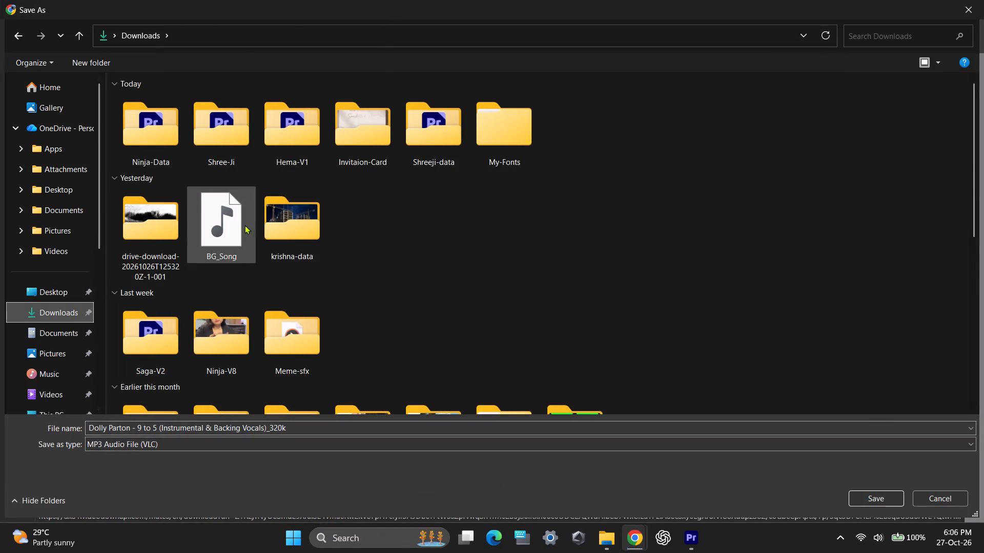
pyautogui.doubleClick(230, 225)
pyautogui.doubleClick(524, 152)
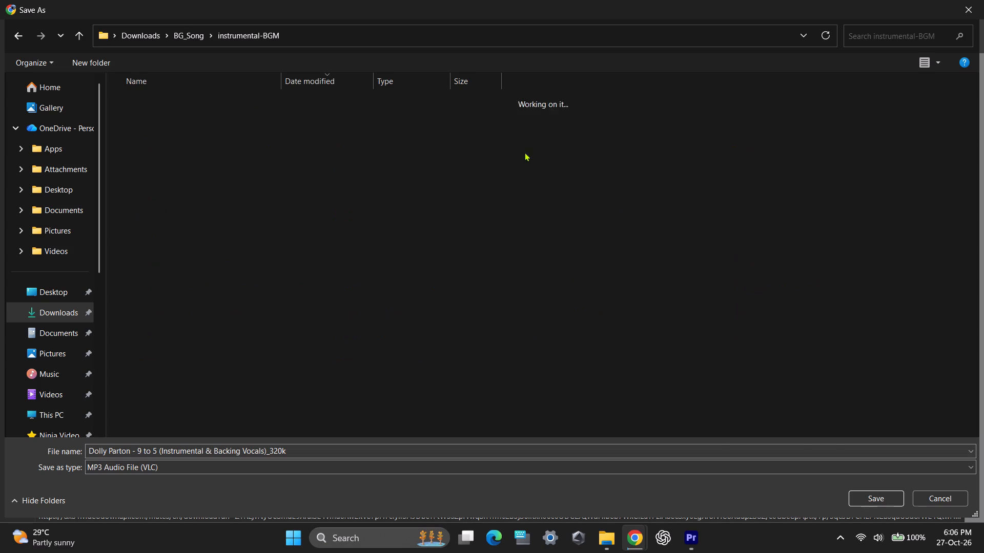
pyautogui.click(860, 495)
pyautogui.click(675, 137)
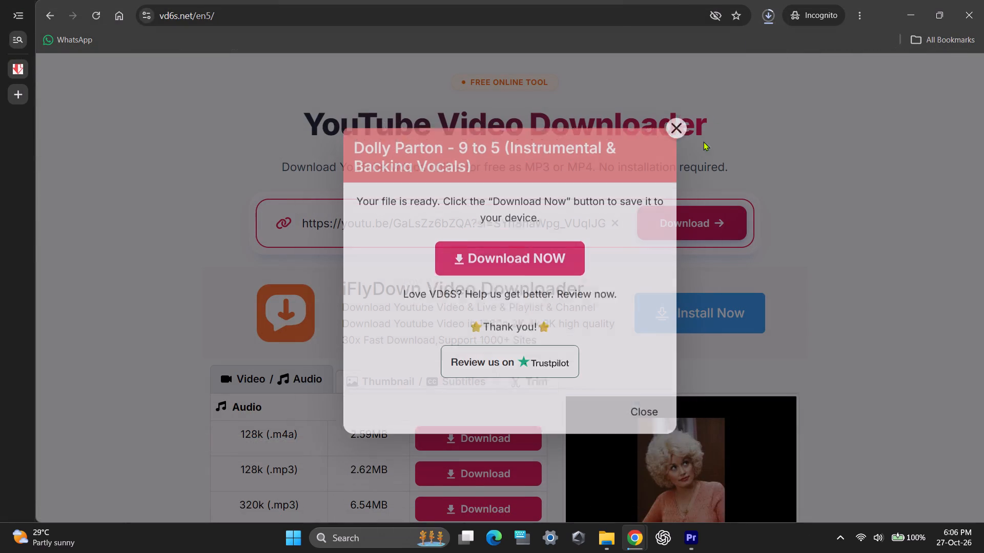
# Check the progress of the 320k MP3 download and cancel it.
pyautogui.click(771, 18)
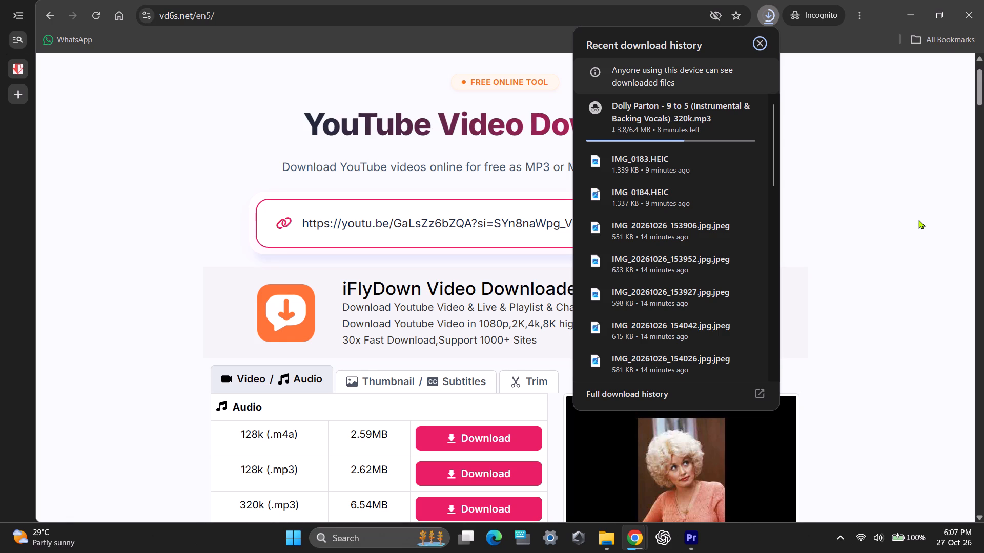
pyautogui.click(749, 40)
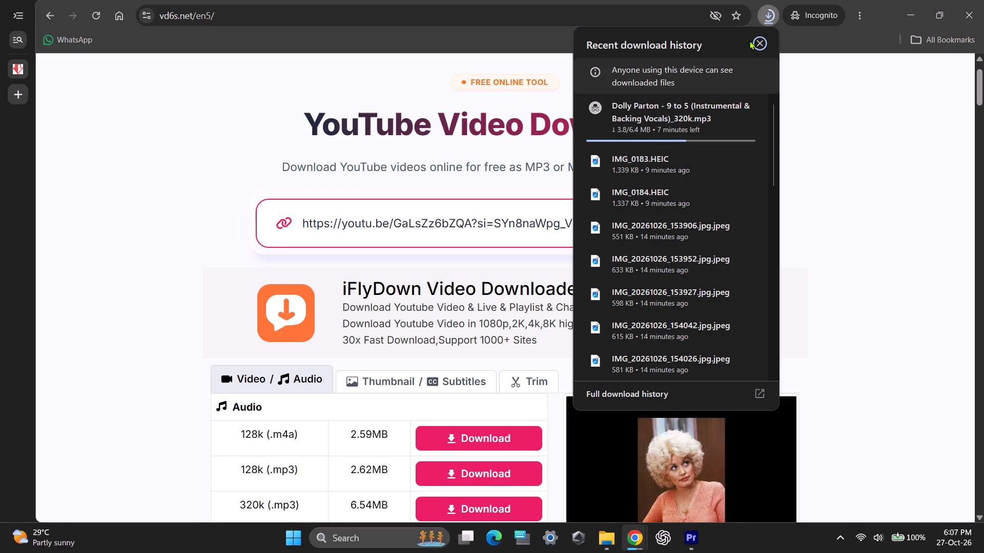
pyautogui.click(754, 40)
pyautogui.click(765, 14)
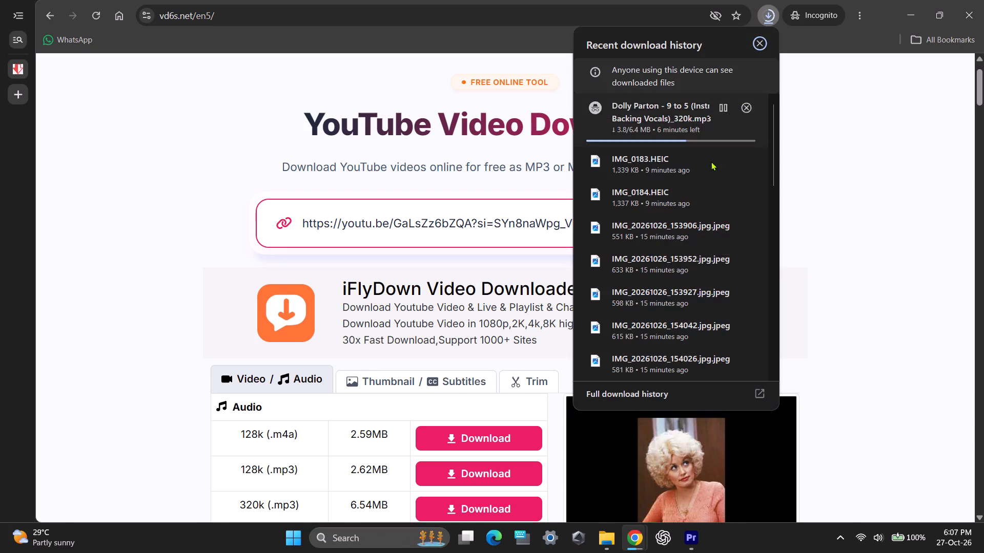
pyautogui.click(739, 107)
# Request the 320k MP3 again and save it in the instrumental-BGM folder inside Downloads > BG_Song.
pyautogui.scroll(-4, 224, 187)
pyautogui.click(456, 258)
pyautogui.click(475, 273)
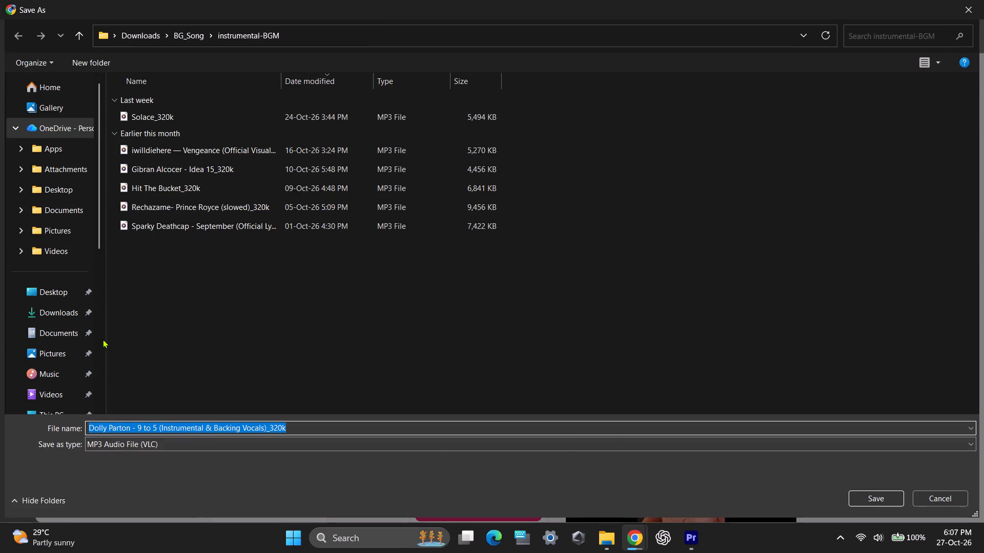
pyautogui.click(58, 305)
pyautogui.doubleClick(229, 236)
pyautogui.click(182, 116)
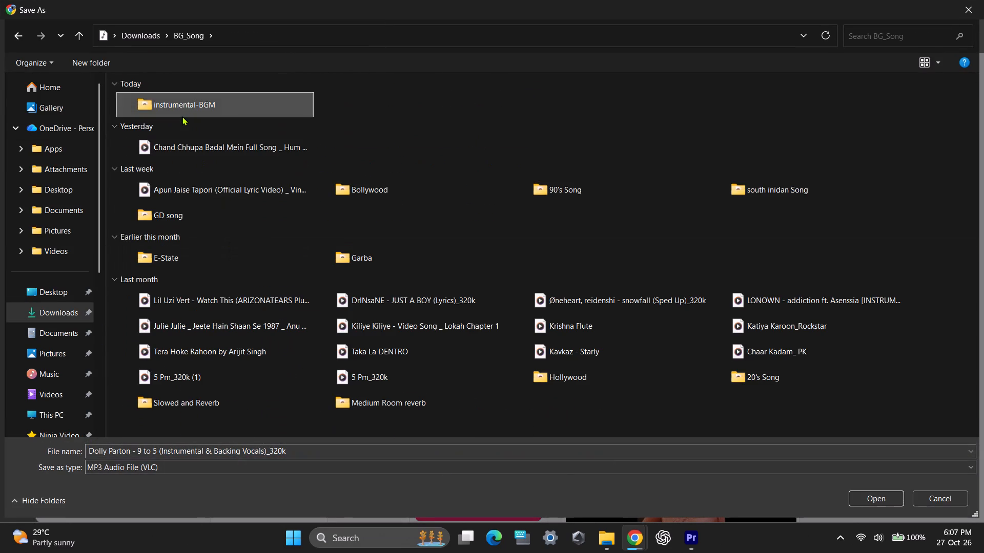
pyautogui.moveTo(182, 116); pyautogui.dragTo(187, 121)
pyautogui.click(878, 492)
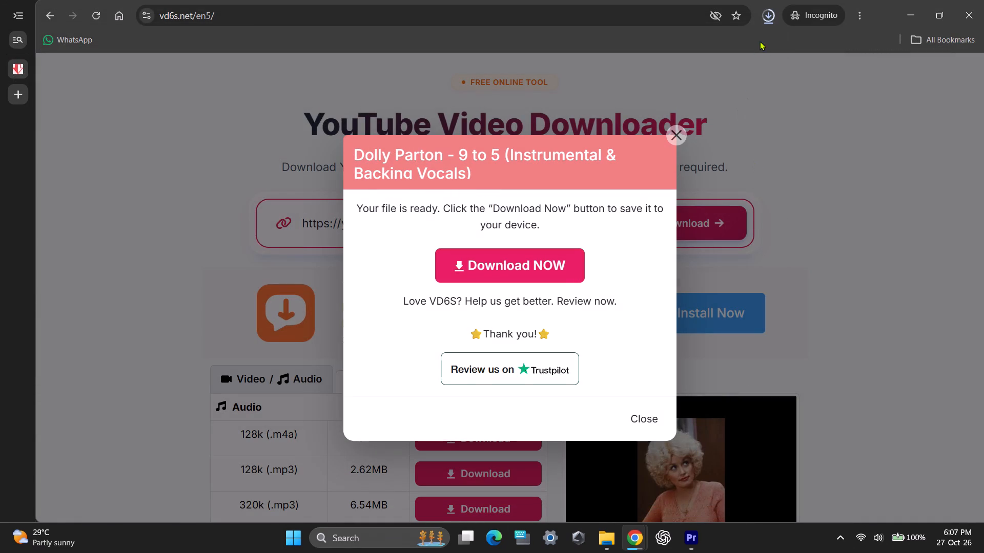
# Cancel the running 320k MP3 download and restart it from the ready file, keeping the suggested save location.
pyautogui.click(766, 20)
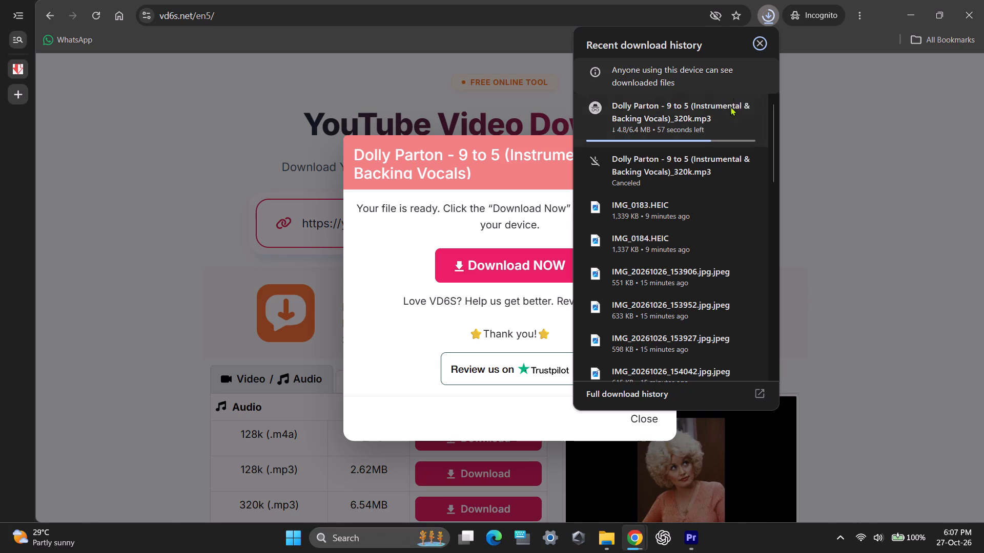
pyautogui.click(748, 108)
pyautogui.click(983, 419)
pyautogui.click(534, 277)
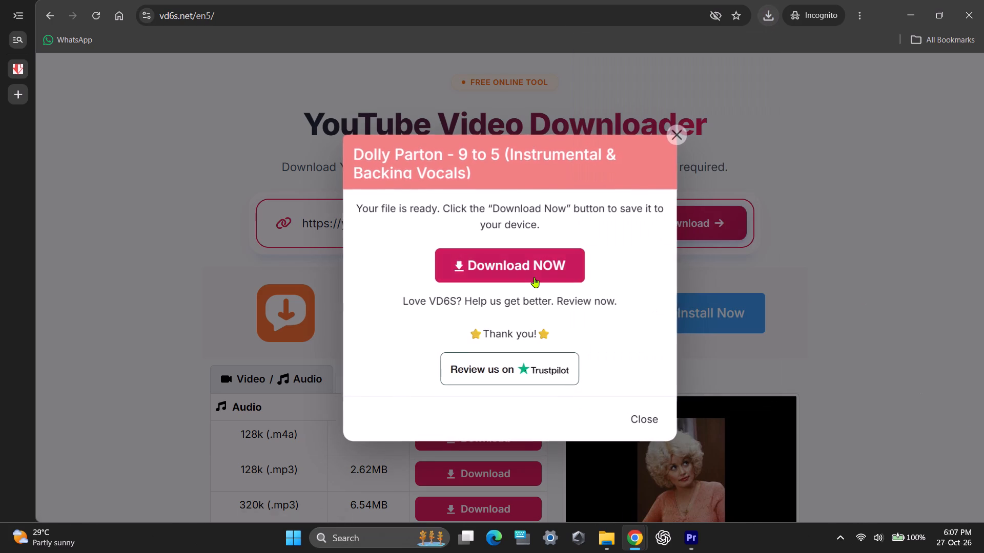
pyautogui.click(867, 505)
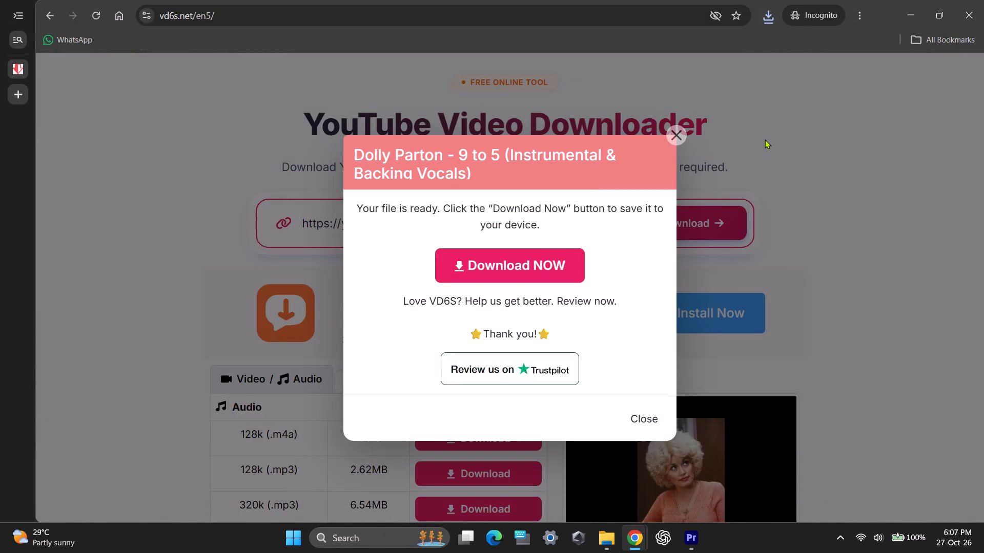
# Dismiss the ready-file dialog and close the incognito window.
pyautogui.click(678, 131)
pyautogui.click(981, 0)
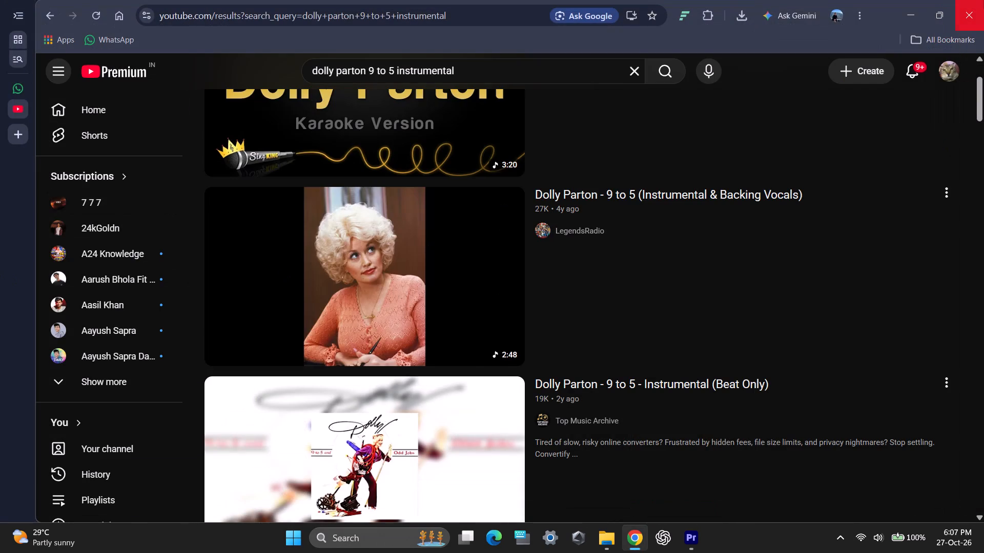
# Close the browser window and return to the Ninja-reel project in Premiere.
pyautogui.click(983, 0)
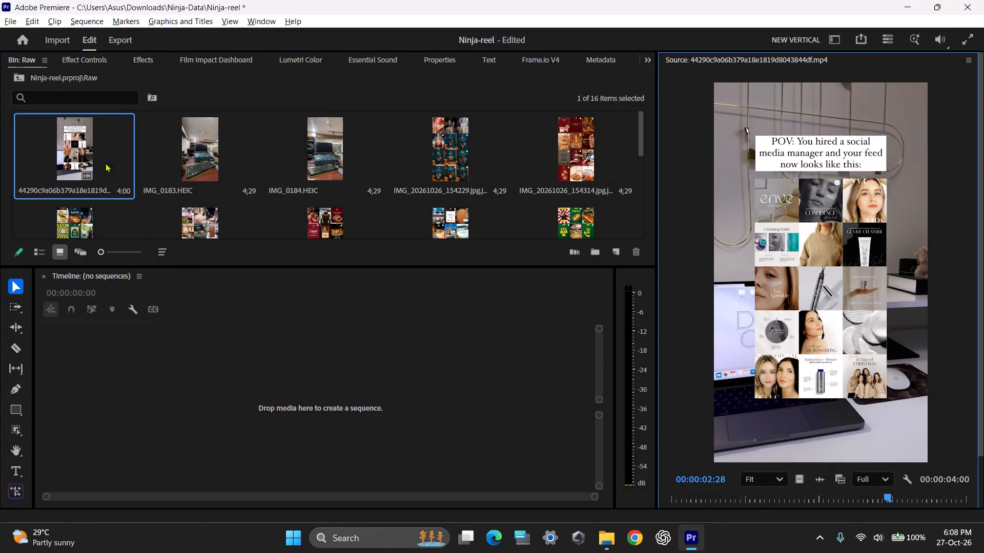
# In the project's root bin, create a 1080 x 1920, 30 fps black video item named Black-Video.
pyautogui.click(28, 75)
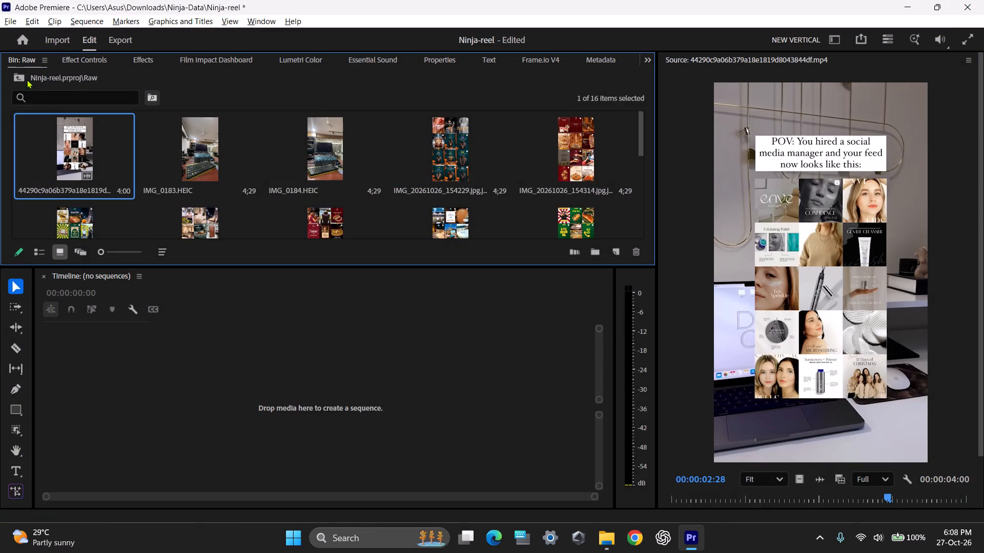
pyautogui.click(24, 75)
pyautogui.click(617, 254)
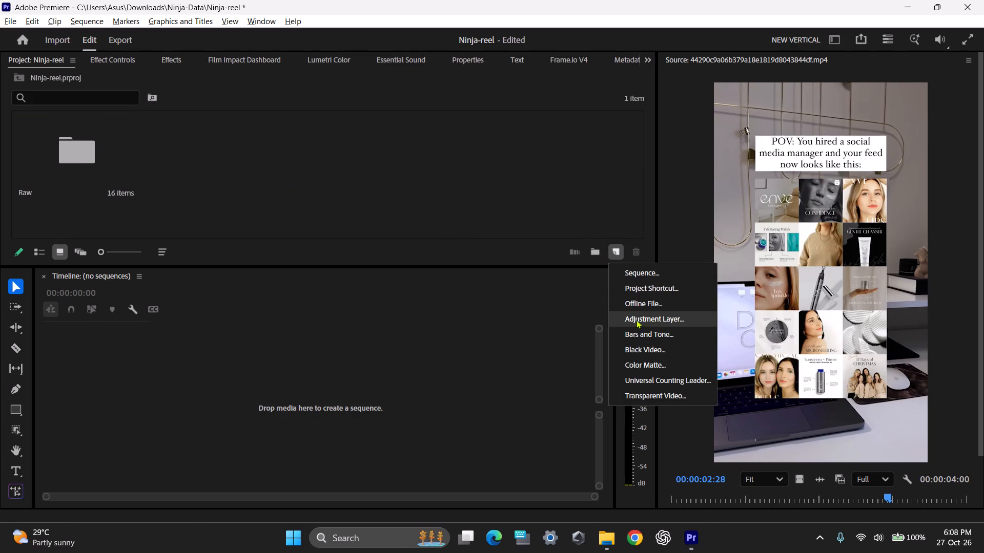
pyautogui.click(637, 348)
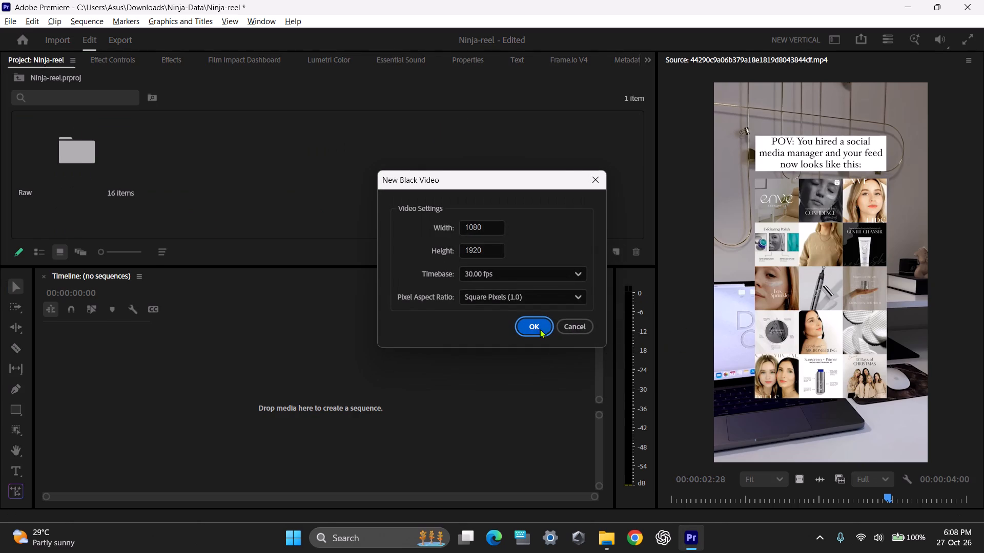
pyautogui.click(540, 329)
pyautogui.click(175, 193)
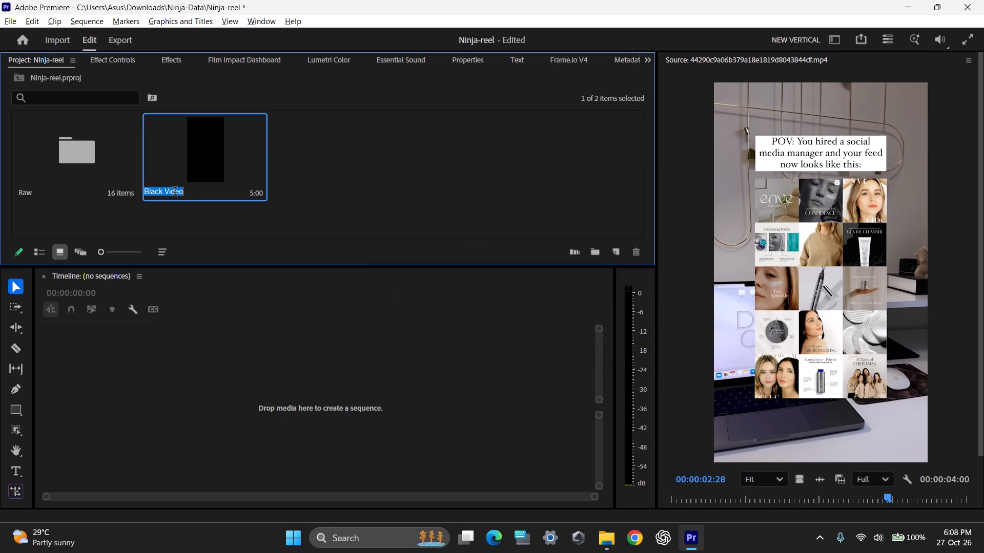
pyautogui.press('BackSpace')
pyautogui.write('BVla')
pyautogui.press('BackSpace')
pyautogui.press('BackSpace')
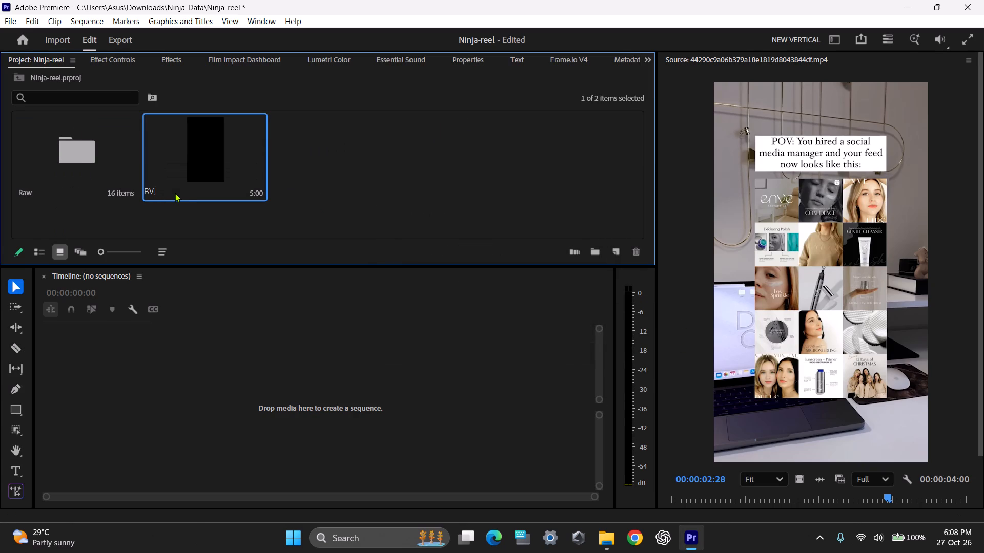
pyautogui.press('BackSpace')
pyautogui.write('lack-Video')
pyautogui.click(437, 217)
# Create a new sequence from the Black-Video item and set the playhead to its start.
pyautogui.moveTo(206, 149); pyautogui.dragTo(89, 407)
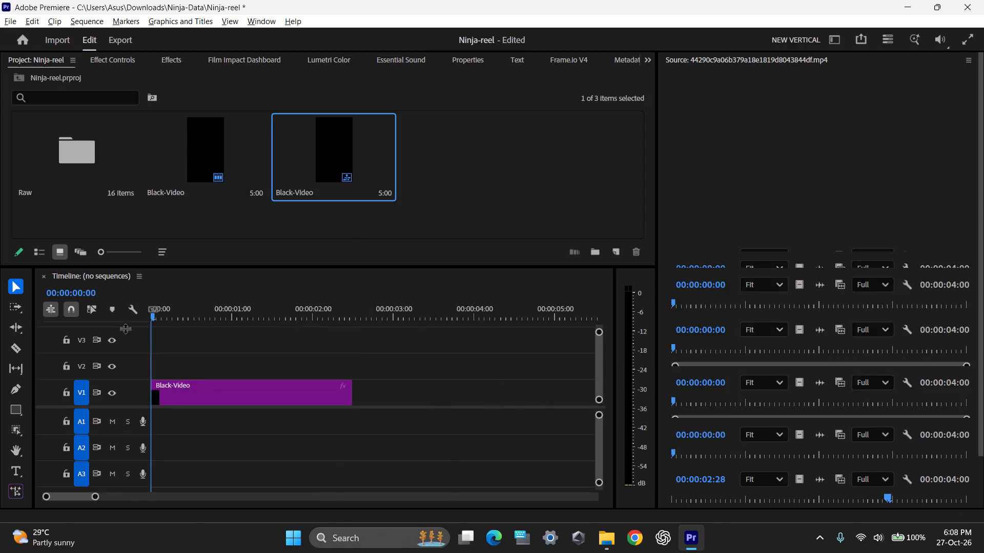
pyautogui.moveTo(168, 320); pyautogui.dragTo(101, 317)
pyautogui.press('space')
pyautogui.press('space')
# Enlarge the Program monitor to nearly the full window height and return the playhead to the sequence start.
pyautogui.click(668, 190)
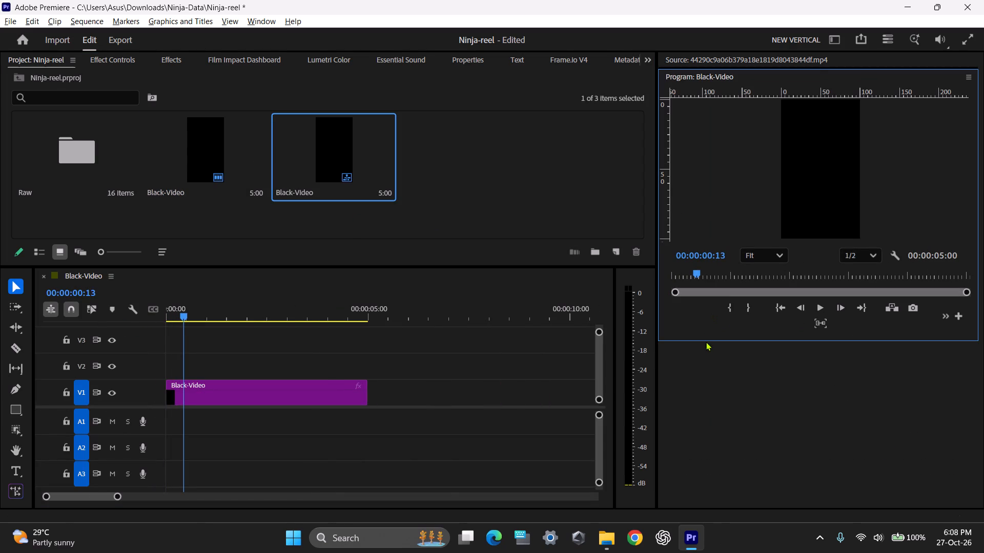
pyautogui.moveTo(706, 339); pyautogui.dragTo(627, 541)
pyautogui.press('space')
pyautogui.moveTo(197, 308); pyautogui.dragTo(0, 282)
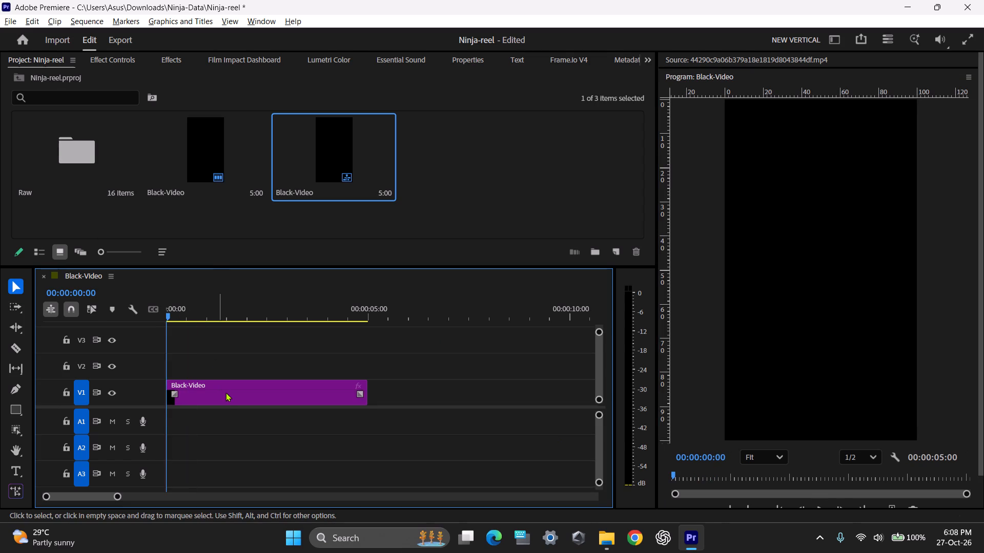
# Delete the Black-Video clip from V1 to leave an empty sequence.
pyautogui.click(225, 392)
pyautogui.press('Delete')
pyautogui.moveTo(215, 315); pyautogui.dragTo(80, 318)
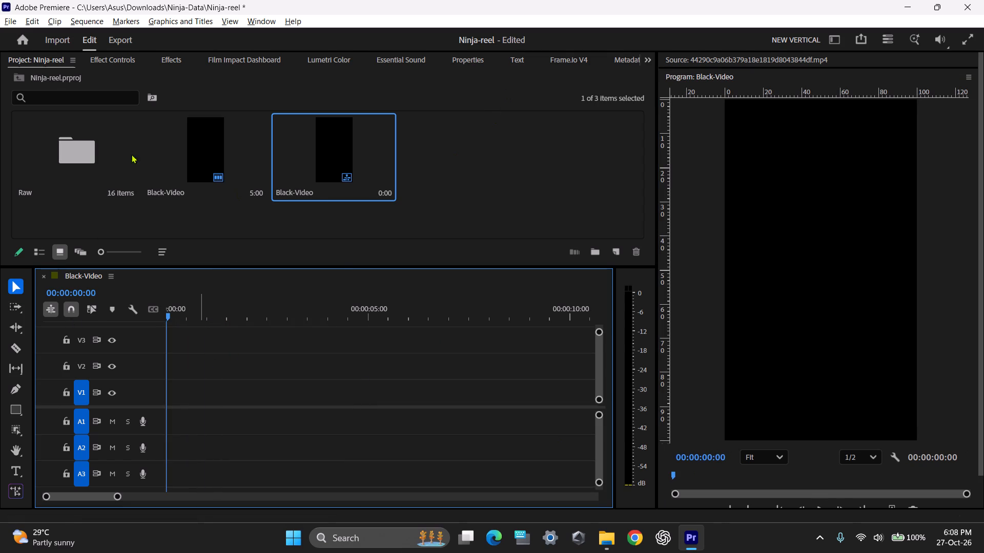
# Import the Dolly Parton - 9 to 5 (Instrumental & Backing Vocals)_320k MP3 from Downloads > BG_Song > instrumental-BGM.
pyautogui.doubleClick(535, 175)
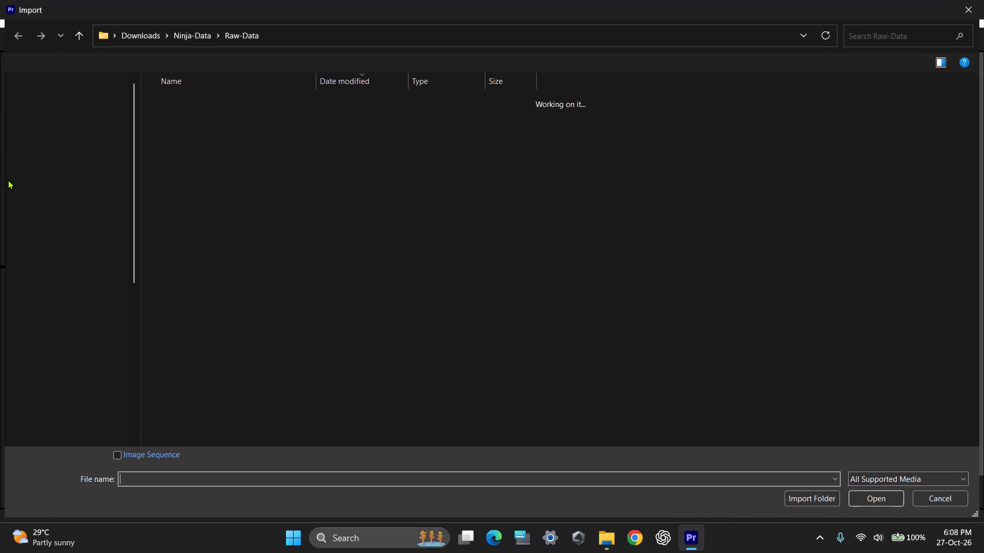
pyautogui.click(15, 36)
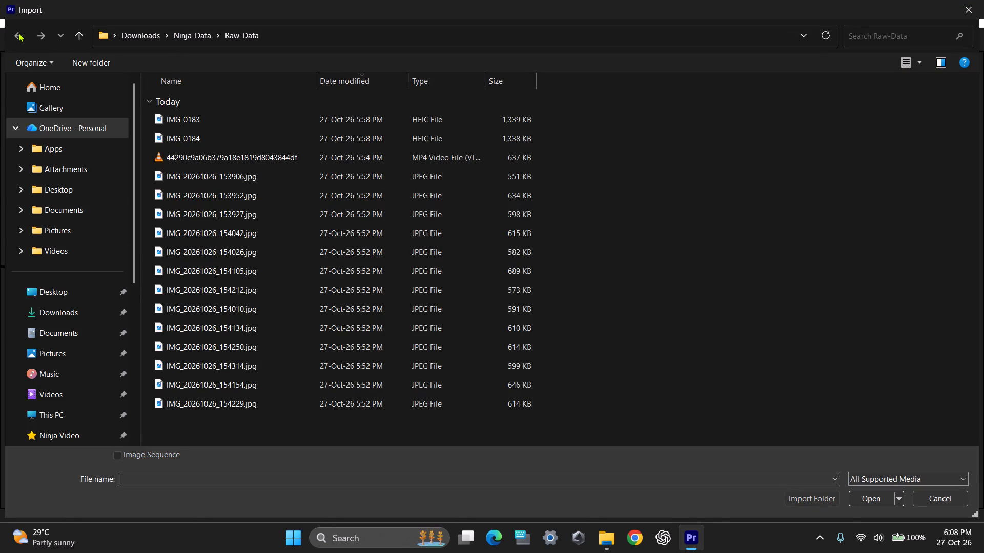
pyautogui.click(83, 304)
pyautogui.scroll(2, 204, 227)
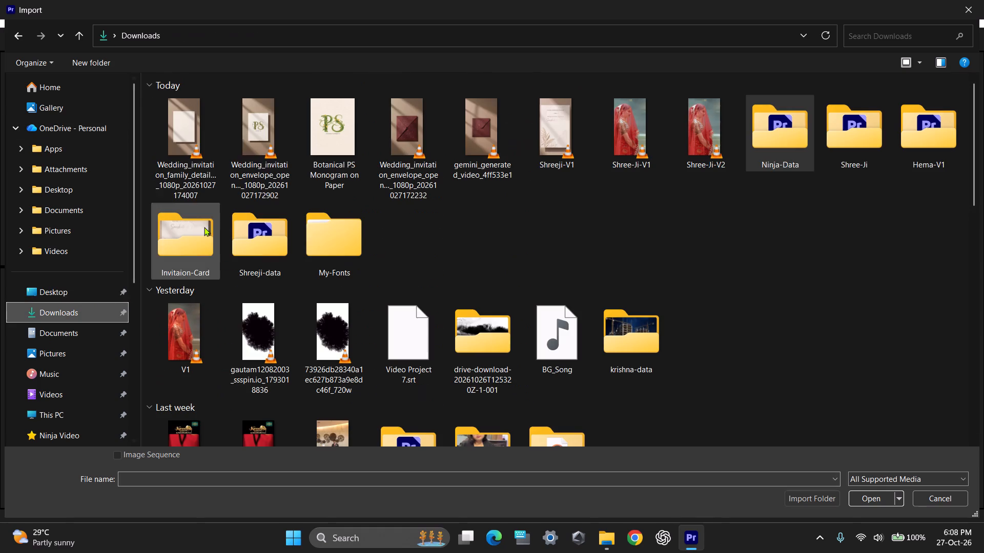
pyautogui.scroll(2, 204, 227)
pyautogui.doubleClick(568, 331)
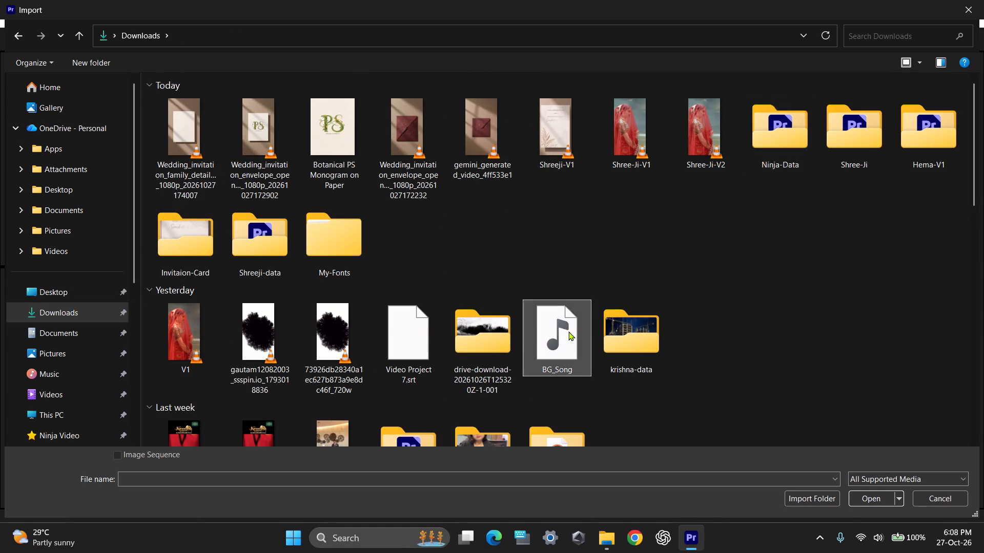
pyautogui.doubleClick(236, 109)
pyautogui.click(233, 122)
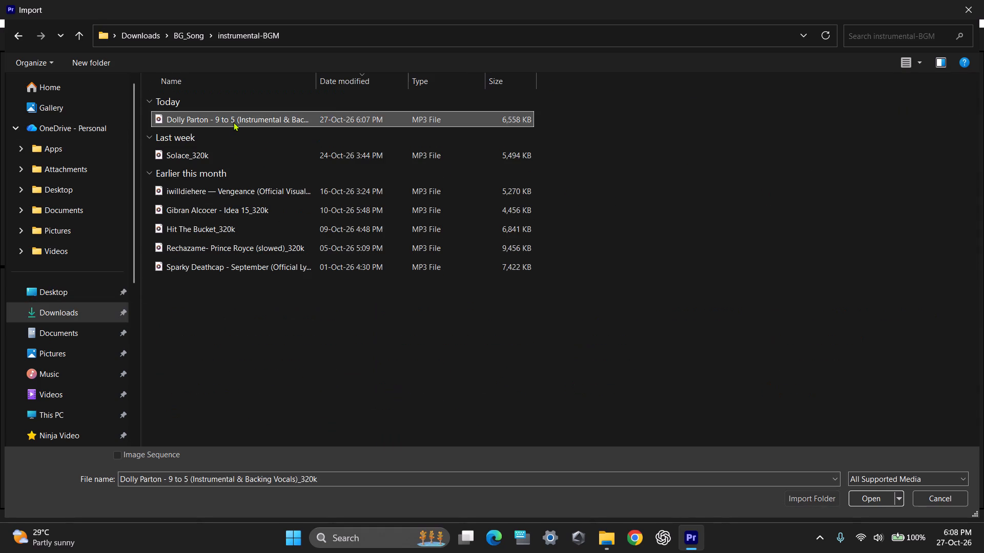
pyautogui.press('Return')
# Audition the 9 to 5 instrumental in the Source monitor and mark its out point at 00;00;28;10, where the louder section begins.
pyautogui.doubleClick(496, 153)
pyautogui.press('space')
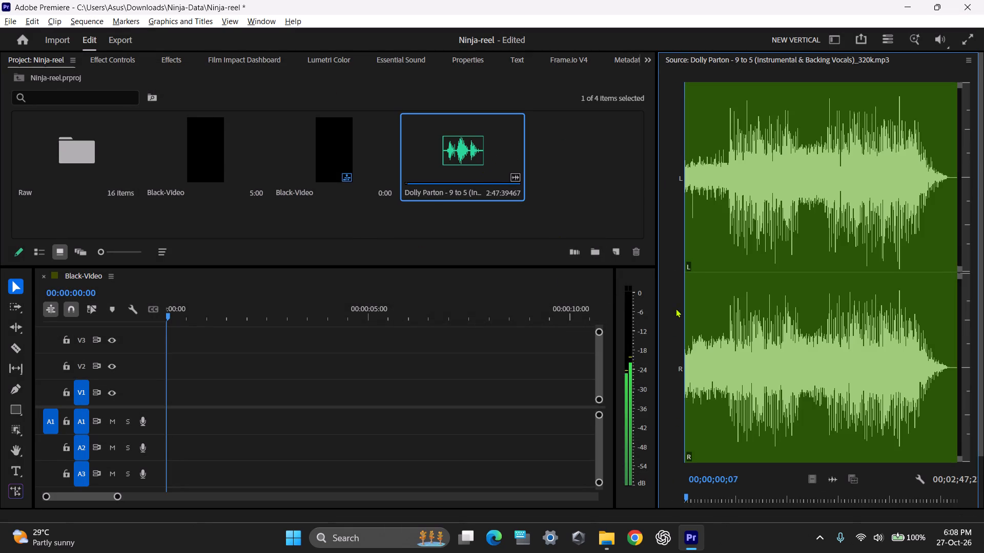
pyautogui.press('=')
pyautogui.press('=')
pyautogui.press('=')
pyautogui.moveTo(725, 496); pyautogui.dragTo(807, 494)
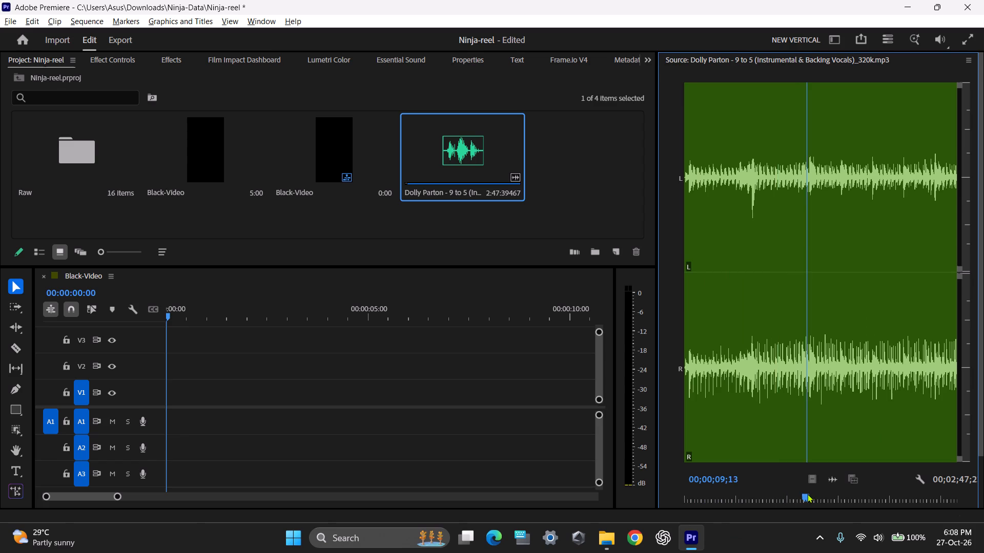
pyautogui.press('space')
pyautogui.press('-')
pyautogui.press('-')
pyautogui.moveTo(729, 487); pyautogui.dragTo(757, 490)
pyautogui.press('=')
pyautogui.moveTo(770, 492); pyautogui.dragTo(810, 496)
pyautogui.press('=')
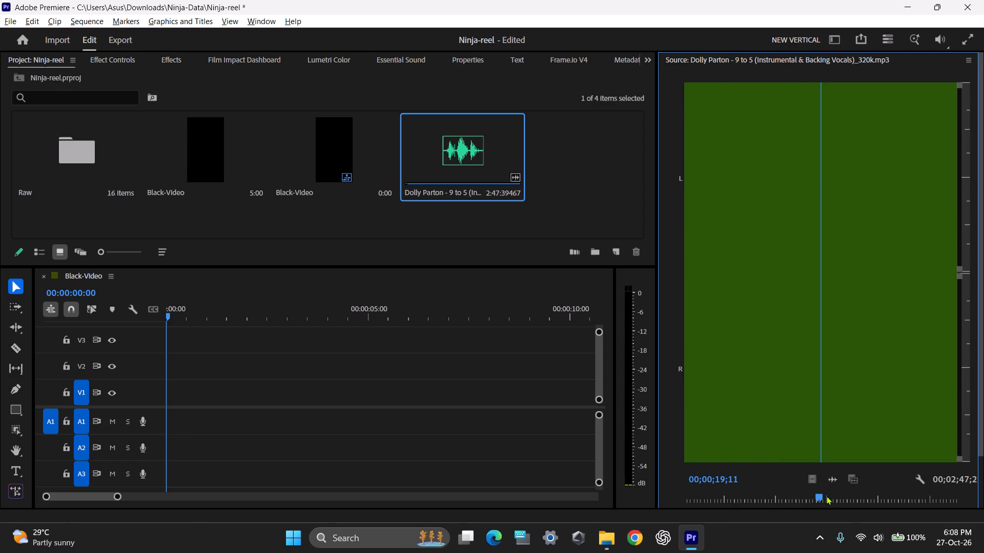
pyautogui.press('space')
pyautogui.press('-')
pyautogui.moveTo(821, 495); pyautogui.dragTo(855, 496)
pyautogui.press('space')
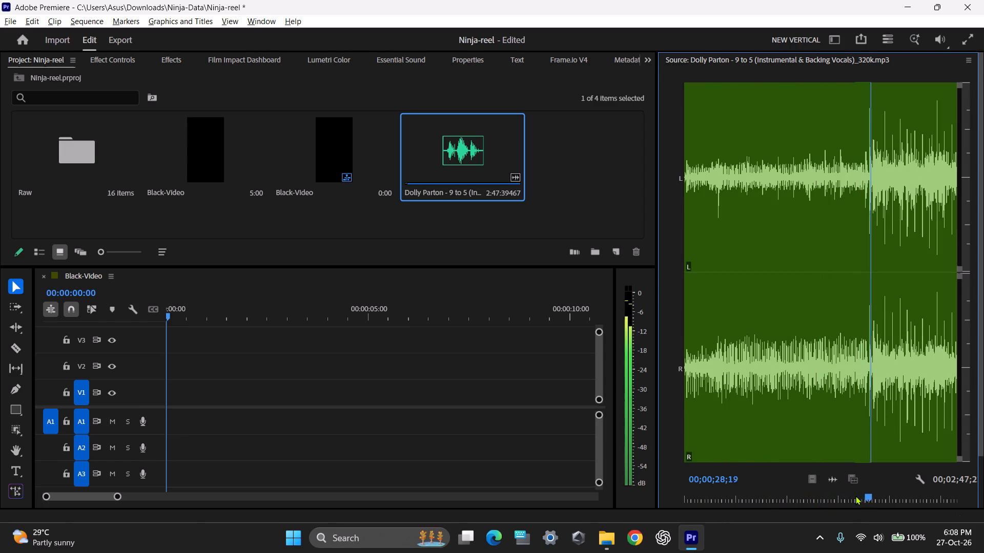
pyautogui.moveTo(884, 495); pyautogui.dragTo(867, 498)
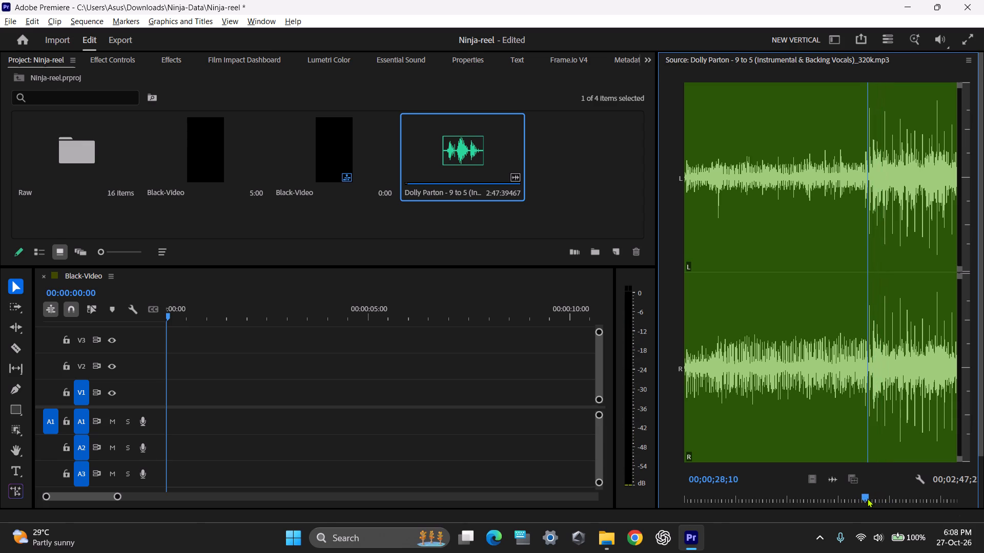
pyautogui.moveTo(867, 498); pyautogui.dragTo(868, 498)
pyautogui.press('o')
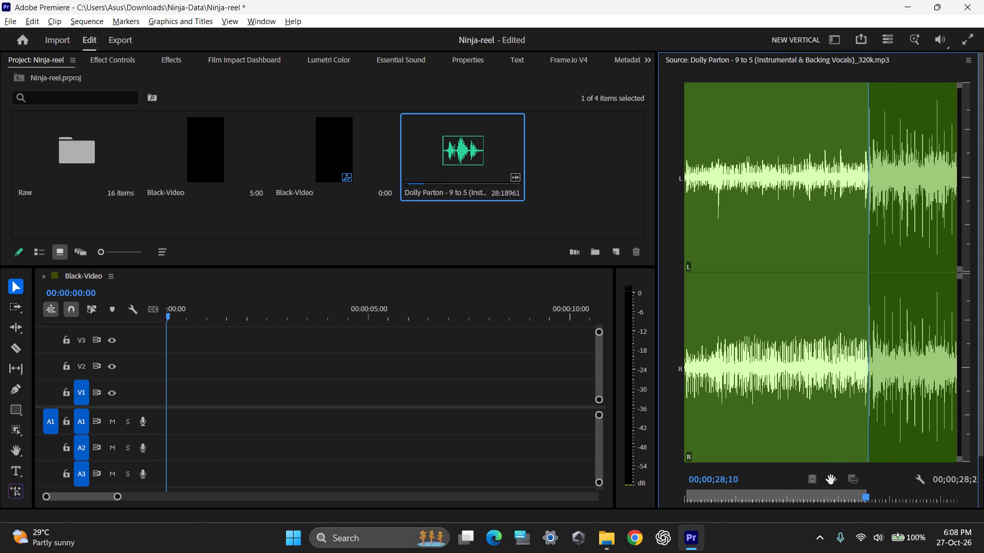
# Place the marked part of the instrumental at the start of track A1 and play back its opening.
pyautogui.moveTo(831, 480); pyautogui.dragTo(163, 431)
pyautogui.moveTo(207, 313); pyautogui.dragTo(101, 313)
pyautogui.press('\\')
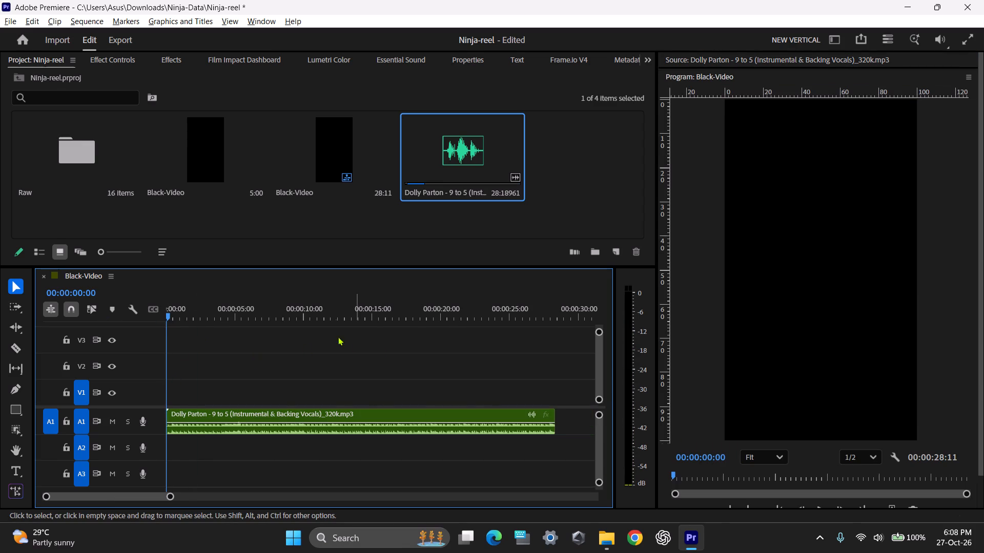
pyautogui.moveTo(289, 305); pyautogui.dragTo(97, 305)
pyautogui.press('space')
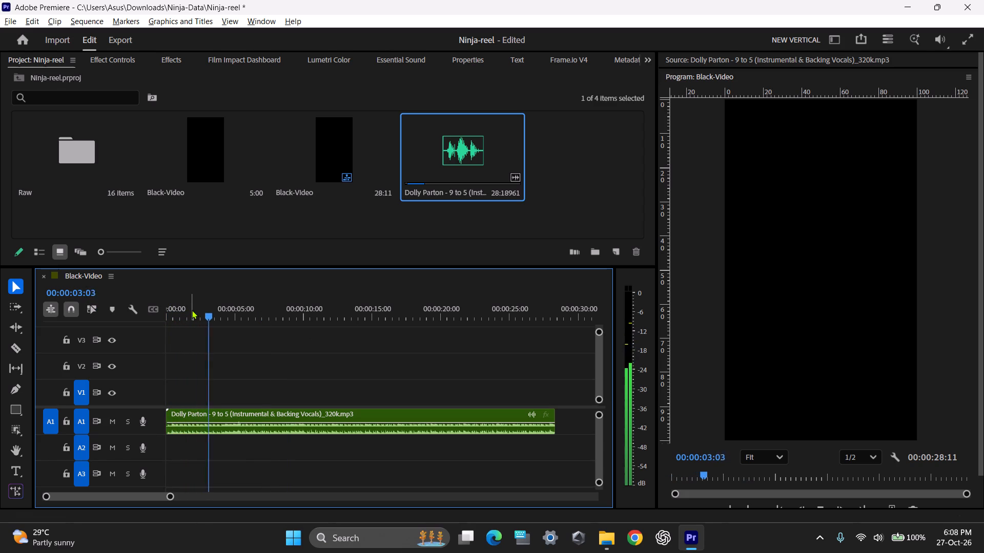
pyautogui.press('space')
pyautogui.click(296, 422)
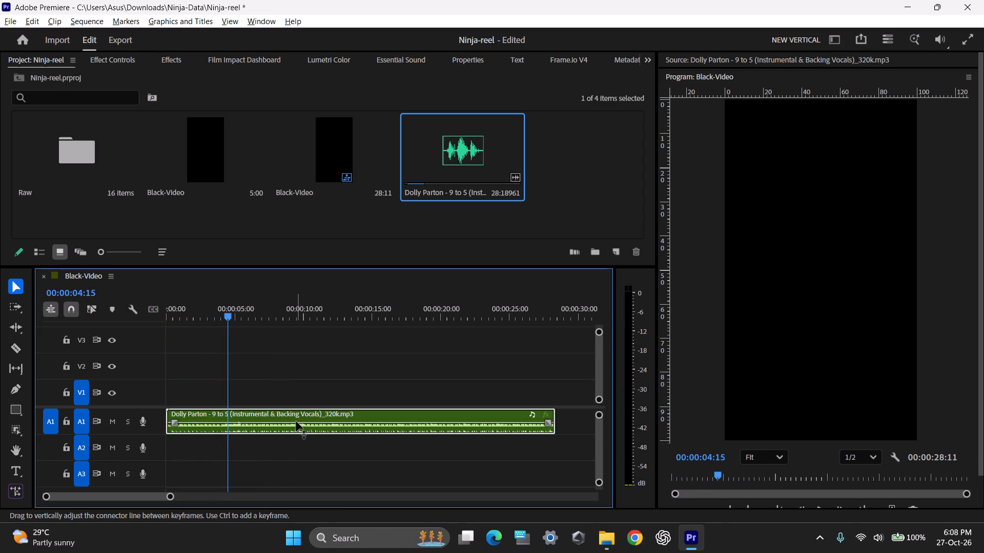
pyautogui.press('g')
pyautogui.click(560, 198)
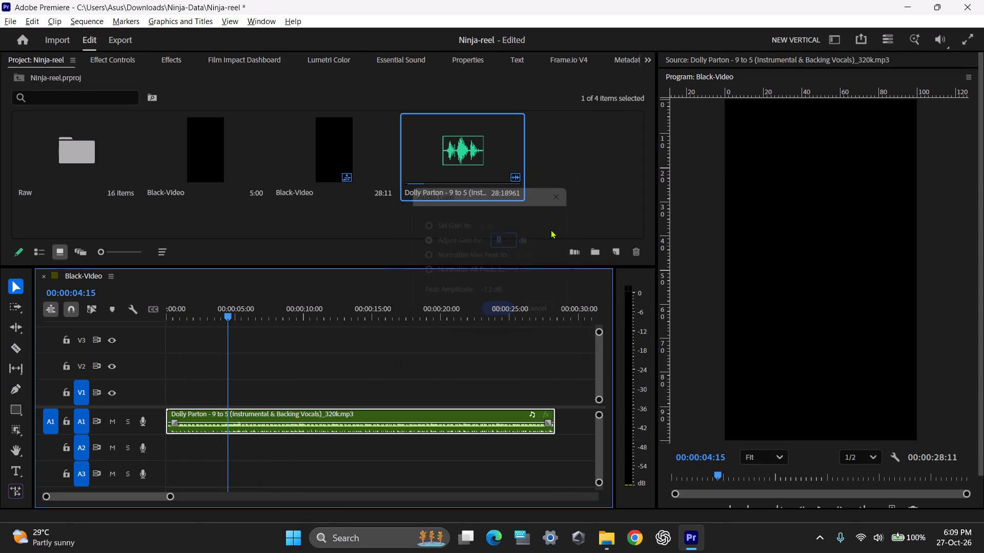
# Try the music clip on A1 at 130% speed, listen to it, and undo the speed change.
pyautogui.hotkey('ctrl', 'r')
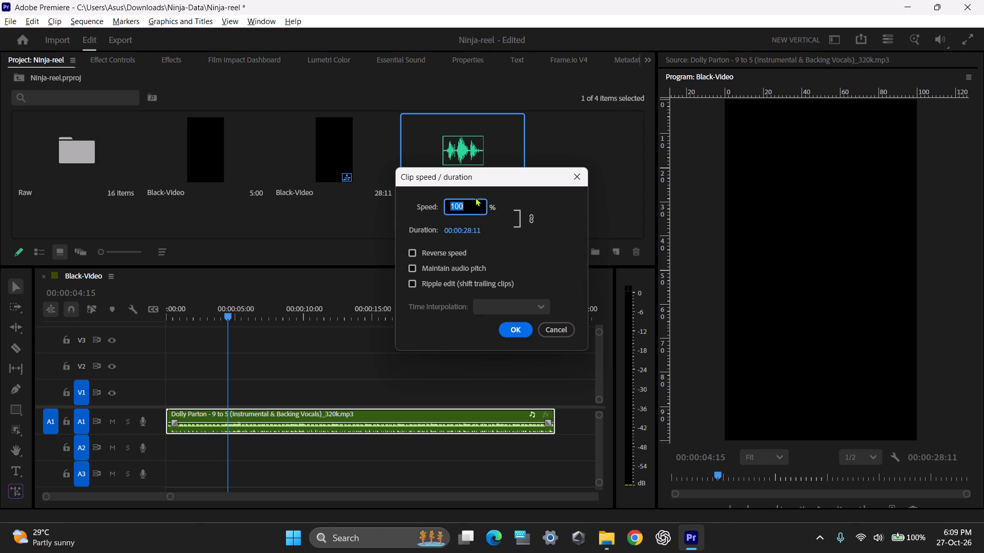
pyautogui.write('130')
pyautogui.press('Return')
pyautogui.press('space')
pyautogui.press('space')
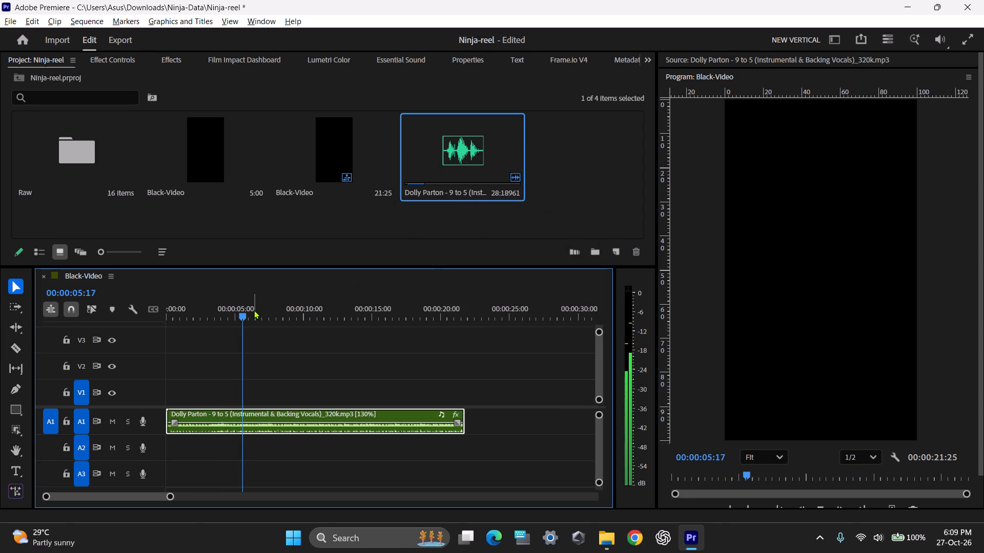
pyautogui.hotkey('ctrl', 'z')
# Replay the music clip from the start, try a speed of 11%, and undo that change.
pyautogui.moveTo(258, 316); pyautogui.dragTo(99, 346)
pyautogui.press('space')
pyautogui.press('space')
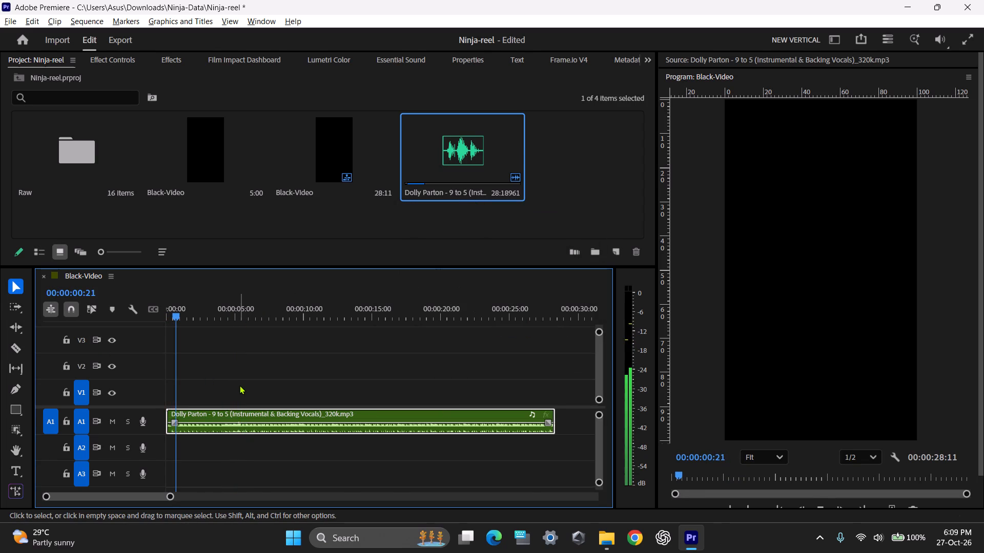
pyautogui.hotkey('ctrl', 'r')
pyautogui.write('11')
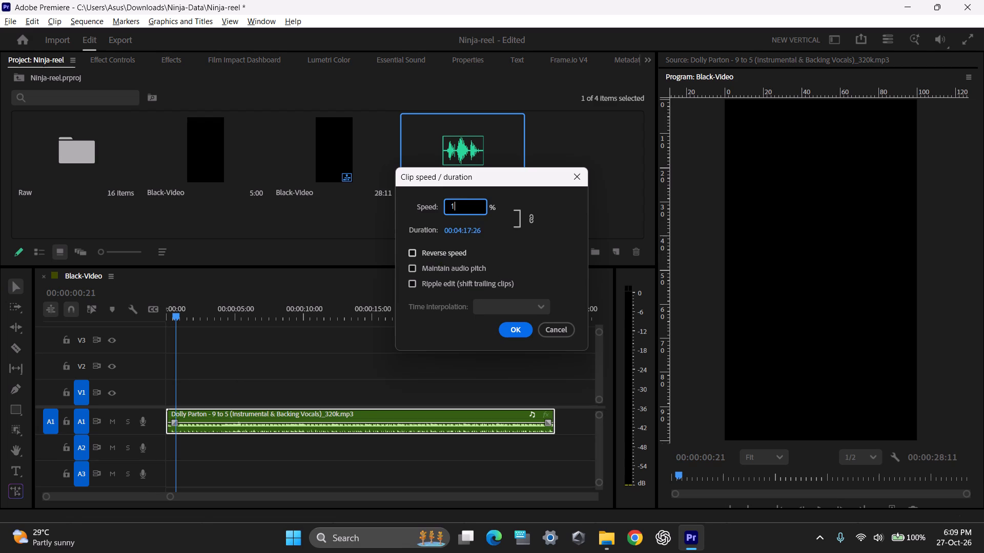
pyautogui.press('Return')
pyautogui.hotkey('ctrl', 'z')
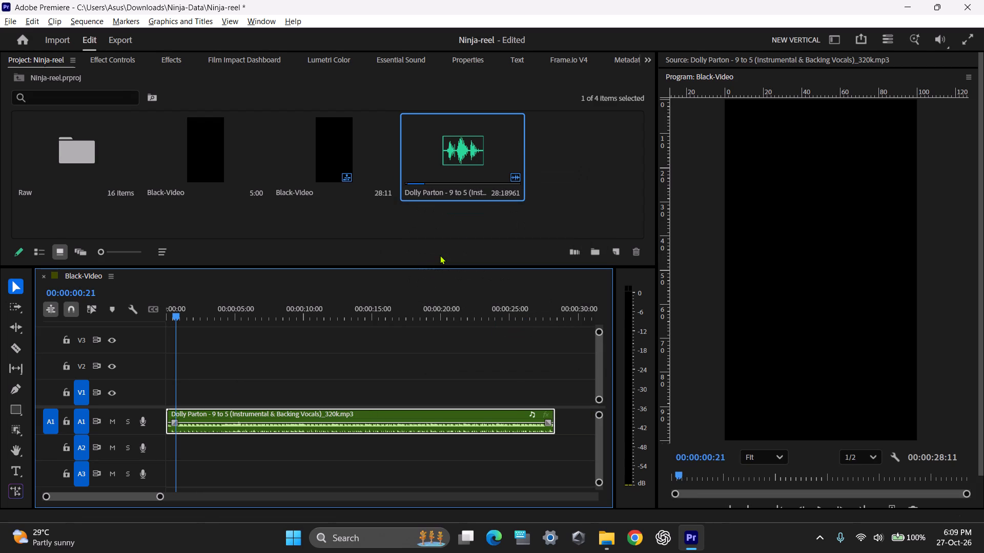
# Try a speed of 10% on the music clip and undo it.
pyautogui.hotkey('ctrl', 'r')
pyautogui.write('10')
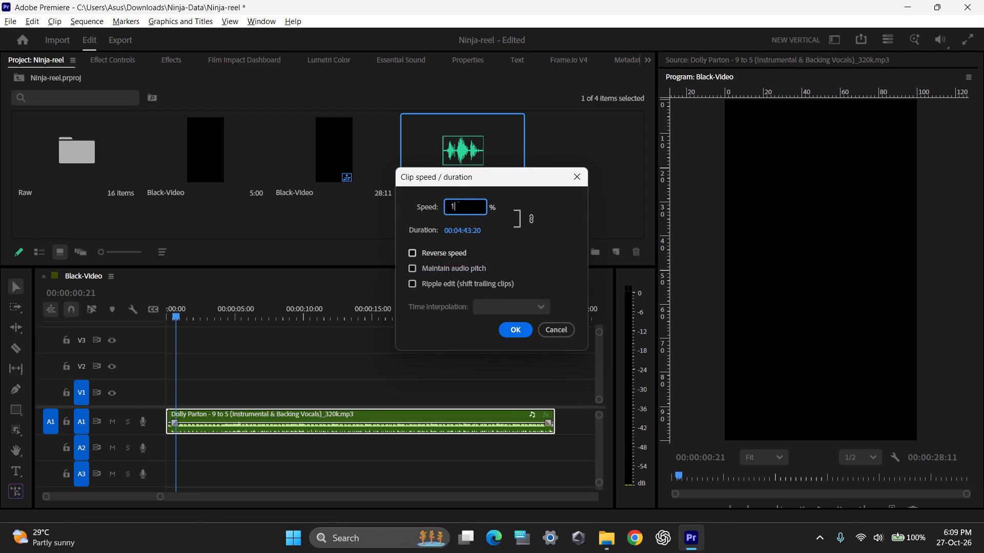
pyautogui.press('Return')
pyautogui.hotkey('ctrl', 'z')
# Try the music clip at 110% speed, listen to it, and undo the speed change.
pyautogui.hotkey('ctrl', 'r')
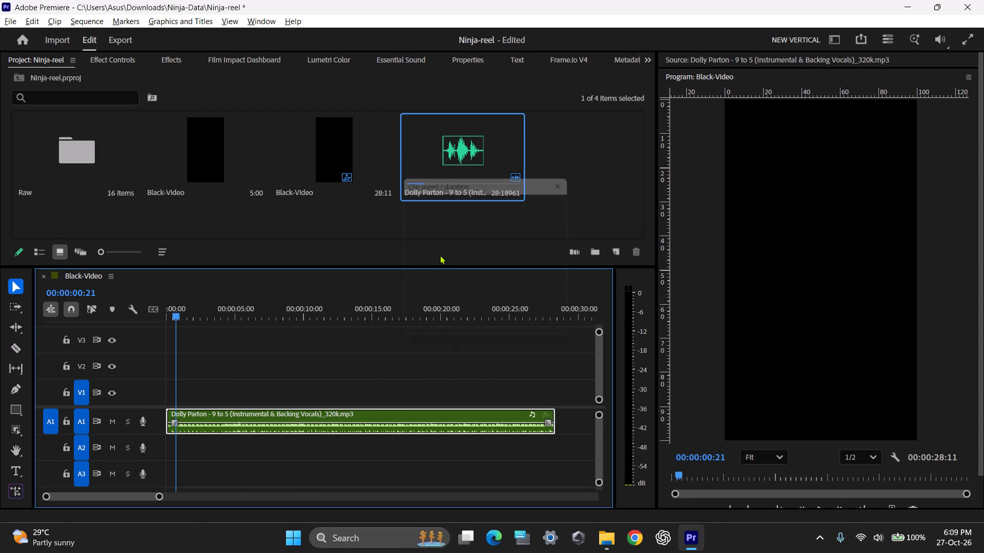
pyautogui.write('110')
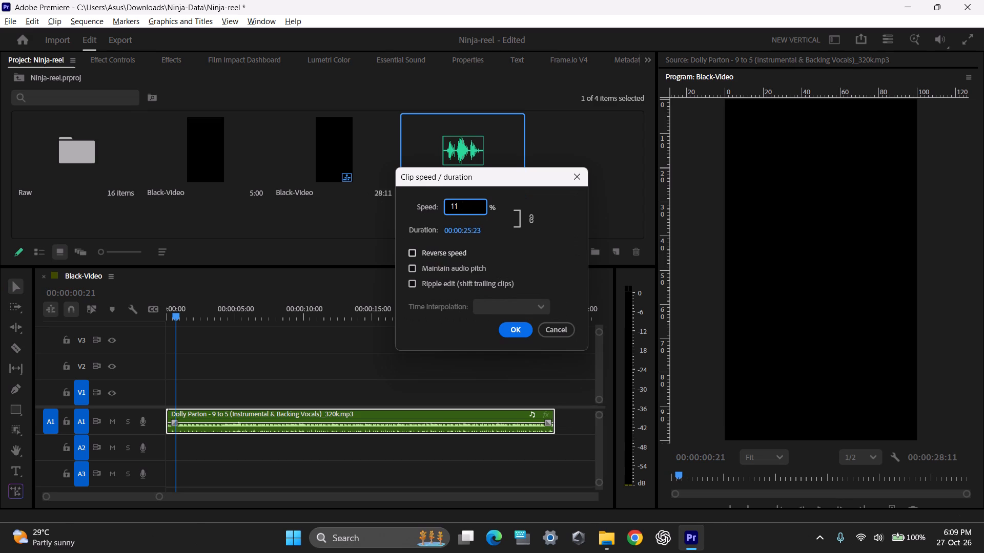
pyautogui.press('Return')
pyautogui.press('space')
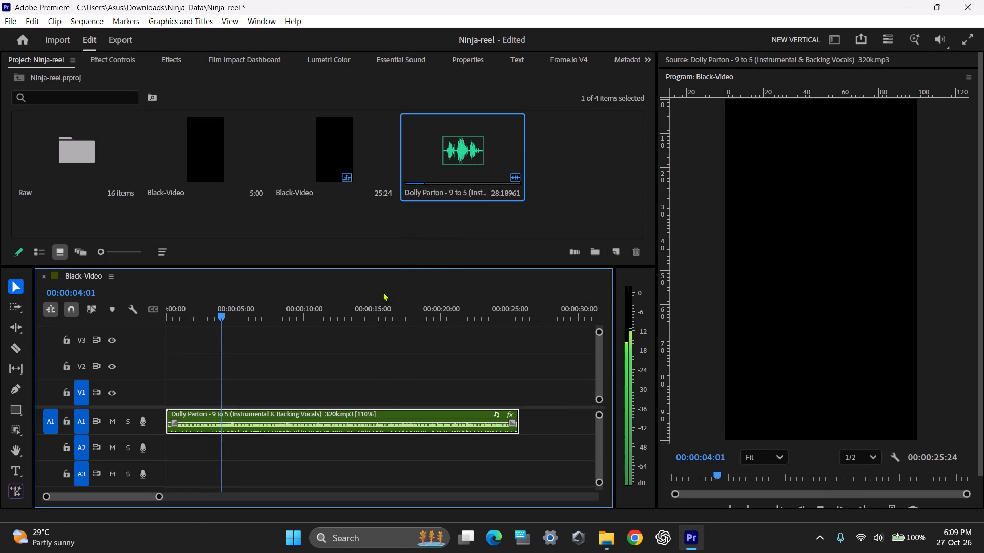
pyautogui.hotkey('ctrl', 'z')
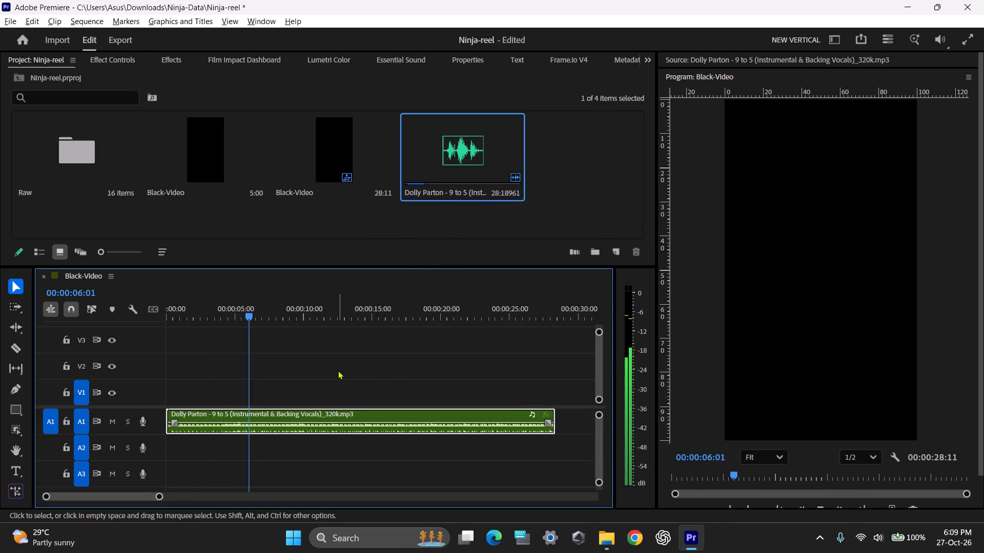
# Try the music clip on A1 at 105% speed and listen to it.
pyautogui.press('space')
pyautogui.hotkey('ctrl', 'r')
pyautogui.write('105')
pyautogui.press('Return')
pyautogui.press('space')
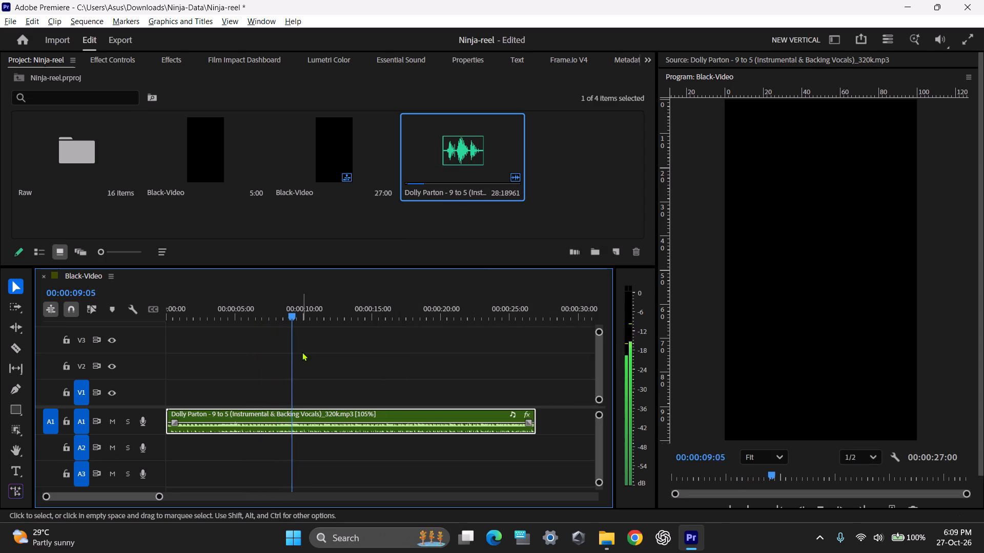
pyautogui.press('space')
# Open the reference video from the Raw bin and watch it from the beginning.
pyautogui.doubleClick(80, 163)
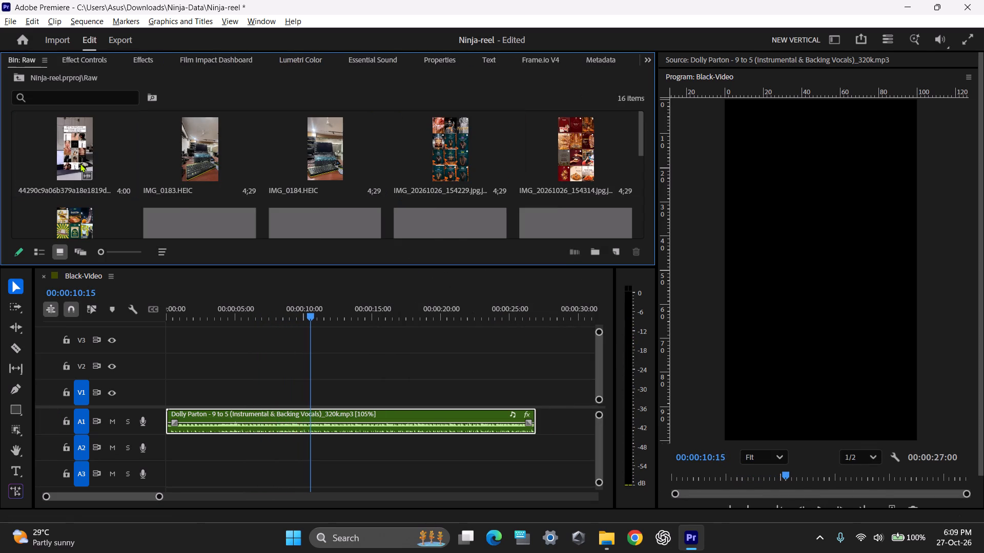
pyautogui.doubleClick(87, 155)
pyautogui.press('space')
pyautogui.moveTo(768, 500); pyautogui.dragTo(532, 493)
pyautogui.press('space')
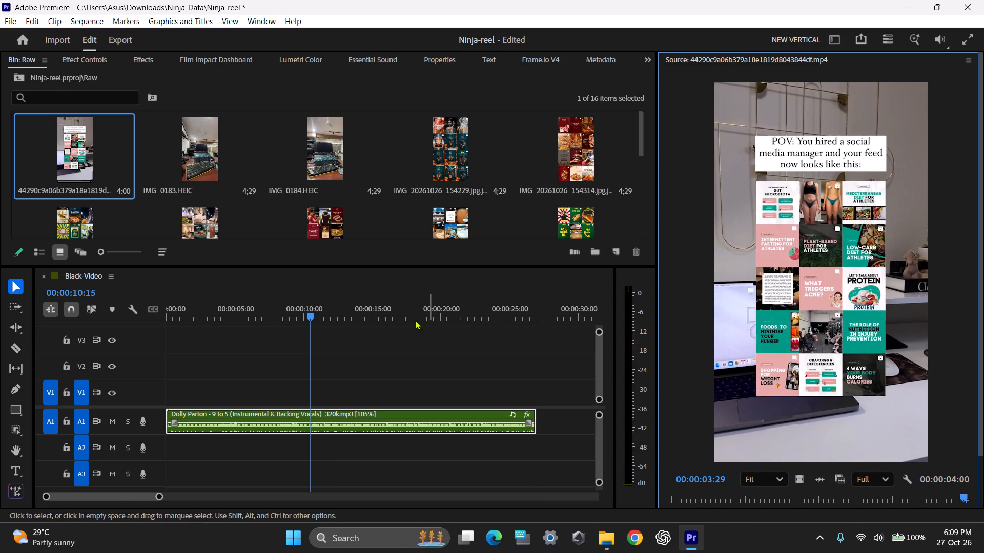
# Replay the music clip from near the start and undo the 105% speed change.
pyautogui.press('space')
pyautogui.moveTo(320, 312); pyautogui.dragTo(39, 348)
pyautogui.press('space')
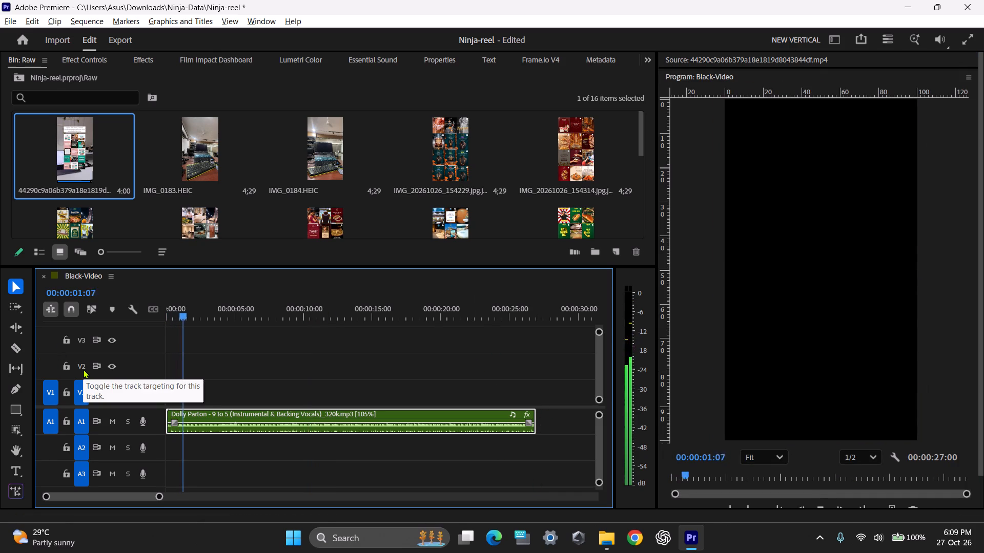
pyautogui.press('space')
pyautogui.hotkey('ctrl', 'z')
# Listen to the music at its original speed and save the project.
pyautogui.press('space')
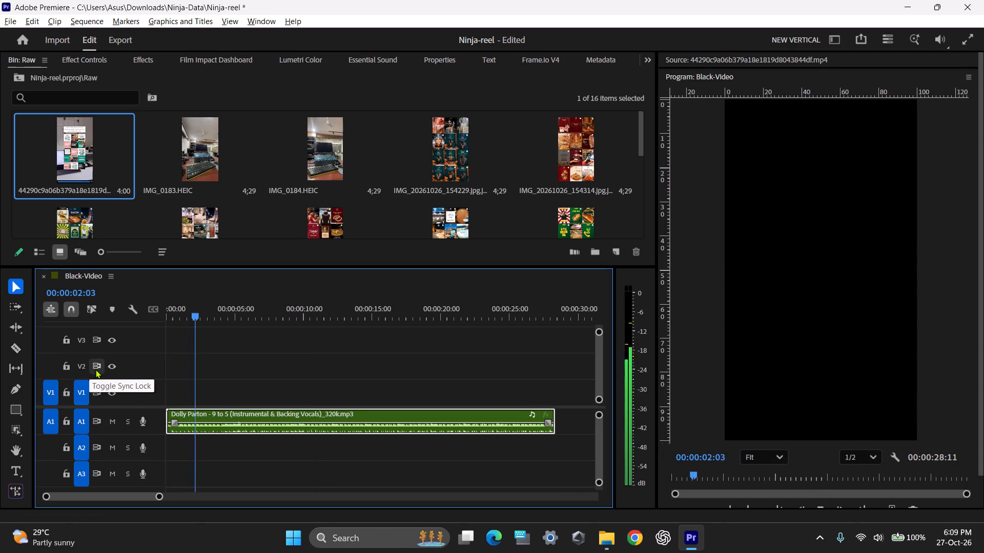
pyautogui.press('space')
pyautogui.hotkey('ctrl', 's')
pyautogui.press('space')
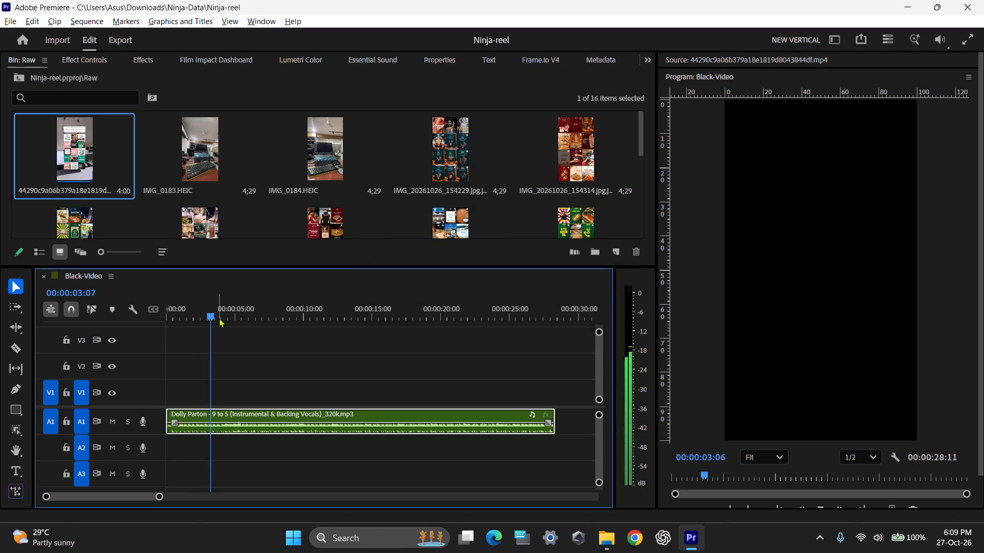
# Place desk photo IMG_0183.HEIC at the start of V1 and extend it to the end of the music clip.
pyautogui.moveTo(219, 317); pyautogui.dragTo(17, 318)
pyautogui.moveTo(218, 146); pyautogui.dragTo(161, 401)
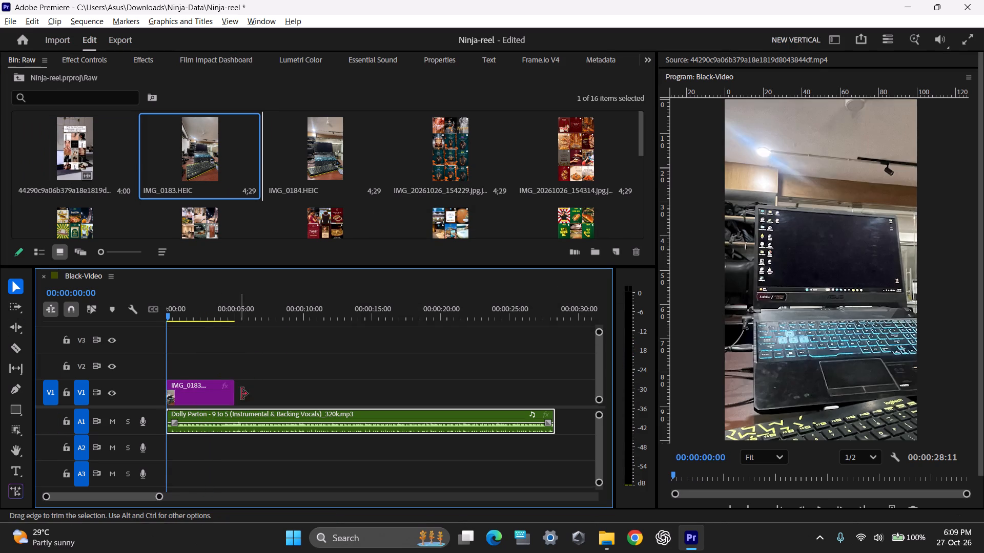
pyautogui.moveTo(237, 384); pyautogui.dragTo(557, 383)
pyautogui.click(488, 386)
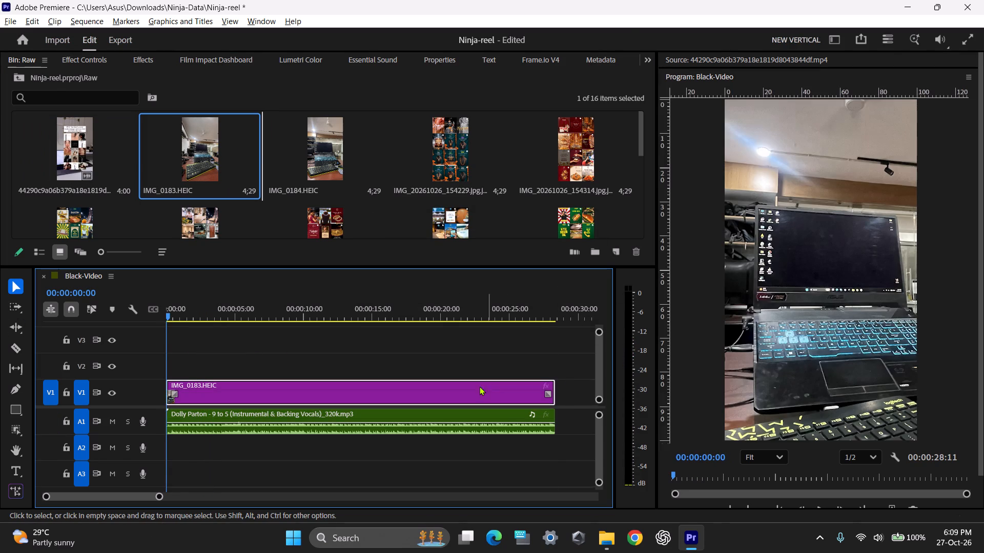
# Scale the desk photo clip to fit the vertical frame and play the sequence from the start.
pyautogui.rightClick(441, 388)
pyautogui.click(496, 489)
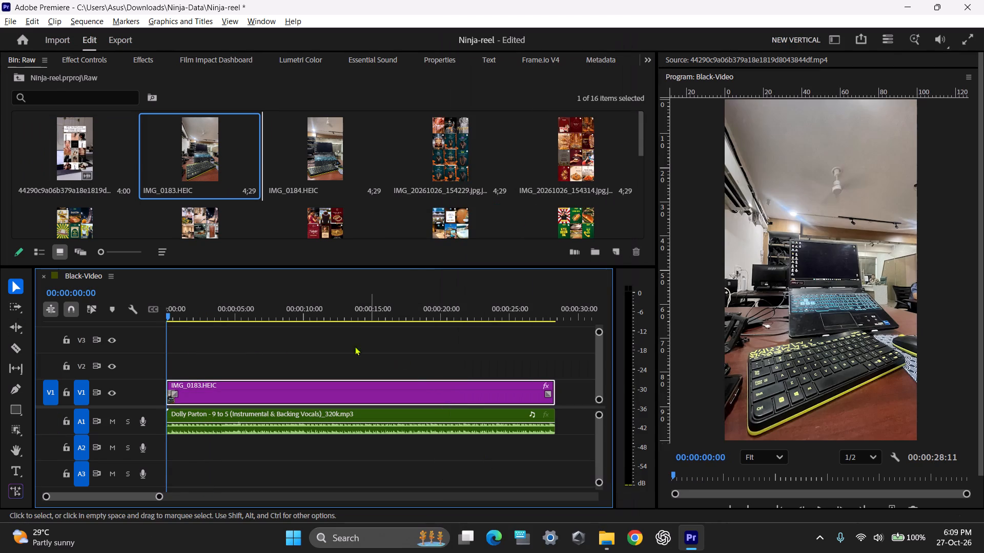
pyautogui.moveTo(245, 323); pyautogui.dragTo(111, 324)
pyautogui.click(212, 392)
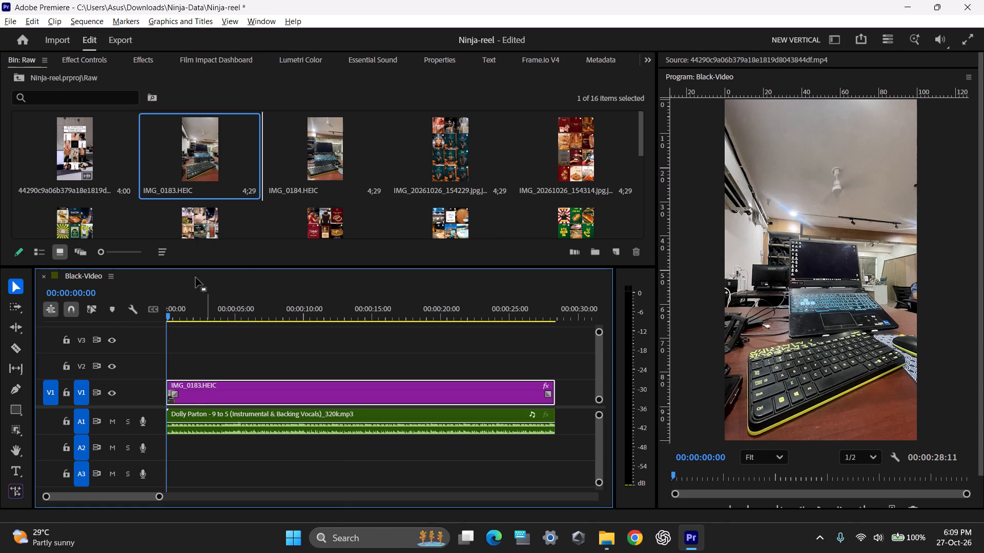
pyautogui.moveTo(198, 315); pyautogui.dragTo(145, 320)
pyautogui.press('space')
pyautogui.press('space')
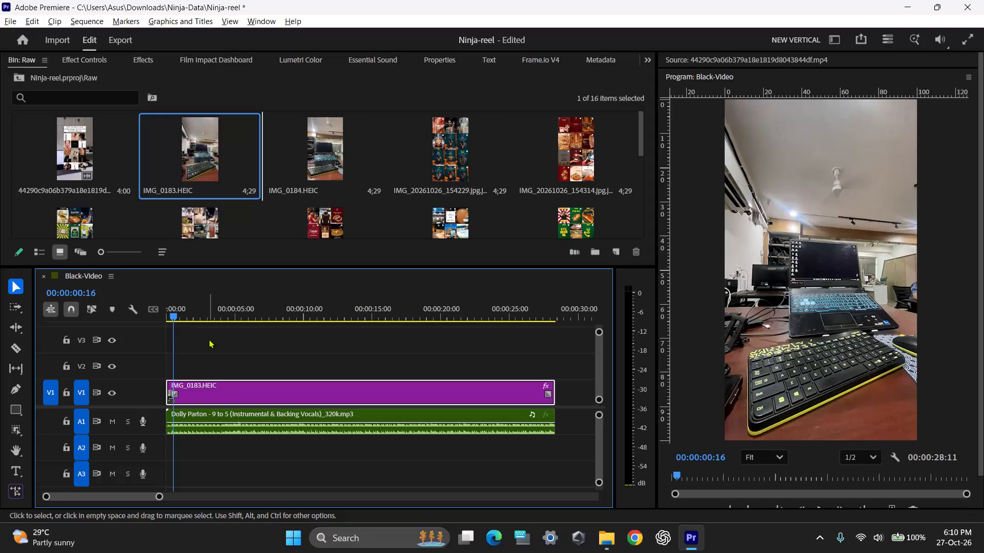
# Add a text layer on V2 at the sequence start and shift it left over the desk photo.
pyautogui.moveTo(190, 313); pyautogui.dragTo(160, 322)
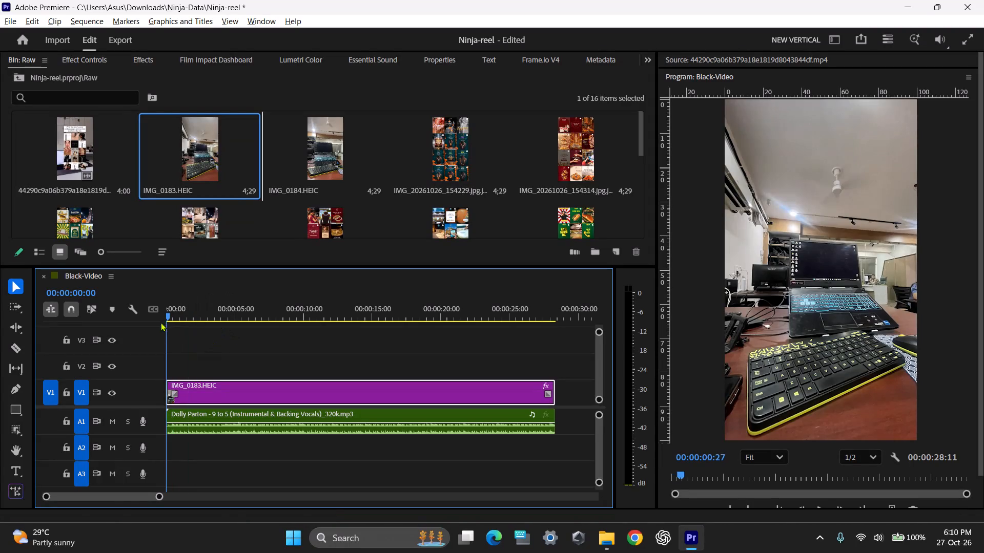
pyautogui.moveTo(160, 322); pyautogui.dragTo(161, 317)
pyautogui.hotkey('ctrl', 't')
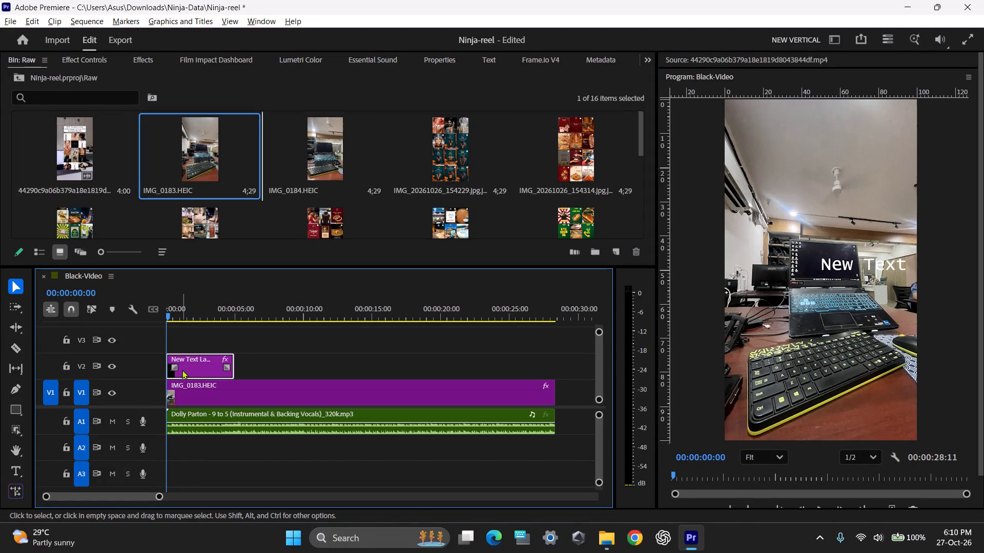
pyautogui.click(192, 366)
pyautogui.moveTo(887, 265); pyautogui.dragTo(833, 266)
pyautogui.click(833, 266)
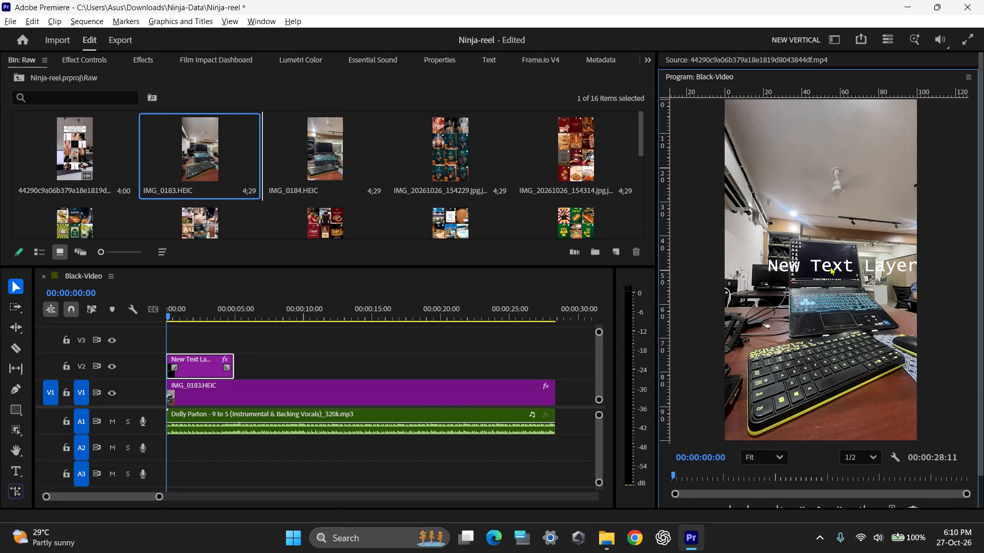
# Change the monitor panel group so that Source and Program are arranged as tabs instead of stacked.
pyautogui.click(971, 70)
pyautogui.click(972, 81)
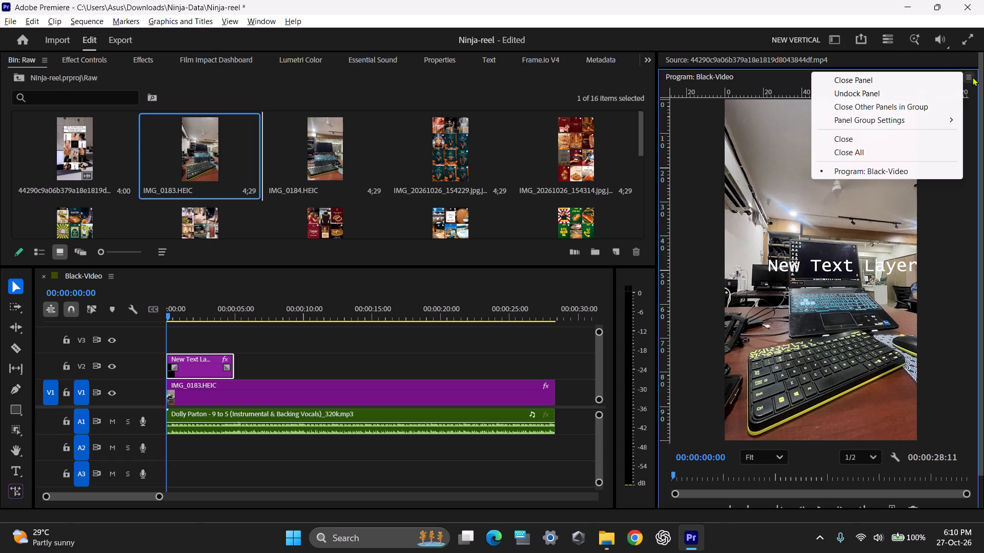
pyautogui.click(728, 165)
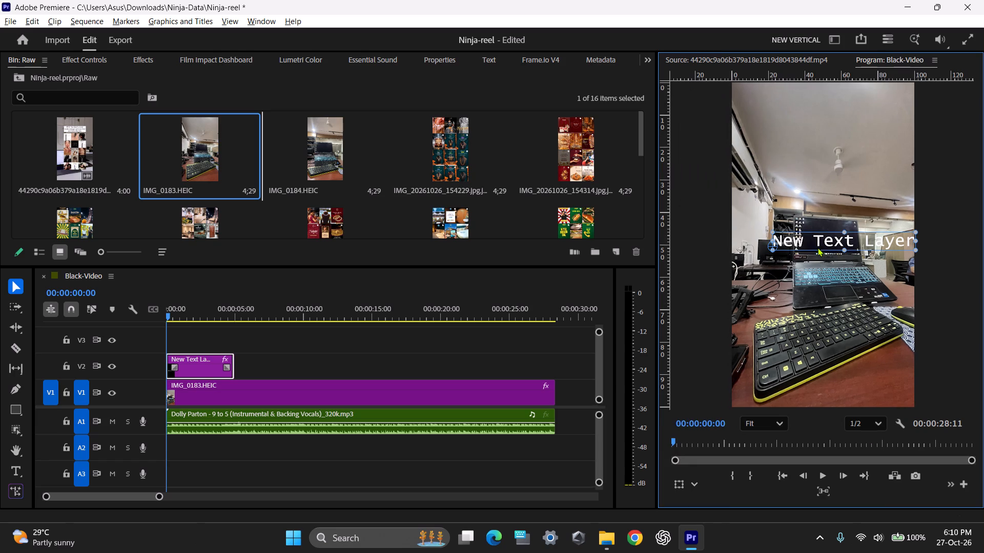
# Move the text layer to the frame's left edge and replace its text with "POV:You hired a socxail".
pyautogui.click(817, 247)
pyautogui.moveTo(818, 241); pyautogui.dragTo(769, 227)
pyautogui.doubleClick(783, 227)
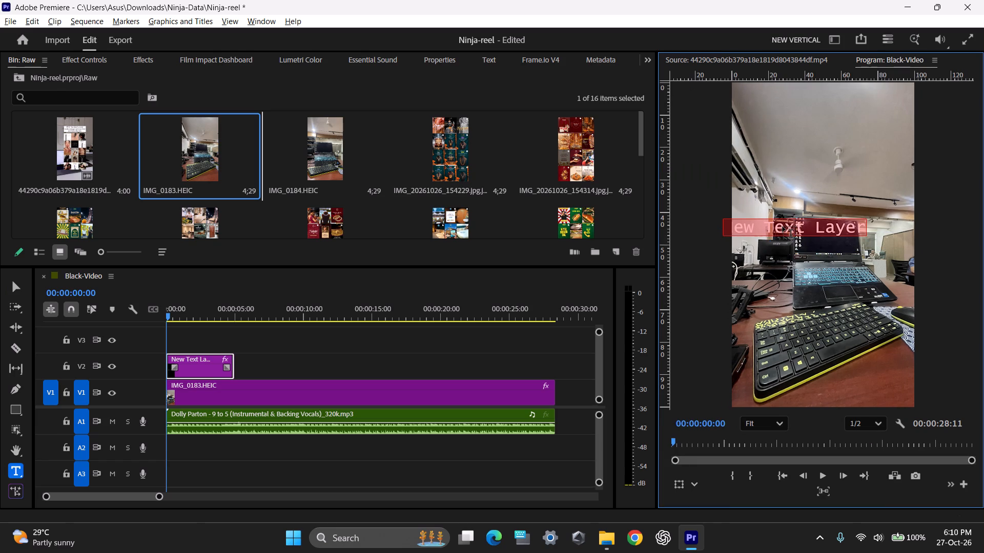
pyautogui.write('POV')
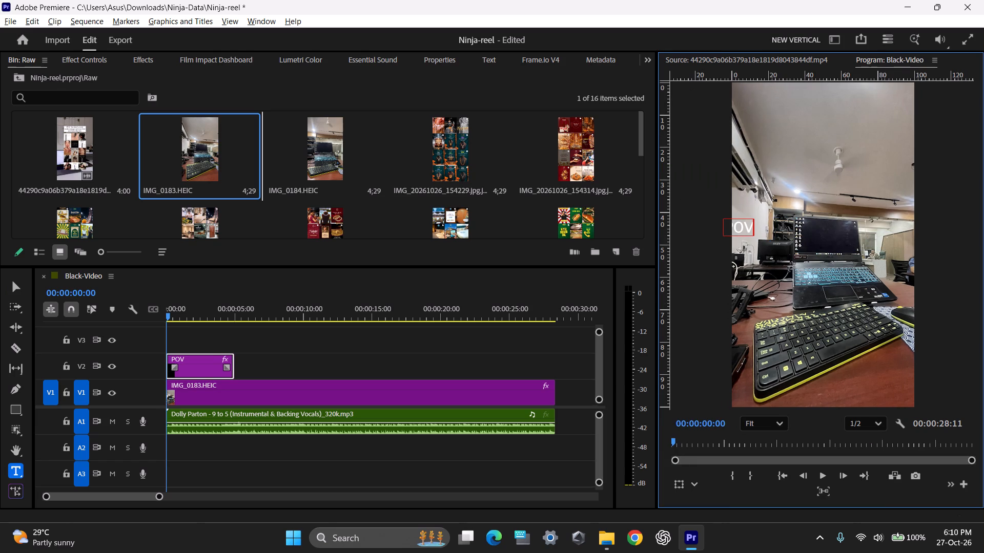
pyautogui.hotkey('shift', ':')
pyautogui.hotkey('shift', 'space')
pyautogui.hotkey('shift', 'BackSpace')
pyautogui.write('You')
pyautogui.press('space')
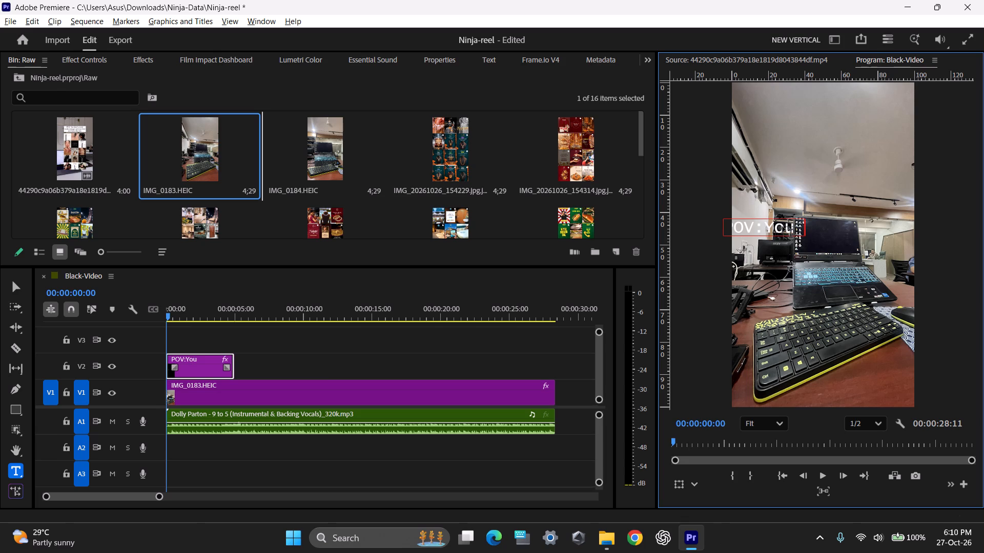
pyautogui.write('hired a')
pyautogui.press('space')
pyautogui.write('socxail')
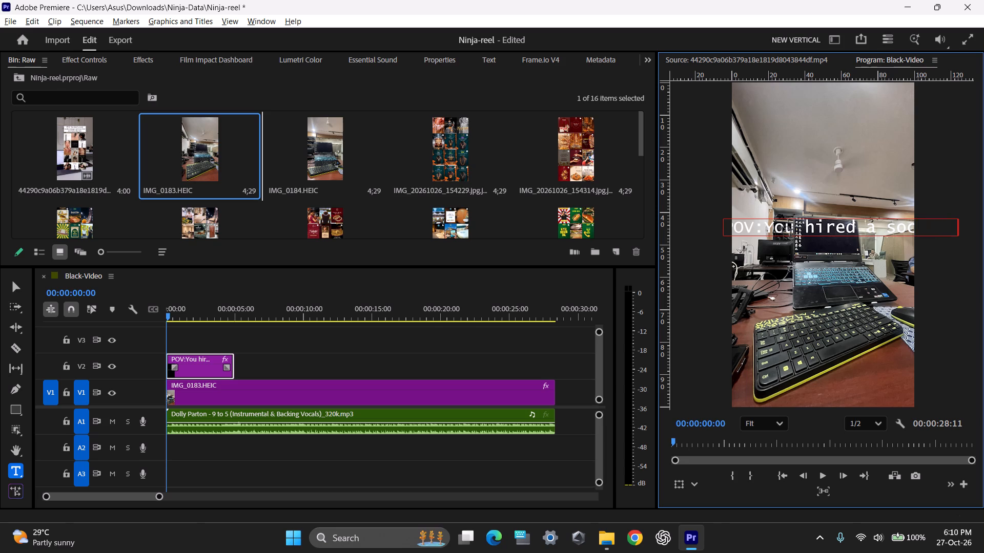
# Return the preview zoom to Fit and set the text layer's Vector Motion scale to 63.
pyautogui.scroll(1, 801, 218)
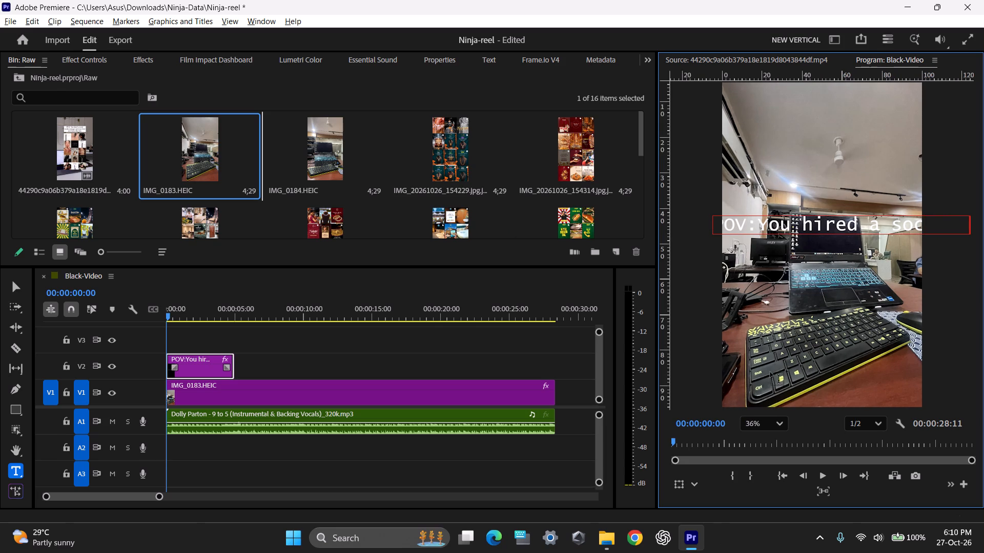
pyautogui.click(764, 417)
pyautogui.click(763, 245)
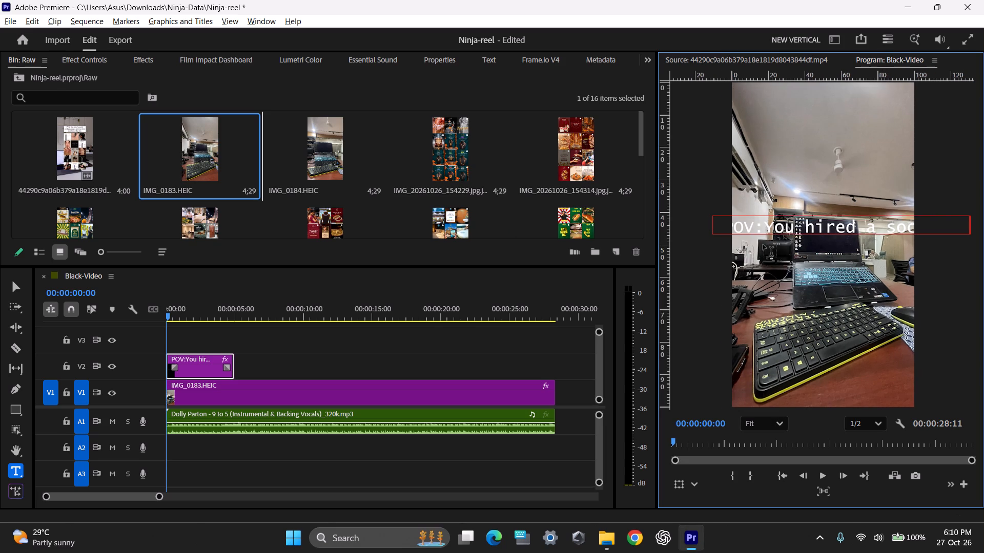
pyautogui.click(100, 60)
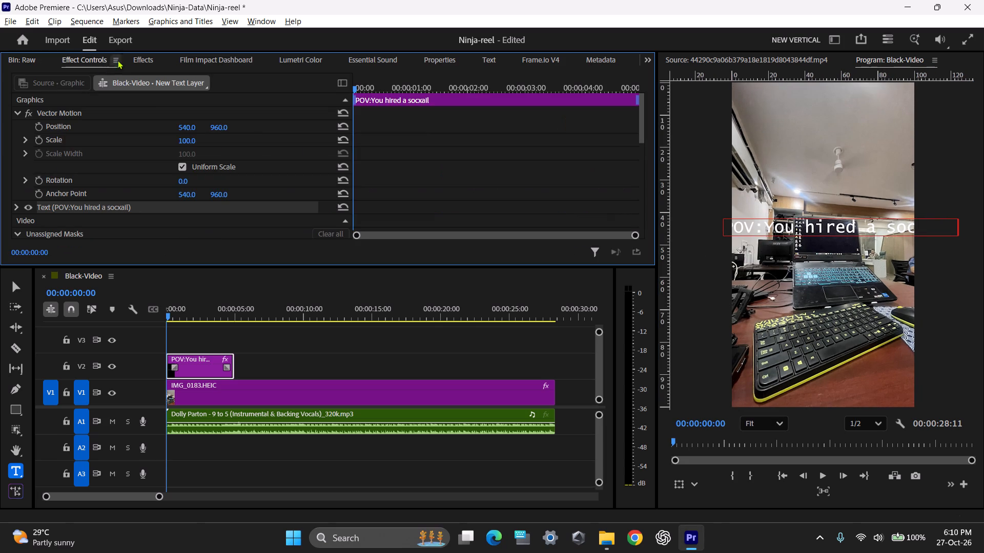
pyautogui.moveTo(187, 143); pyautogui.dragTo(164, 150)
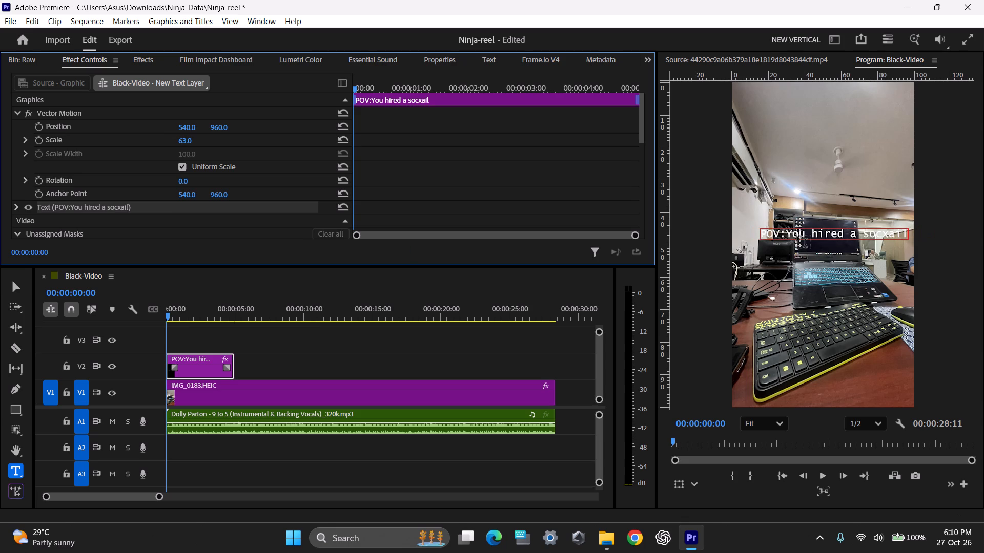
# Correct the caption's last word to "social".
pyautogui.click(881, 231)
pyautogui.click(900, 238)
pyautogui.press('Right')
pyautogui.press('Right')
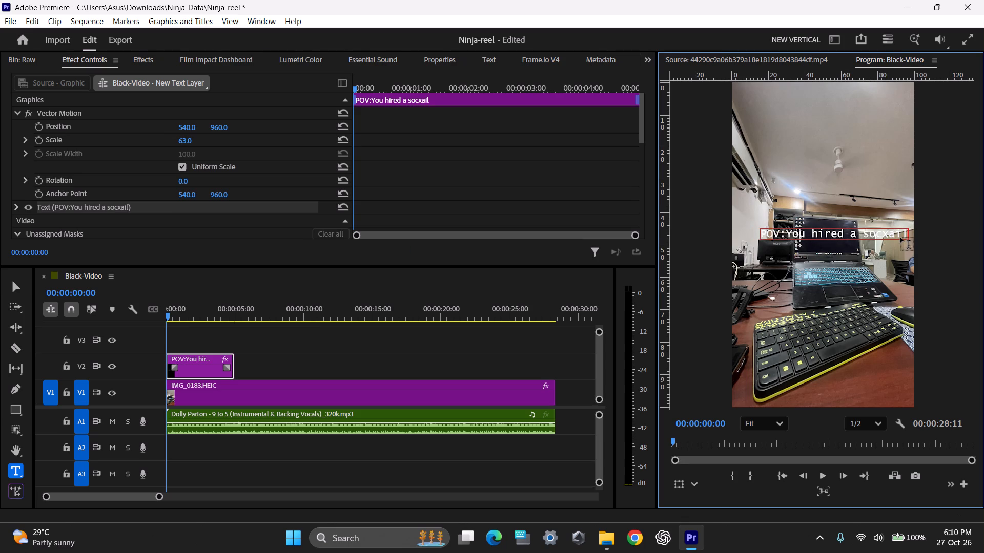
pyautogui.press('BackSpace')
pyautogui.press('BackSpace')
pyautogui.press('BackSpace')
pyautogui.press('BackSpace')
pyautogui.press('i')
pyautogui.write('al')
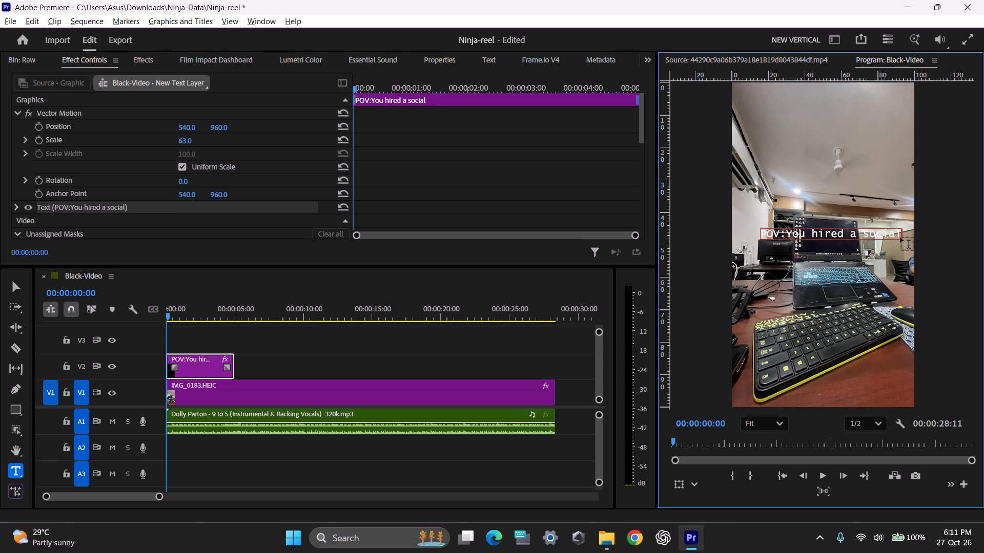
# Add a second caption line reading "media manager and your f".
pyautogui.press('Return')
pyautogui.write('media')
pyautogui.press('space')
pyautogui.write('manager and')
pyautogui.press('space')
pyautogui.write('you')
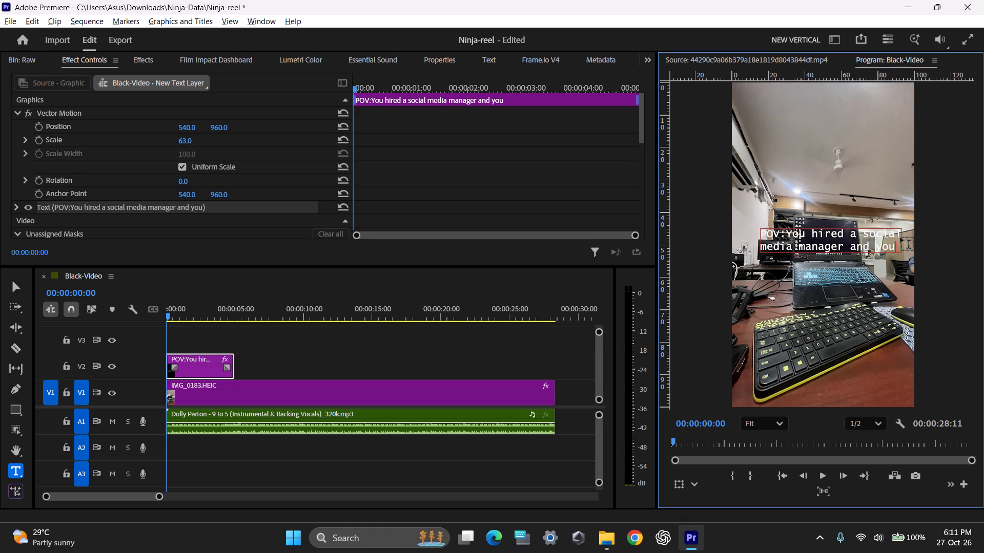
pyautogui.write('r f')
# Set the caption's horizontal Vector Motion position to 340.
pyautogui.moveTo(192, 127); pyautogui.dragTo(64, 146)
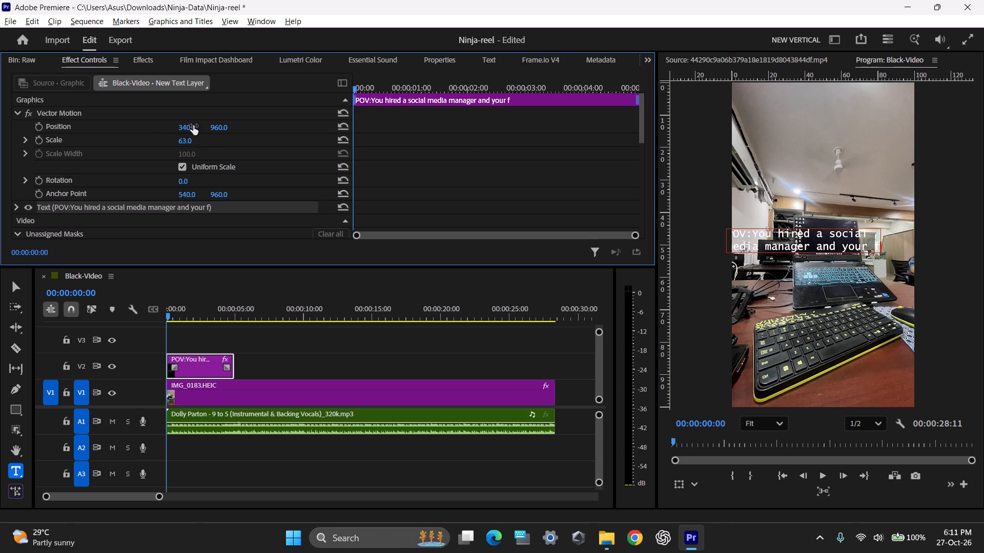
# Complete the caption's second line to read "media manager and your feed" and start a new line below it.
pyautogui.write('eed')
pyautogui.press('Return')
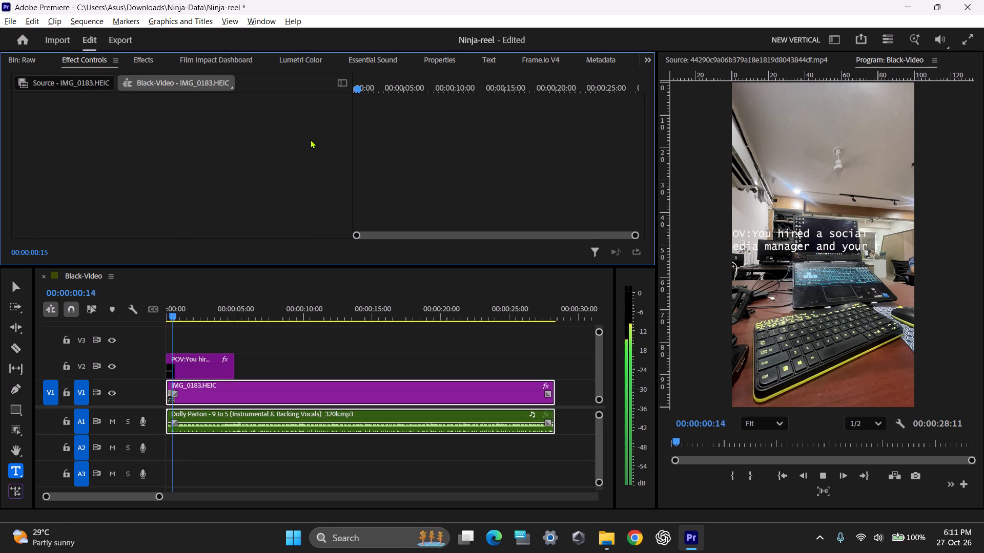
pyautogui.press('space')
pyautogui.click(864, 247)
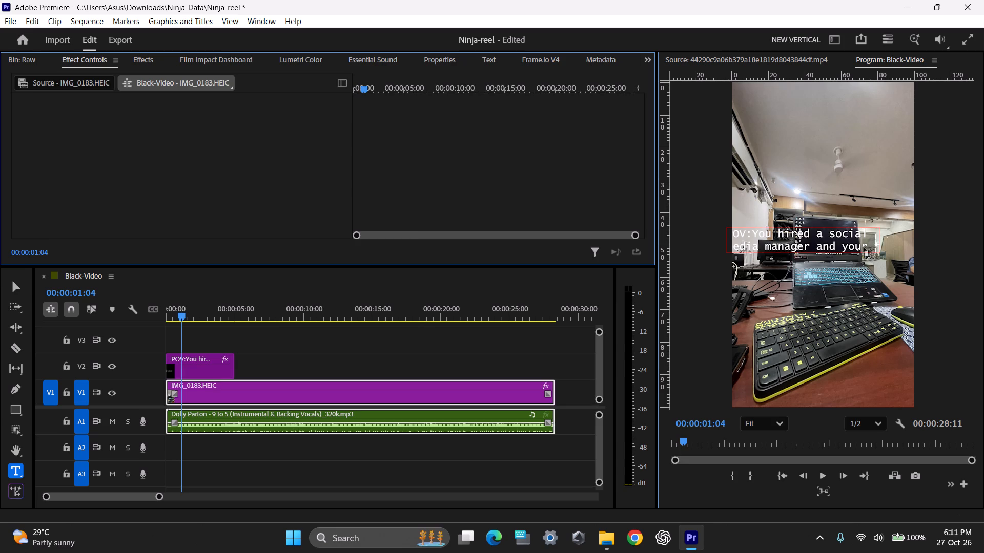
pyautogui.scroll(7, 842, 247)
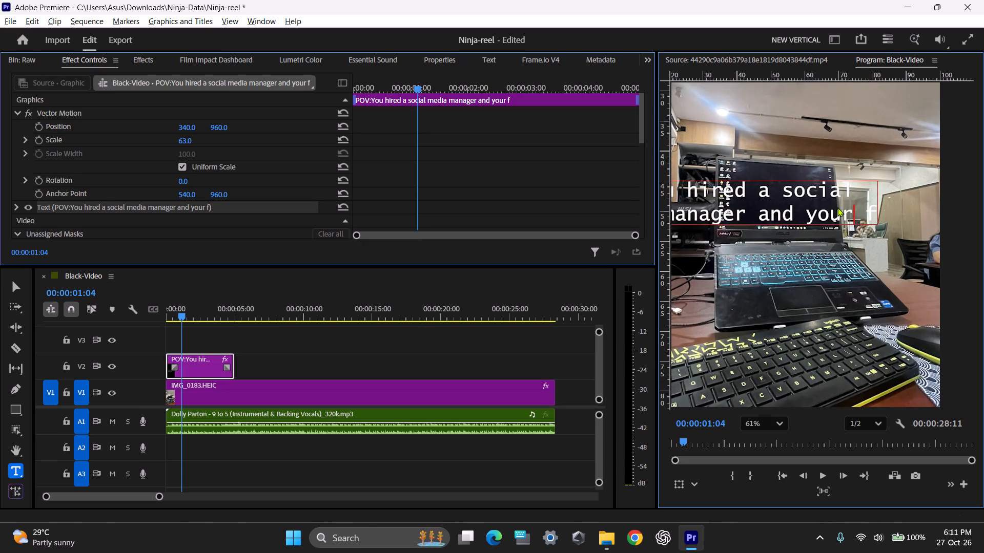
pyautogui.click(842, 214)
pyautogui.click(849, 213)
pyautogui.click(867, 219)
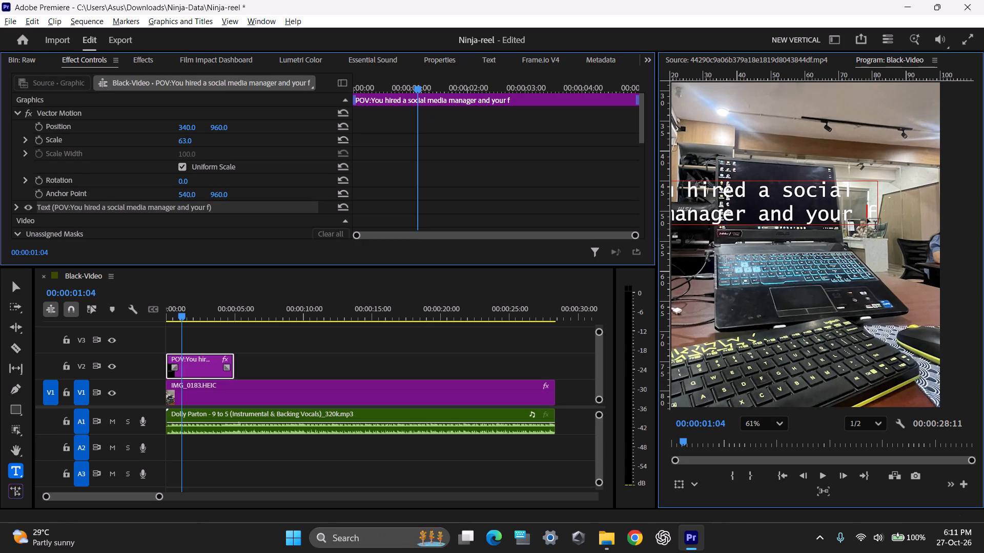
pyautogui.press('Left')
pyautogui.press('Right')
pyautogui.press('BackSpace')
pyautogui.press('space')
pyautogui.press('Right')
pyautogui.write('eed')
pyautogui.press('Return')
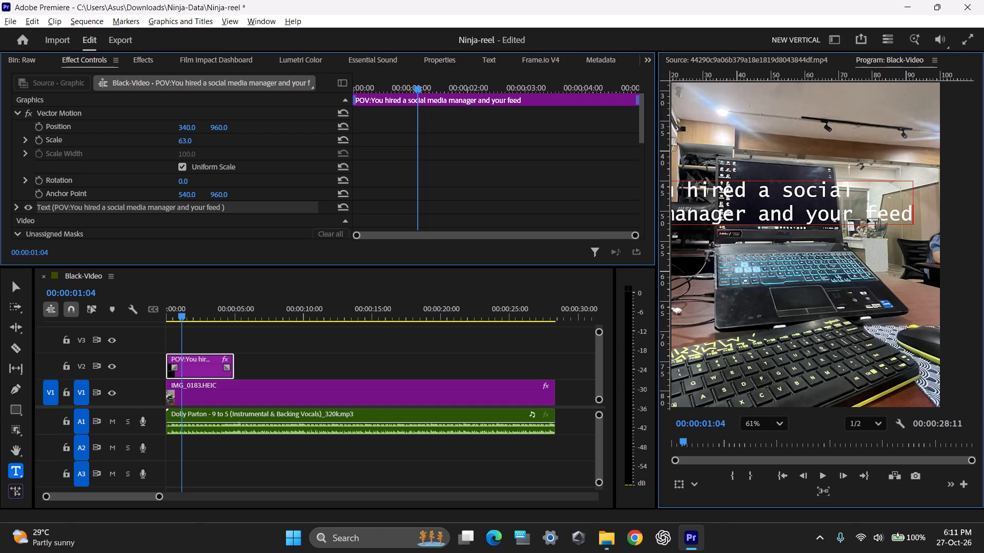
# Add a third caption line reading "now looks like this:".
pyautogui.write('now')
pyautogui.press('space')
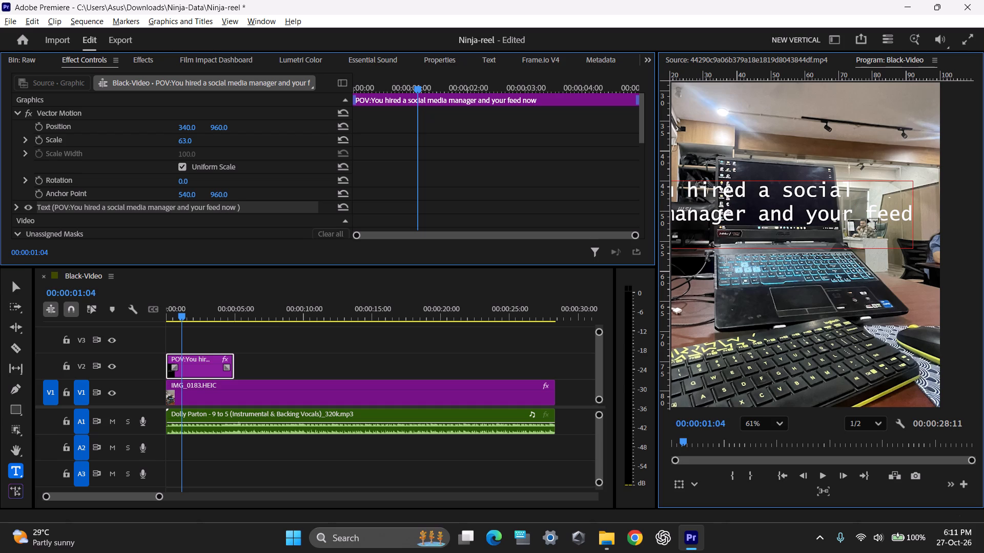
pyautogui.write('looks like th')
pyautogui.write('is')
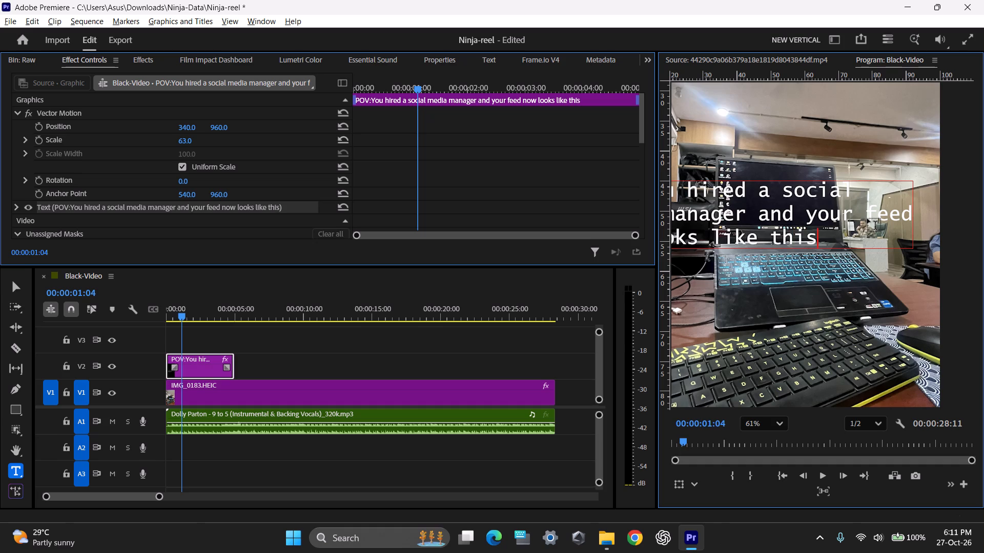
pyautogui.hotkey('shift', ':')
pyautogui.rightClick(867, 219)
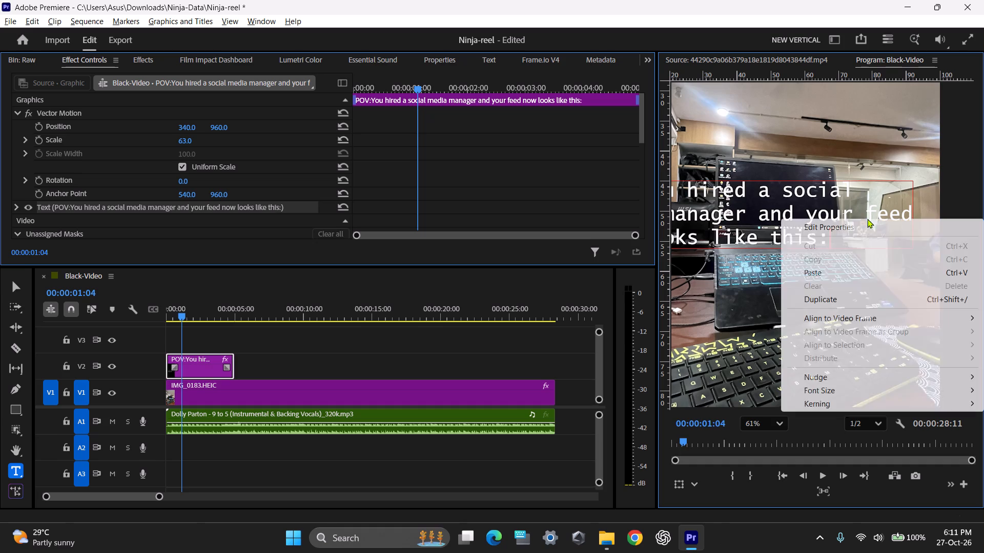
# Return the preview zoom to Fit, select all three caption lines and center-align the text.
pyautogui.click(768, 425)
pyautogui.click(770, 259)
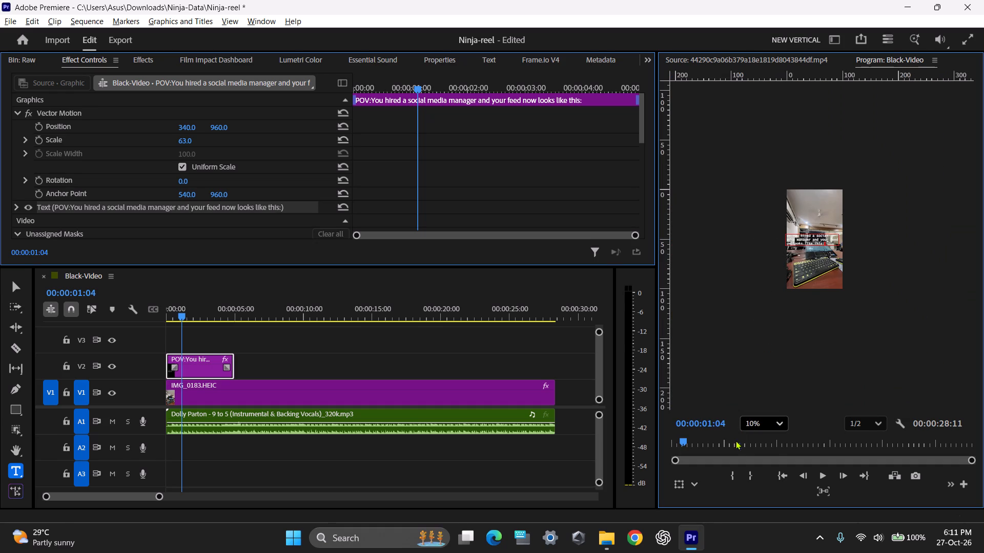
pyautogui.click(757, 423)
pyautogui.click(761, 245)
pyautogui.tripleClick(790, 235)
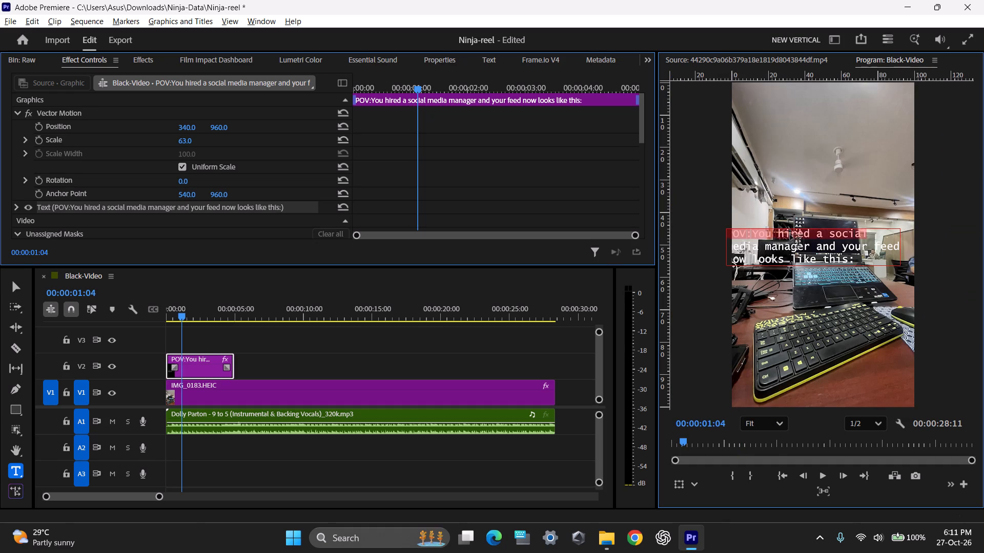
pyautogui.click(790, 235)
pyautogui.tripleClick(791, 239)
pyautogui.tripleClick(791, 239)
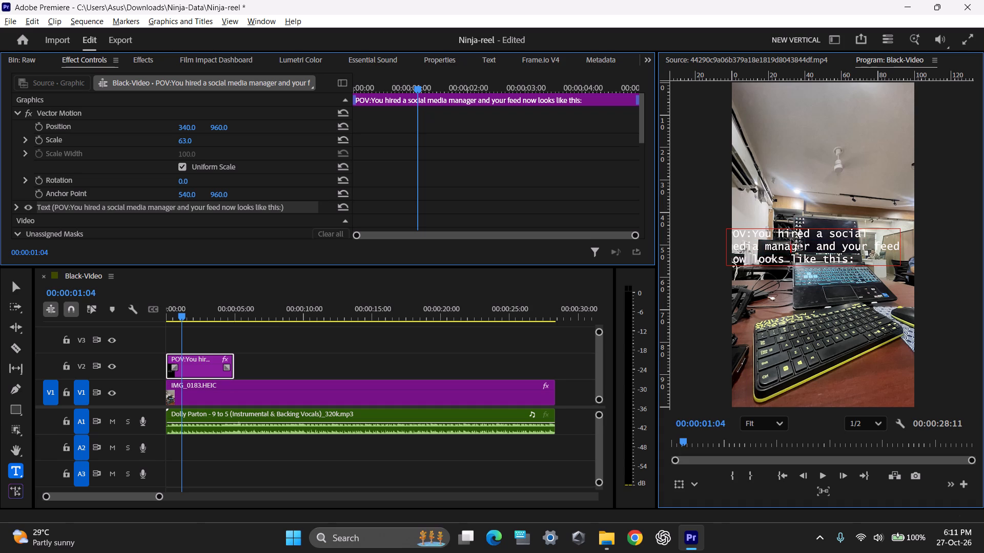
pyautogui.tripleClick(791, 239)
pyautogui.tripleClick(792, 249)
pyautogui.doubleClick(793, 249)
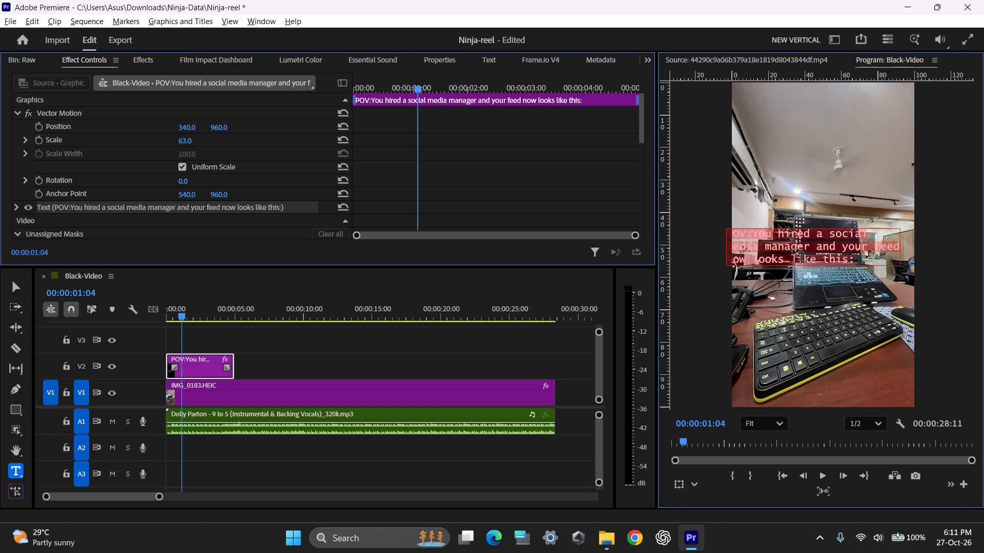
pyautogui.click(375, 58)
pyautogui.click(426, 60)
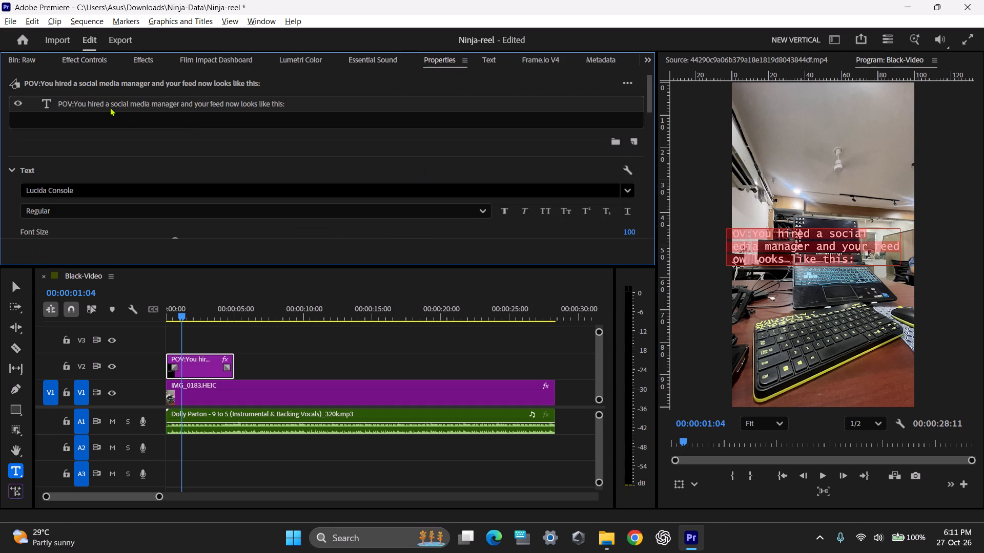
pyautogui.click(116, 98)
pyautogui.scroll(-5, 116, 98)
pyautogui.click(53, 195)
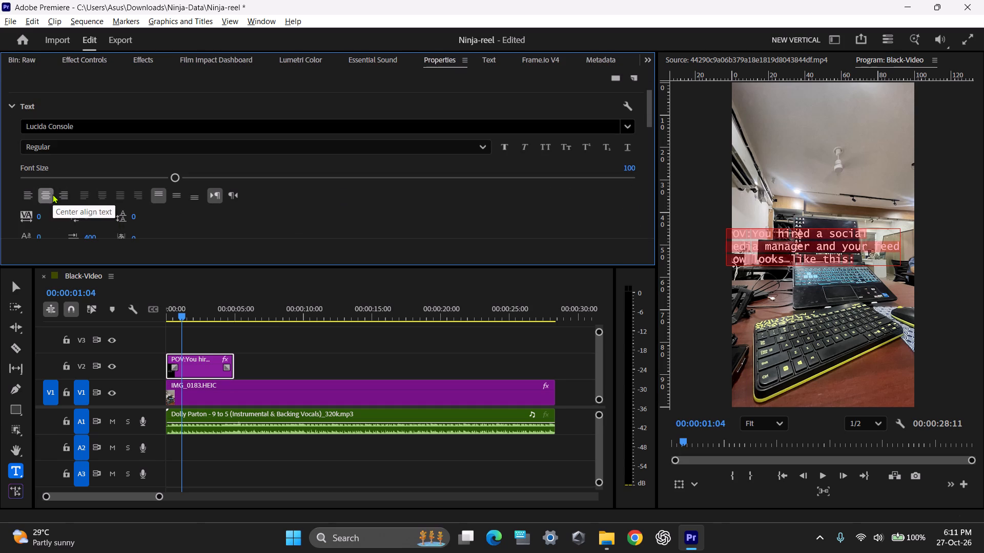
pyautogui.click(52, 194)
# Align the caption to the horizontal center of the video frame.
pyautogui.scroll(-20, 324, 197)
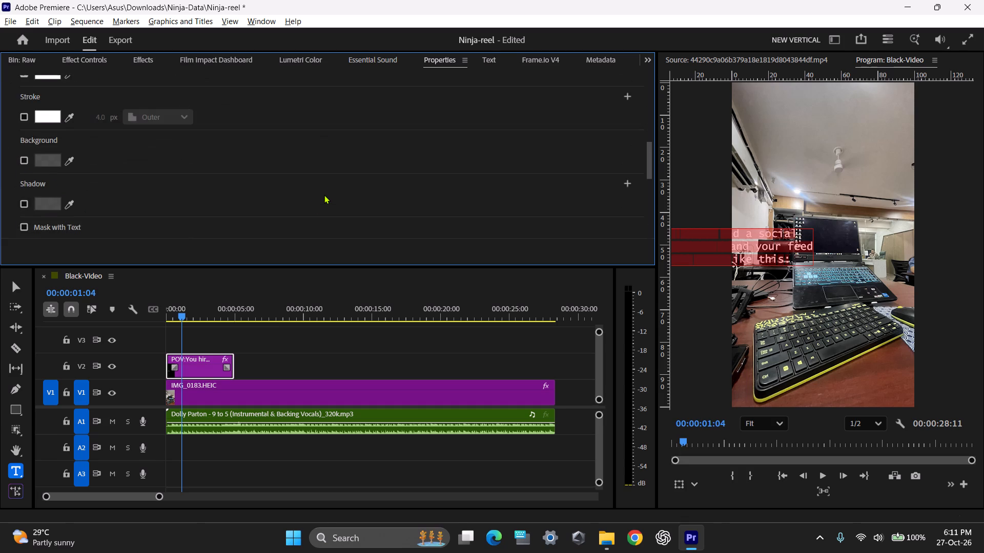
pyautogui.scroll(-7, 299, 173)
pyautogui.click(296, 159)
pyautogui.click(296, 159)
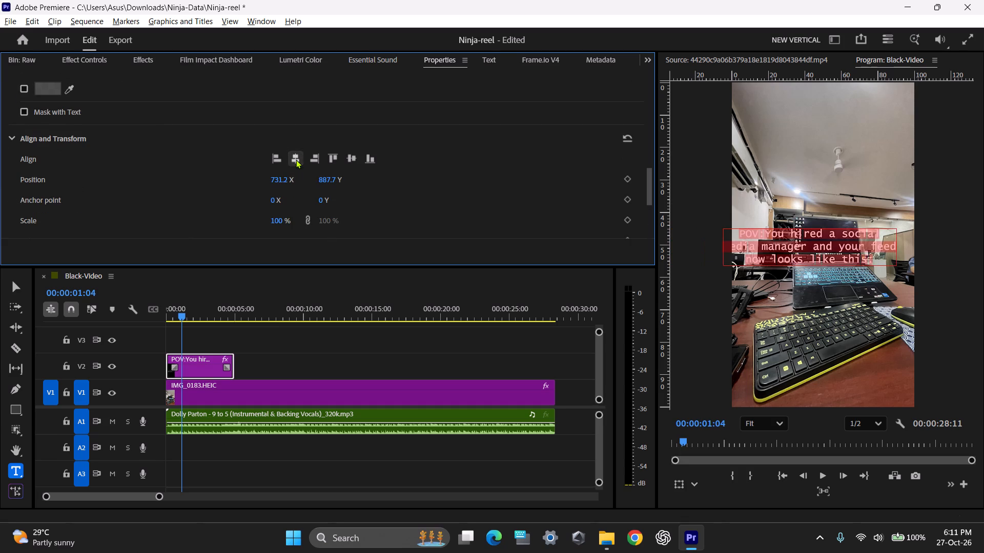
pyautogui.tripleClick(296, 159)
pyautogui.tripleClick(296, 159)
pyautogui.click(296, 159)
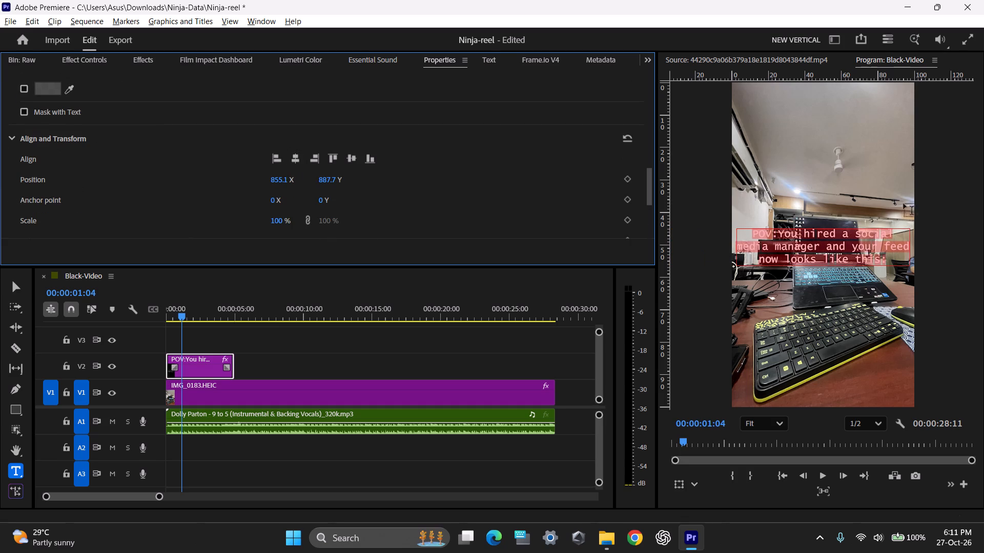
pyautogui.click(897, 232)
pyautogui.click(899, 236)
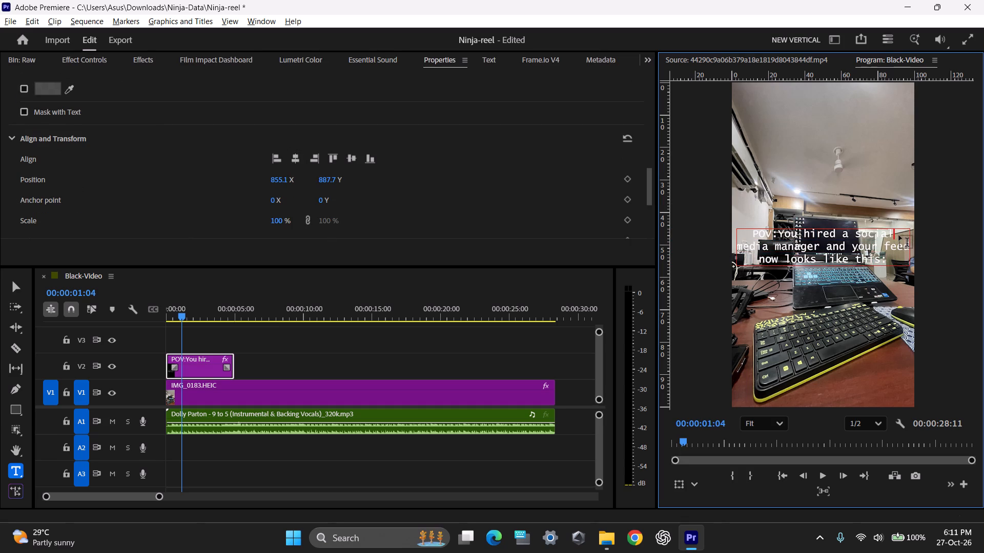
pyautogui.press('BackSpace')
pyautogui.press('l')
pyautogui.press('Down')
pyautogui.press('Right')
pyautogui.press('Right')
# Change the font of the whole caption to Times New Roman.
pyautogui.tripleClick(832, 251)
pyautogui.doubleClick(832, 251)
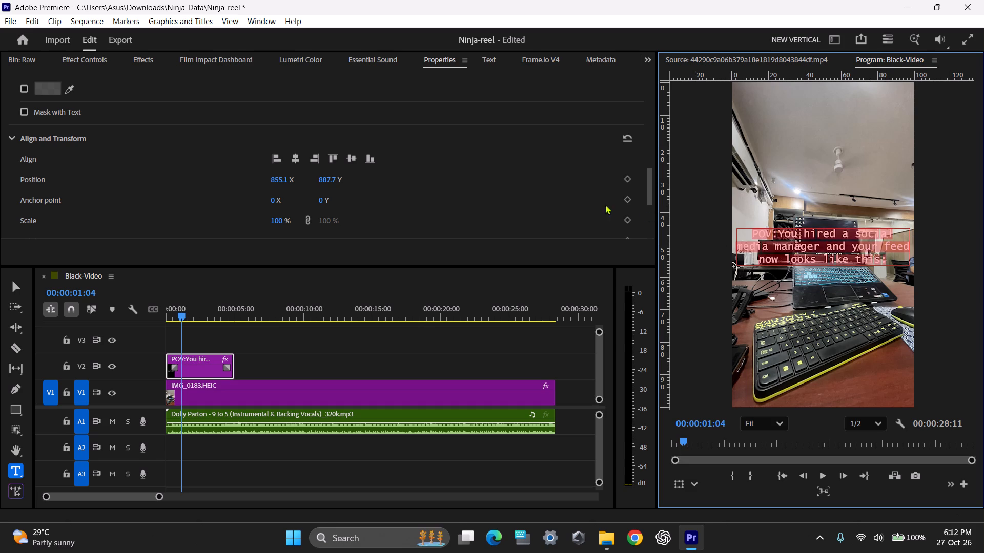
pyautogui.scroll(20, 183, 173)
pyautogui.scroll(3, 183, 173)
pyautogui.scroll(5, 138, 163)
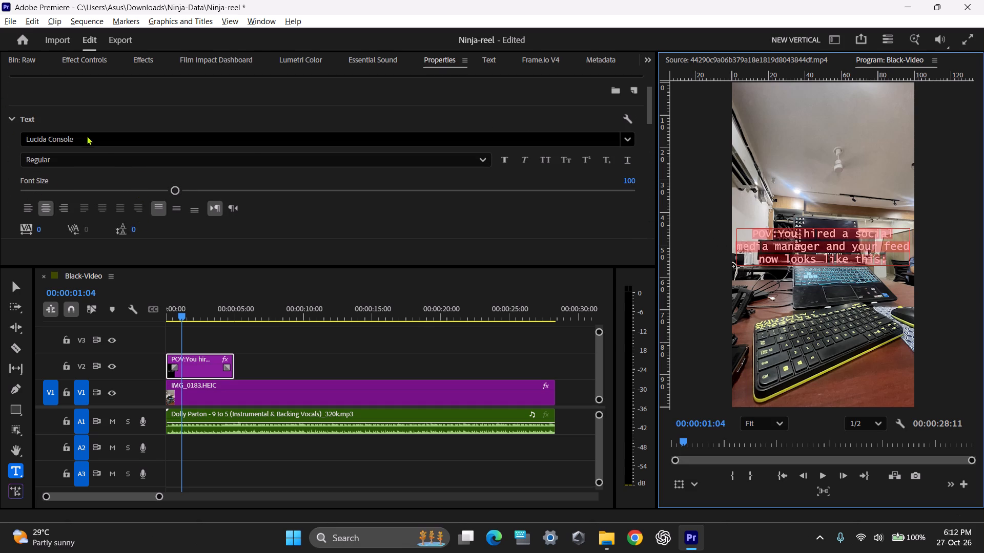
pyautogui.click(102, 140)
pyautogui.write('times')
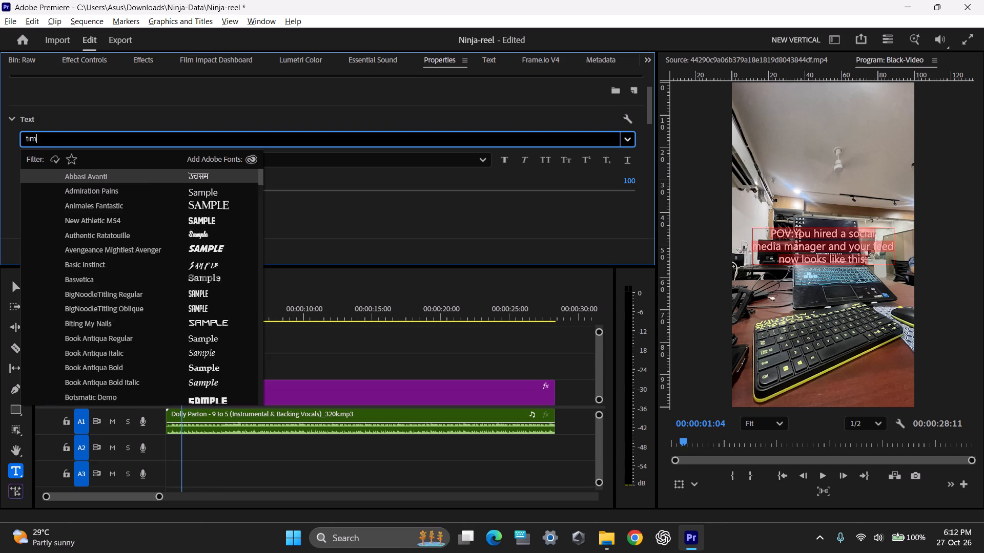
pyautogui.press('Down')
pyautogui.press('Down')
pyautogui.press('Up')
pyautogui.press('Return')
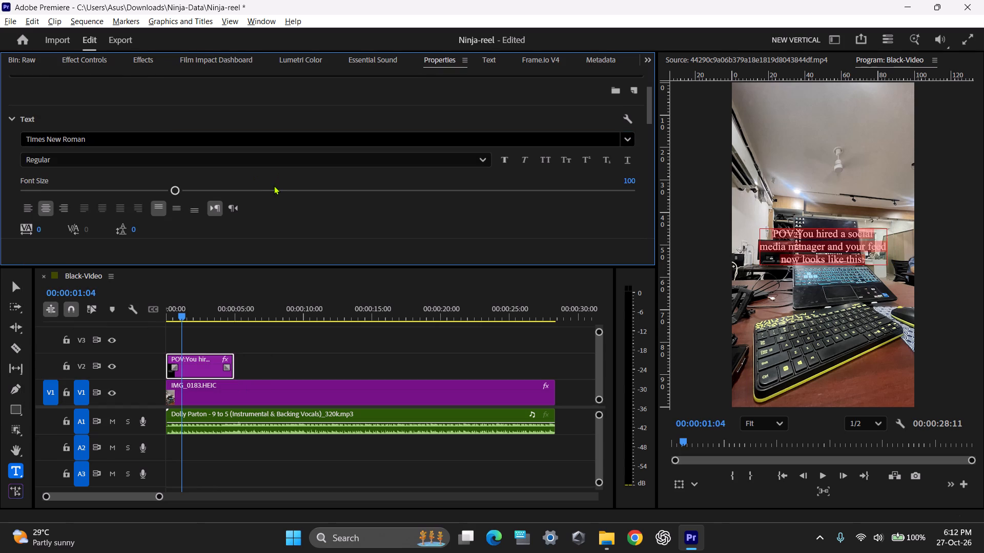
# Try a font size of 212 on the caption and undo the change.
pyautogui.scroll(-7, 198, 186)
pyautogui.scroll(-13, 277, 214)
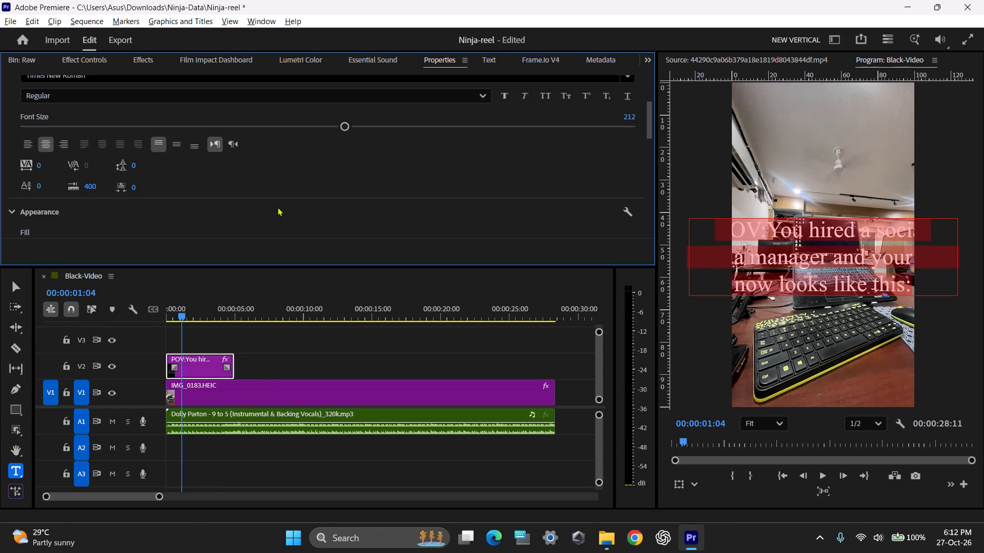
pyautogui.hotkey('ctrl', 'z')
# Set the caption text's fill color to black (000000).
pyautogui.scroll(-11, 306, 200)
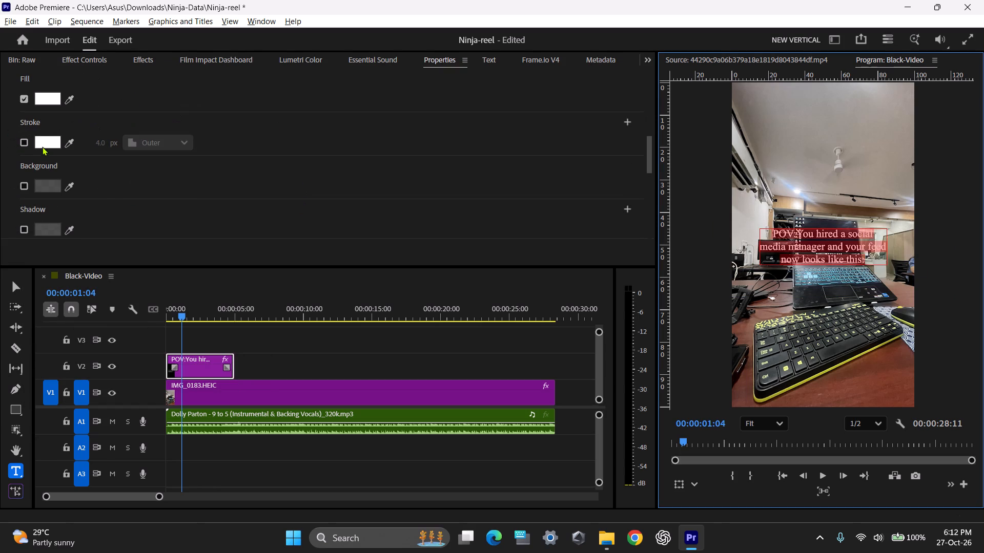
pyautogui.click(47, 100)
pyautogui.moveTo(378, 246); pyautogui.dragTo(261, 112)
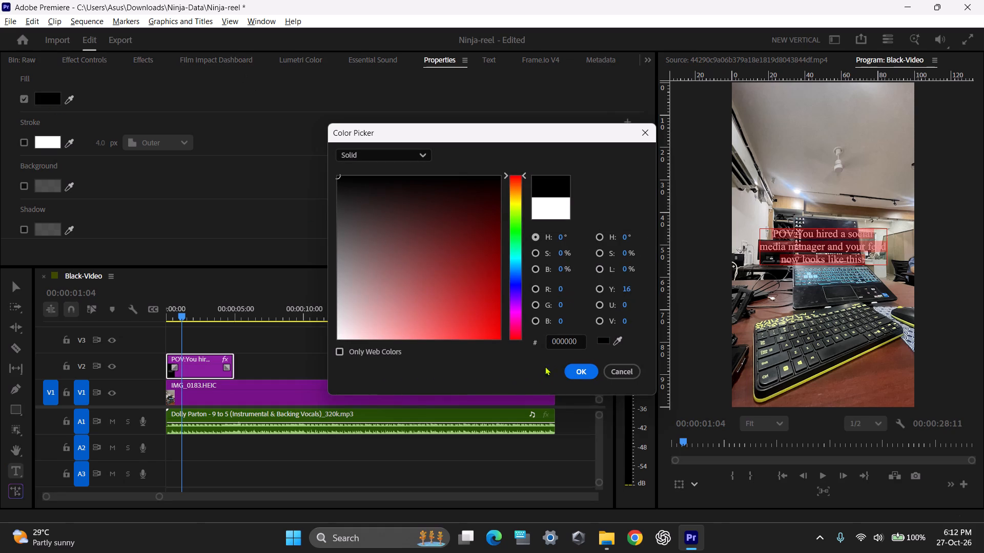
pyautogui.click(582, 372)
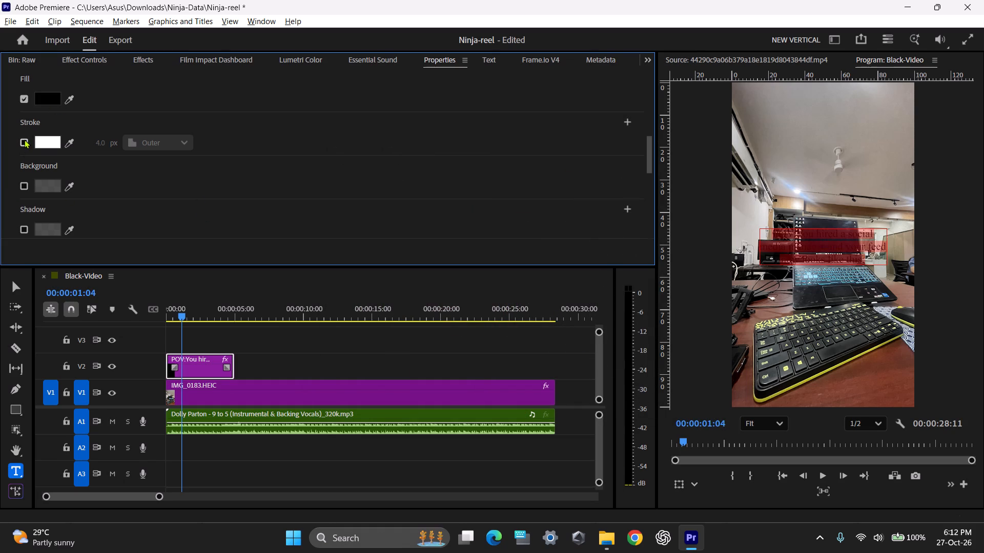
# Enable a white background behind the caption text and set the background opacity to 100.
pyautogui.click(23, 185)
pyautogui.click(50, 183)
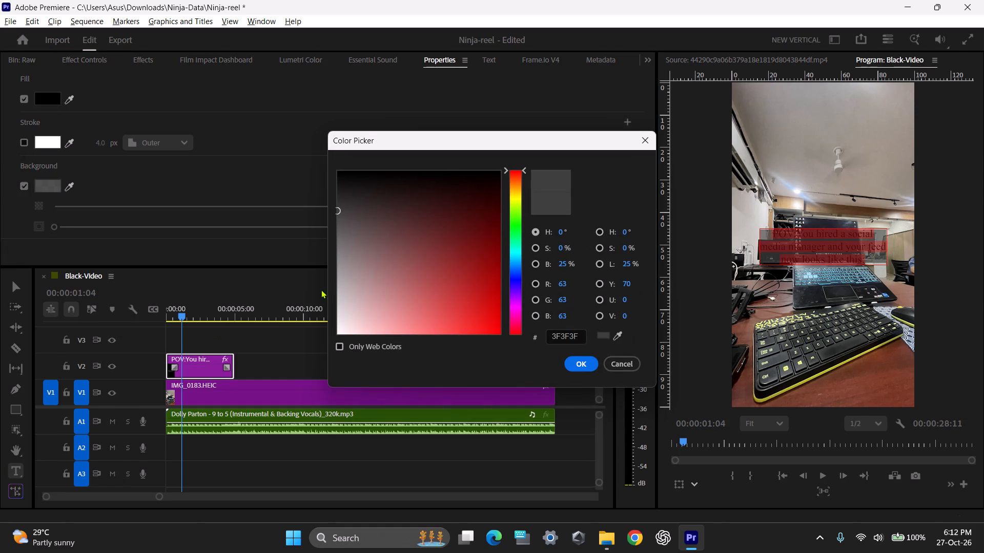
pyautogui.moveTo(402, 288); pyautogui.dragTo(161, 431)
pyautogui.click(584, 366)
pyautogui.moveTo(109, 205); pyautogui.dragTo(151, 211)
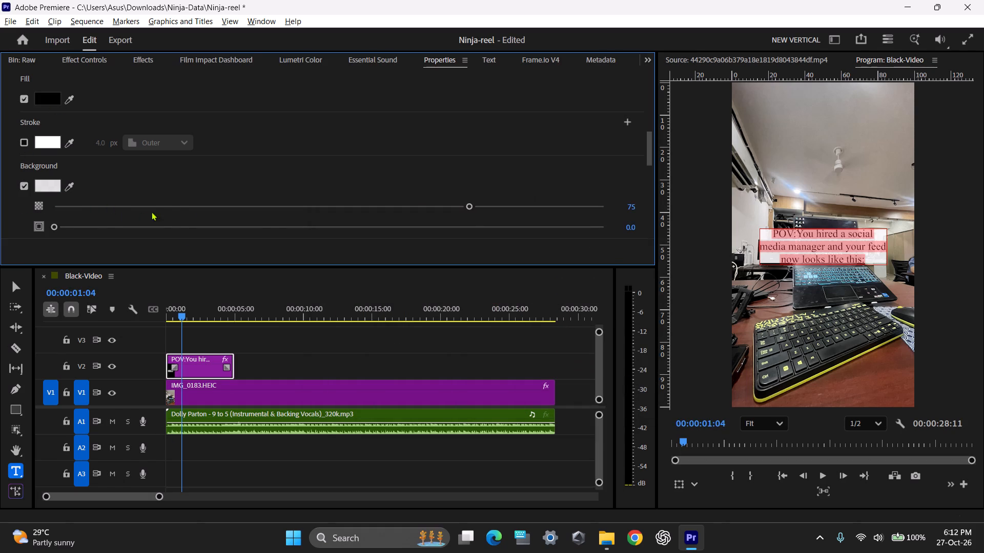
pyautogui.moveTo(151, 211); pyautogui.dragTo(802, 222)
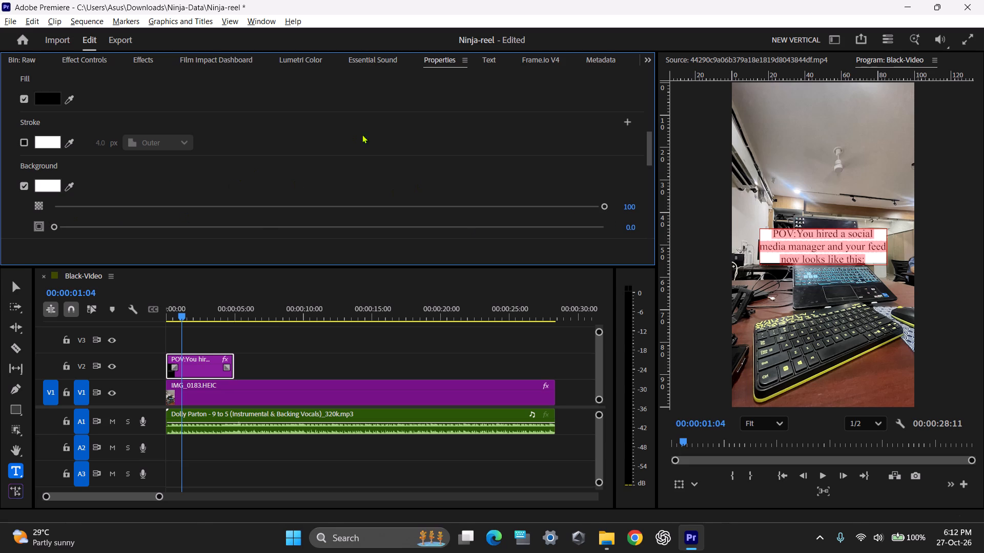
pyautogui.click(419, 135)
pyautogui.click(382, 182)
# Increase the size of the white background behind the POV caption text to about 20.6.
pyautogui.click(307, 349)
pyautogui.click(219, 359)
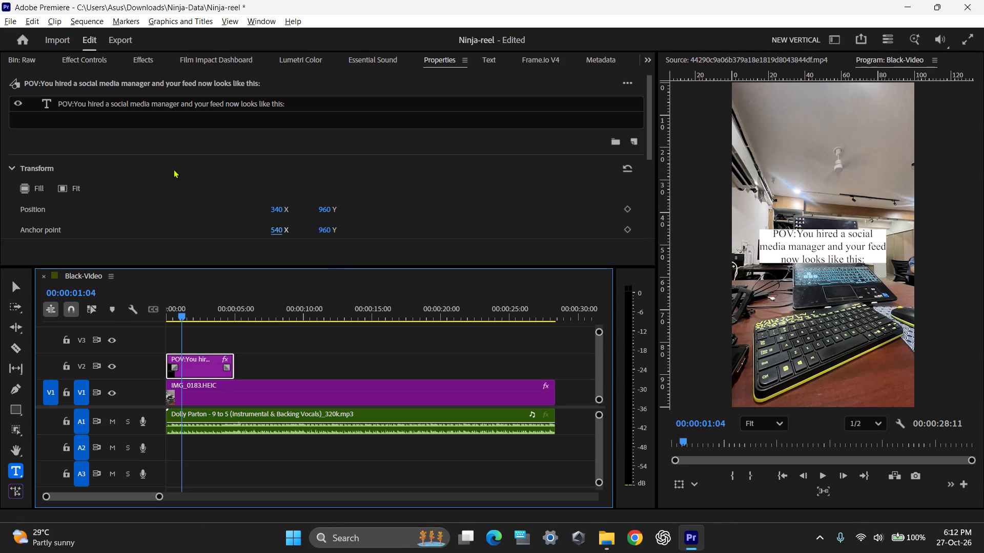
pyautogui.click(165, 106)
pyautogui.scroll(-4, 198, 146)
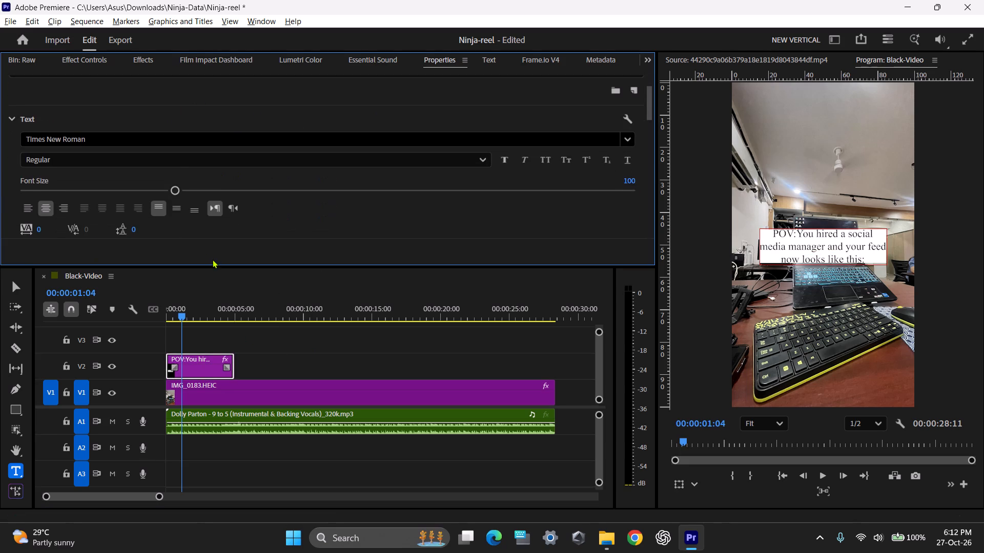
pyautogui.scroll(-8, 308, 202)
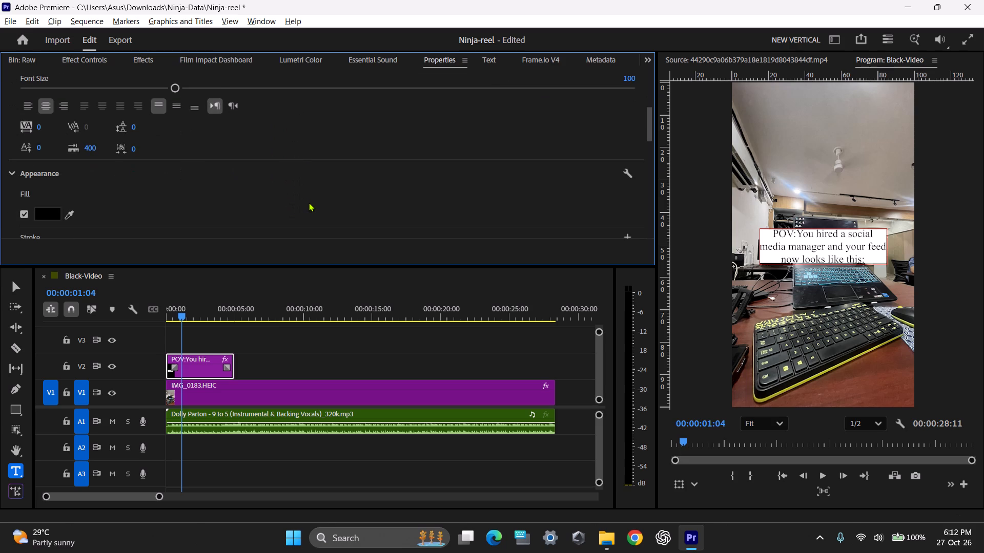
pyautogui.scroll(-12, 192, 178)
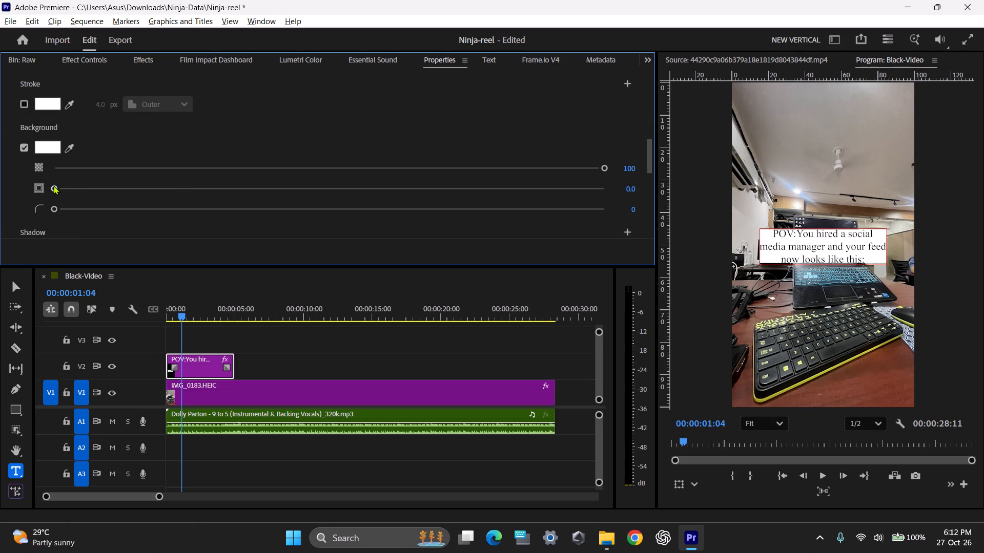
pyautogui.moveTo(53, 185); pyautogui.dragTo(151, 186)
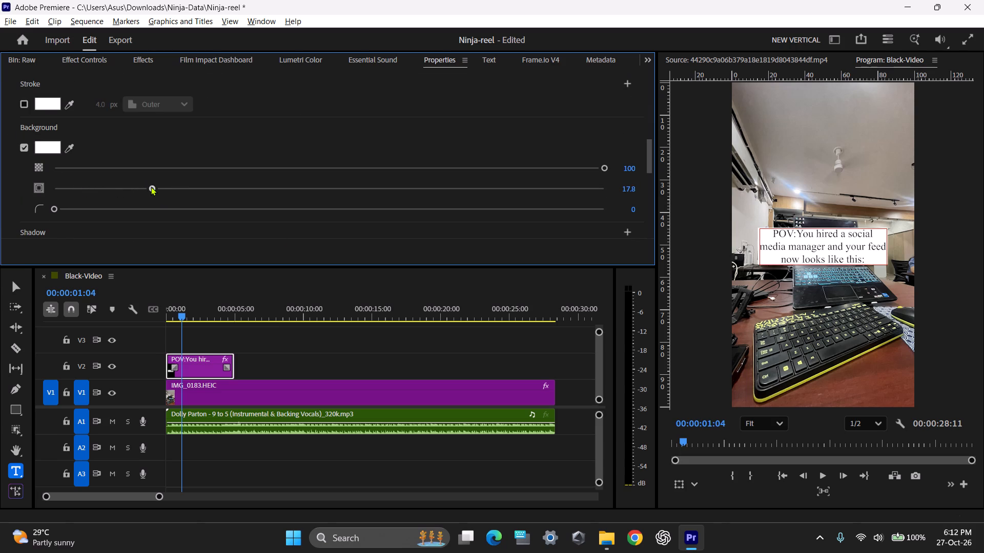
pyautogui.moveTo(151, 186); pyautogui.dragTo(166, 188)
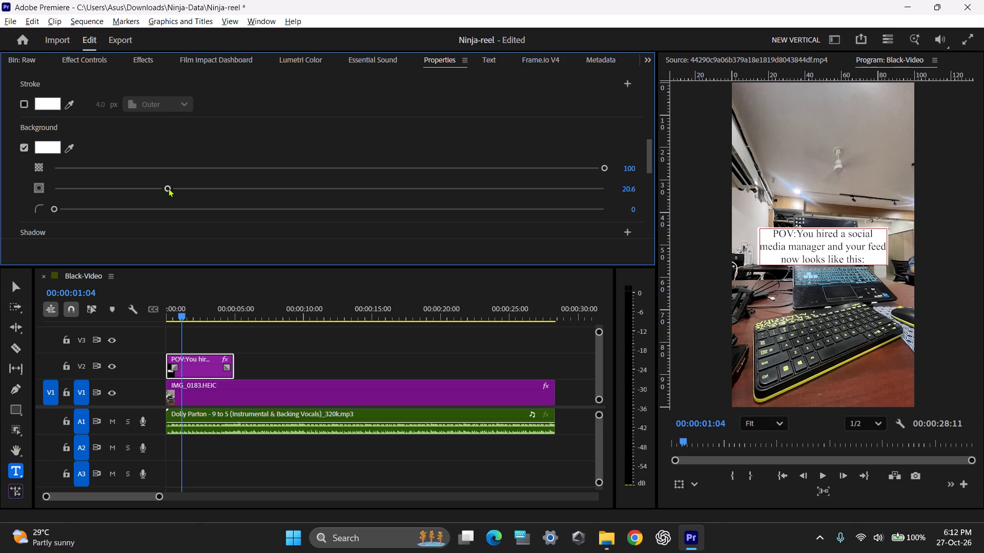
# Select the whole caption text and enable a black (000000) stroke on it.
pyautogui.tripleClick(871, 258)
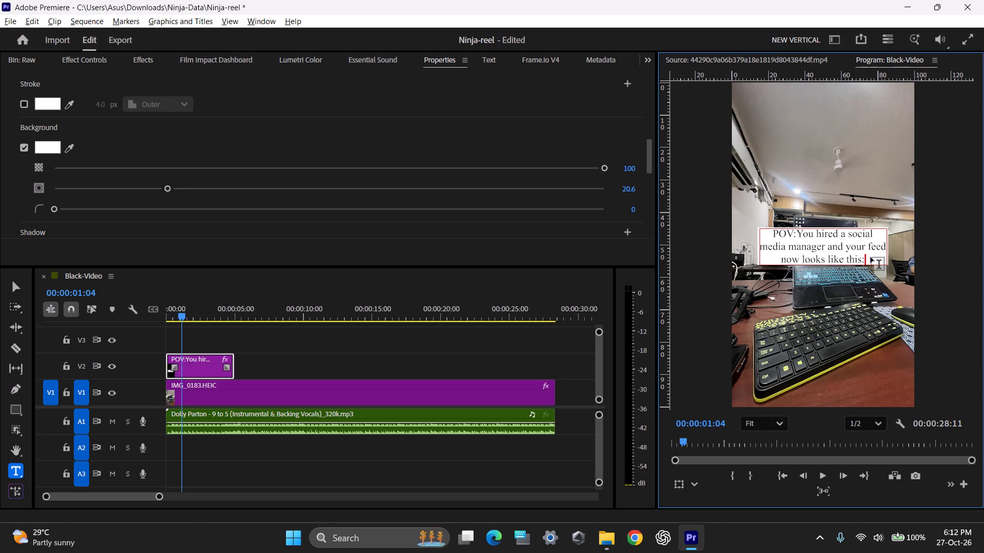
pyautogui.tripleClick(871, 258)
pyautogui.tripleClick(871, 257)
pyautogui.tripleClick(871, 257)
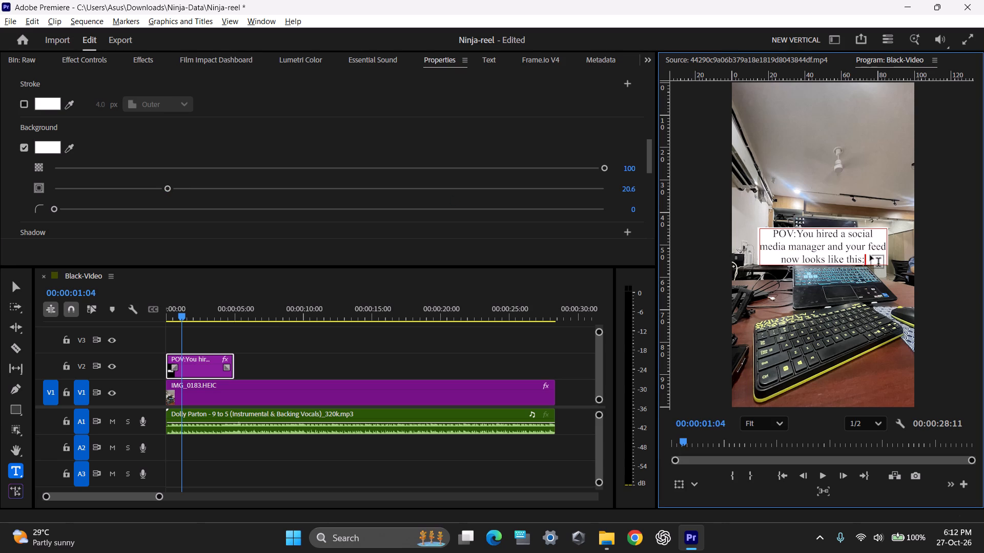
pyautogui.moveTo(869, 255); pyautogui.dragTo(864, 255)
pyautogui.click(863, 255)
pyautogui.tripleClick(854, 249)
pyautogui.doubleClick(854, 249)
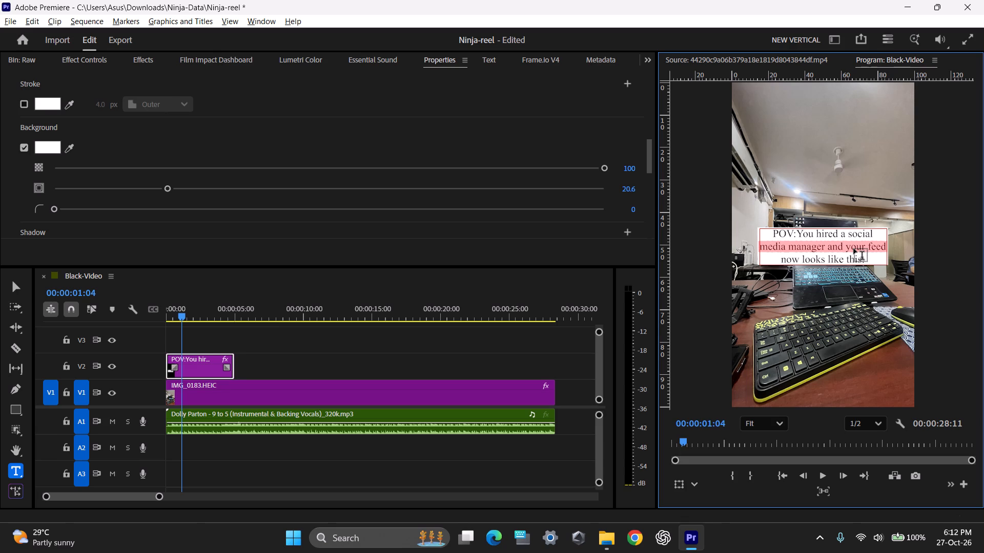
pyautogui.scroll(8, 192, 172)
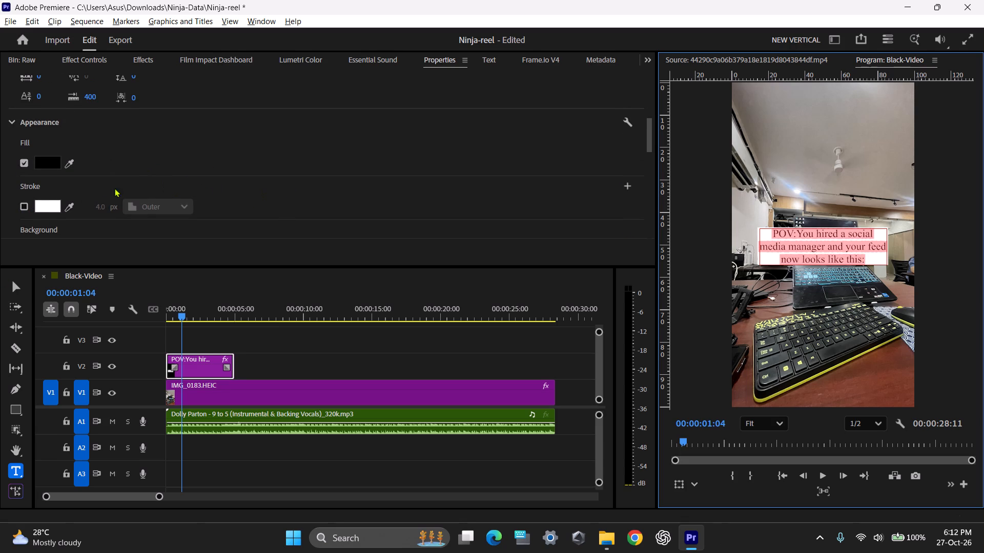
pyautogui.click(39, 204)
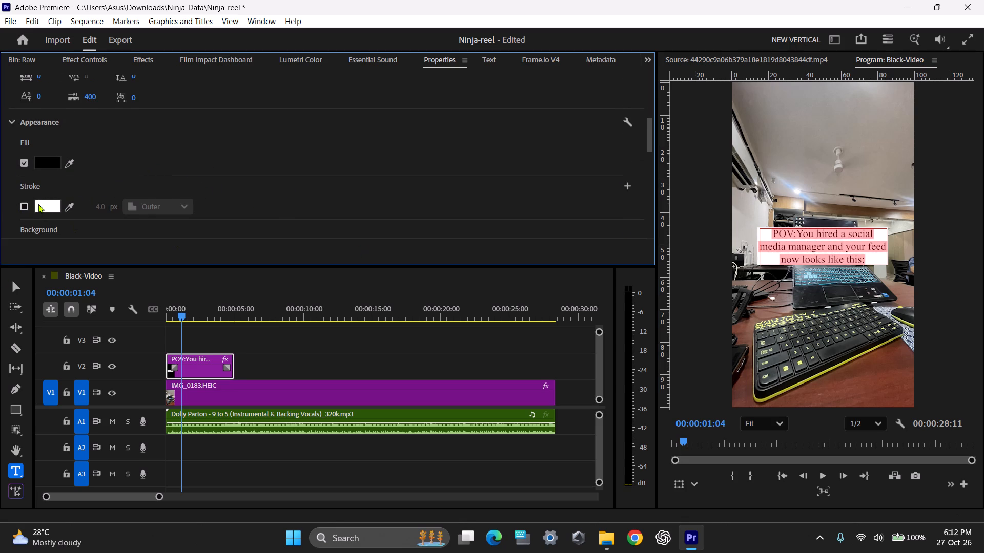
pyautogui.click(42, 203)
pyautogui.click(22, 206)
pyautogui.click(58, 208)
pyautogui.moveTo(450, 250); pyautogui.dragTo(101, 68)
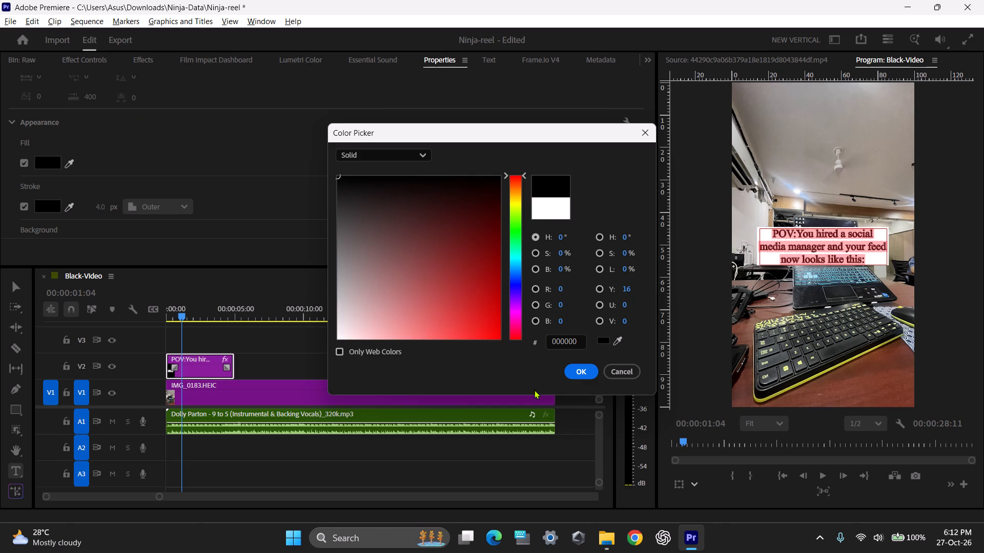
pyautogui.click(589, 376)
# Set the caption's stroke width to 1 px and its stroke alignment to Center.
pyautogui.click(102, 203)
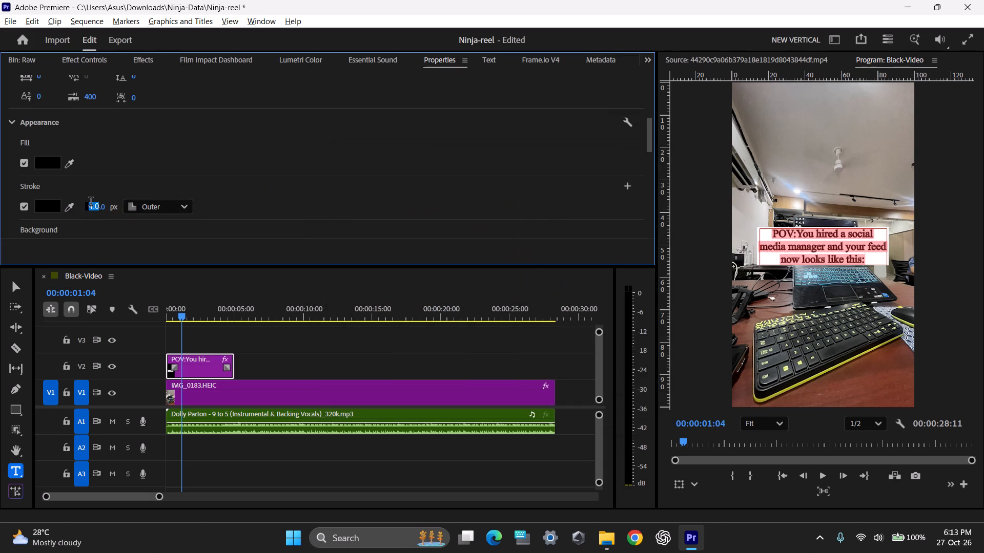
pyautogui.press('1')
pyautogui.press('Return')
pyautogui.click(235, 173)
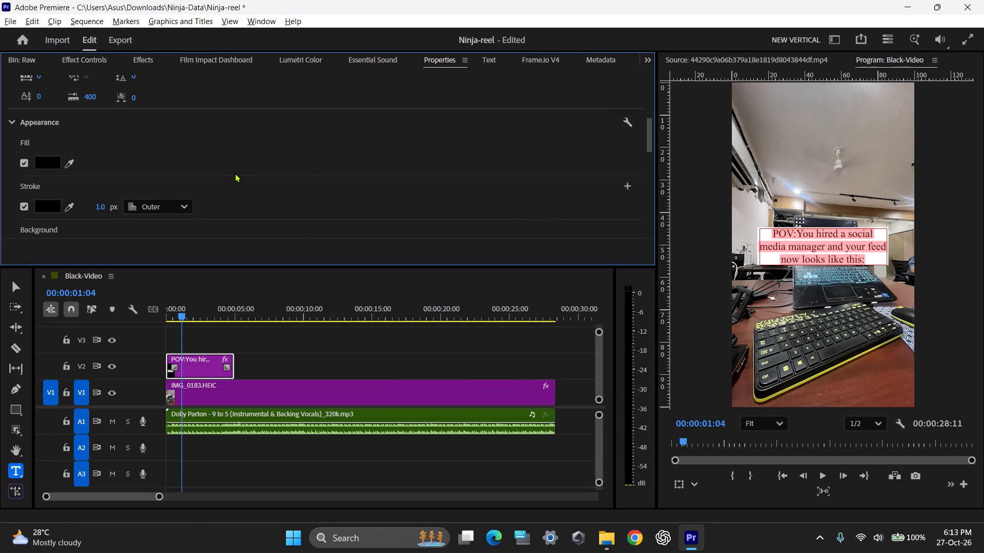
pyautogui.click(145, 210)
pyautogui.click(162, 251)
pyautogui.click(271, 186)
pyautogui.click(307, 342)
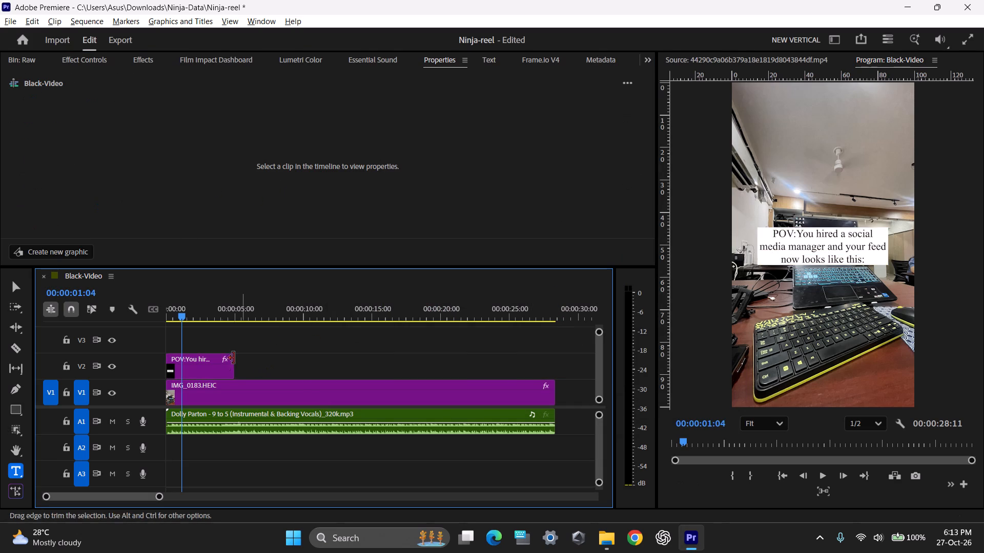
# Align the caption's text layer to the horizontal center of the frame.
pyautogui.click(212, 366)
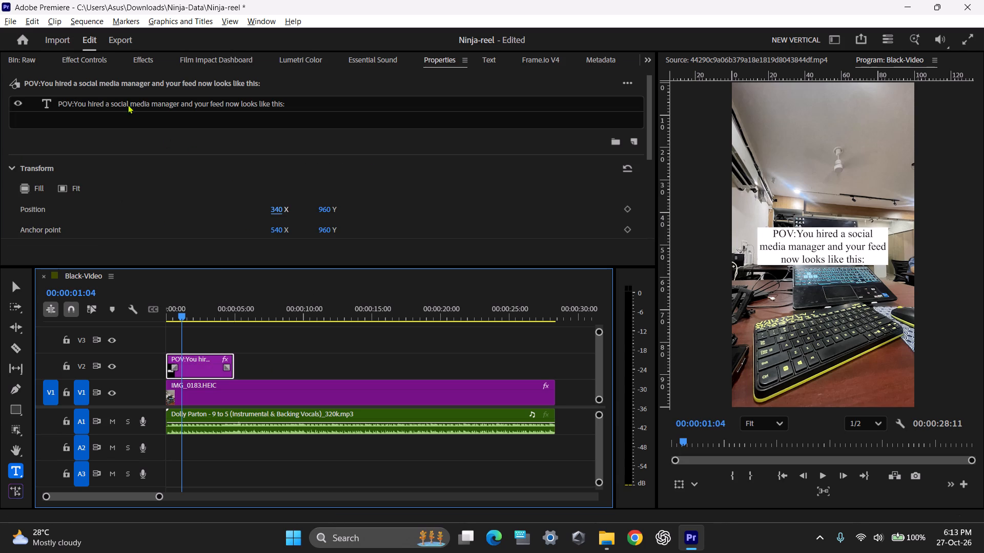
pyautogui.click(143, 58)
pyautogui.click(97, 61)
pyautogui.scroll(5, 97, 61)
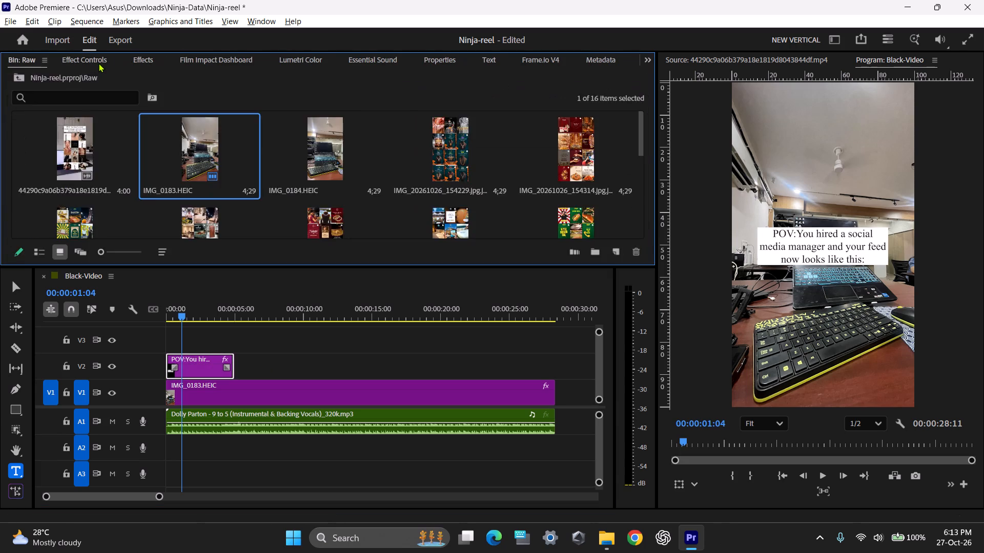
pyautogui.scroll(-11, 99, 61)
pyautogui.scroll(3, 358, 59)
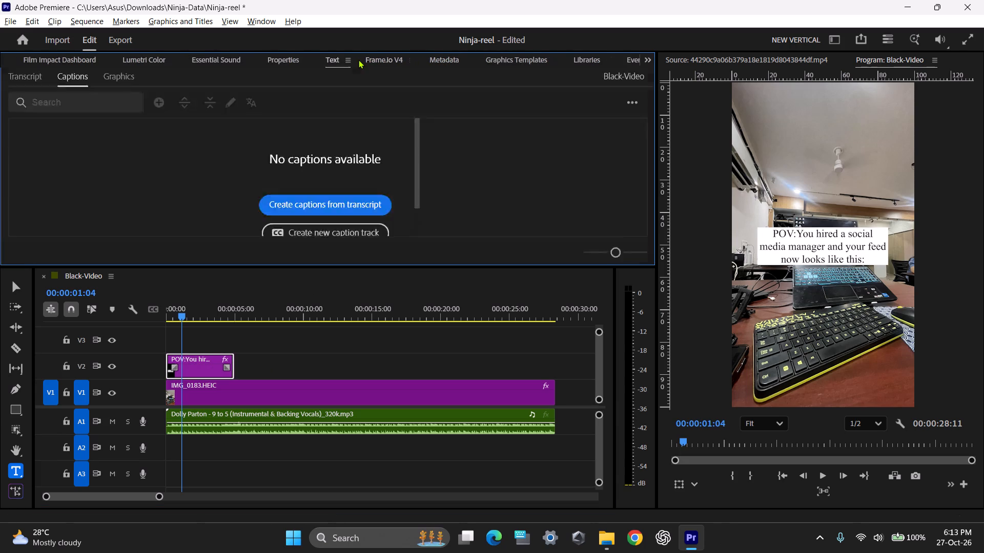
pyautogui.scroll(2, 358, 59)
pyautogui.click(302, 103)
pyautogui.scroll(-20, 301, 100)
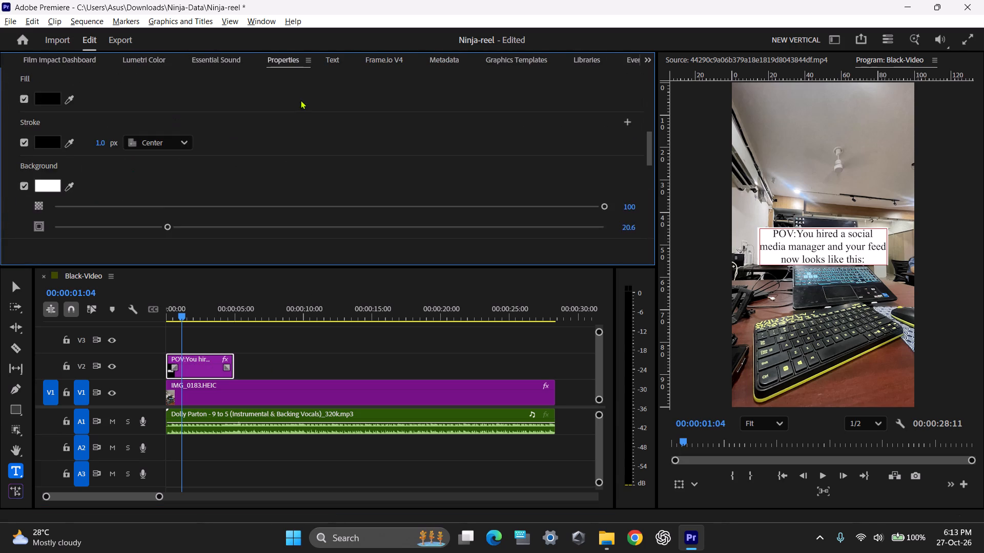
pyautogui.scroll(-9, 300, 100)
pyautogui.scroll(-14, 312, 145)
pyautogui.click(297, 83)
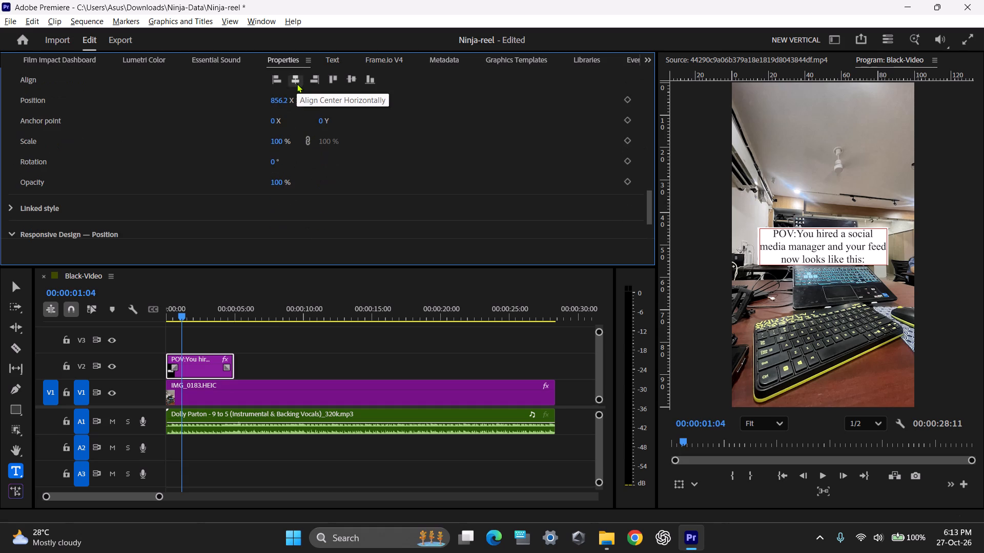
pyautogui.tripleClick(297, 83)
pyautogui.tripleClick(297, 83)
pyautogui.click(359, 350)
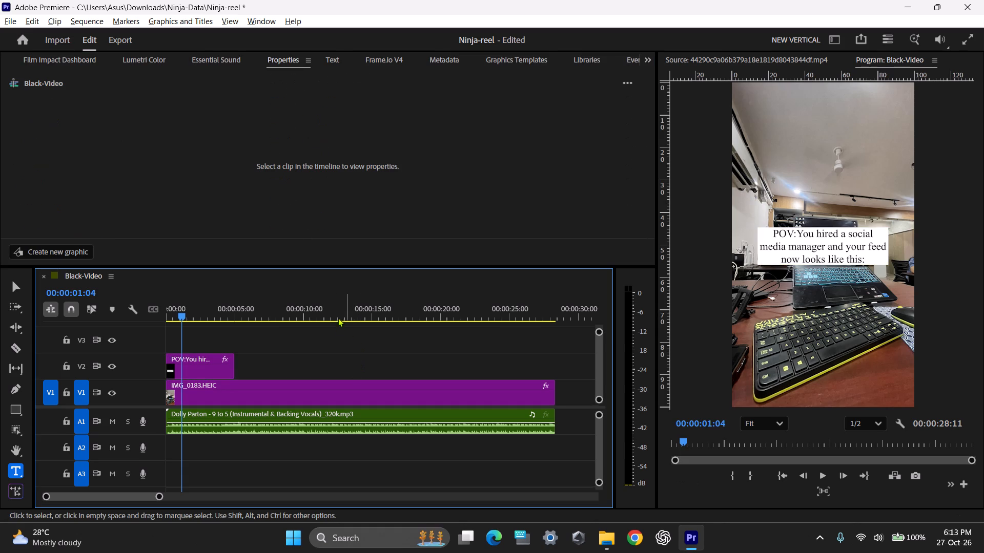
# Move the caption graphic up in the frame to position X 342, Y 340 and save the project.
pyautogui.click(211, 360)
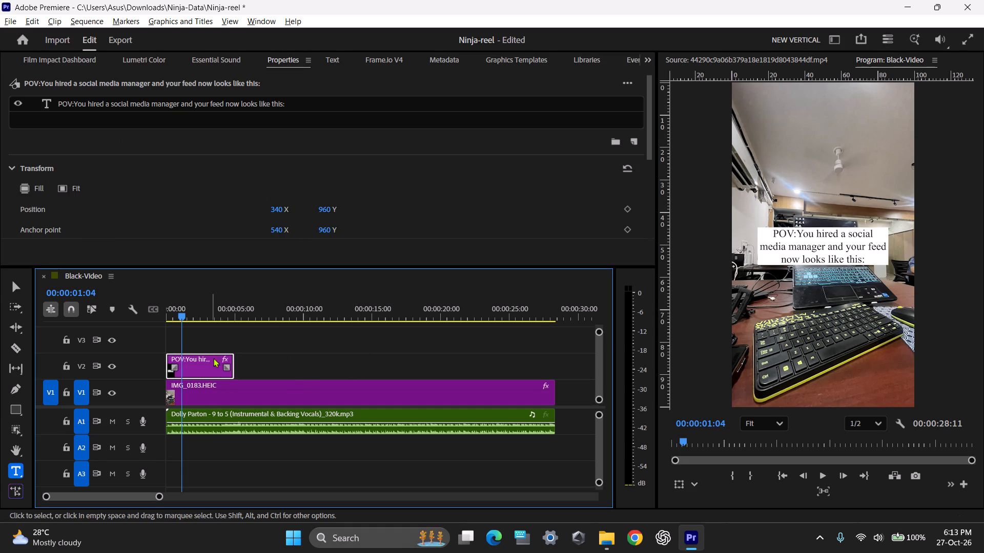
pyautogui.moveTo(331, 211); pyautogui.dragTo(286, 492)
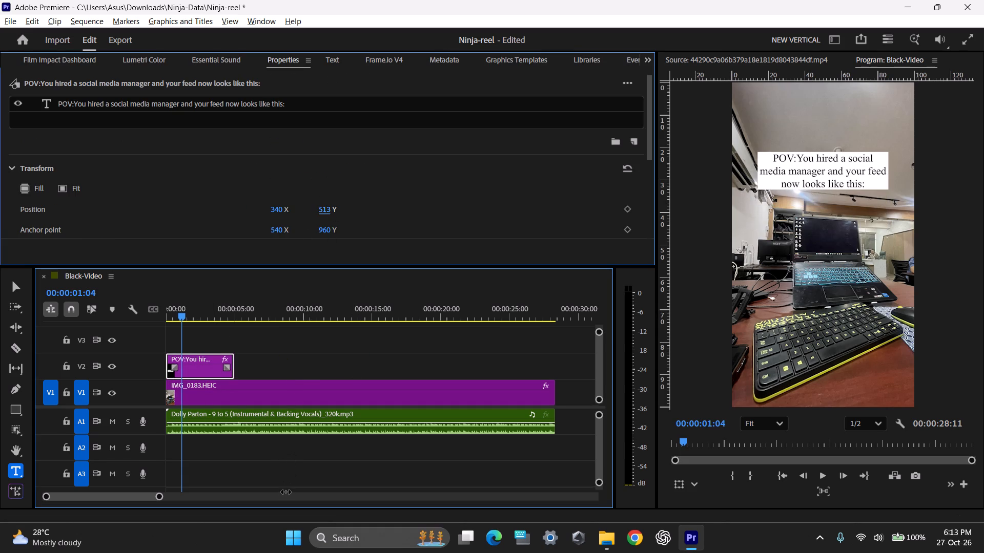
pyautogui.moveTo(286, 492); pyautogui.dragTo(275, 552)
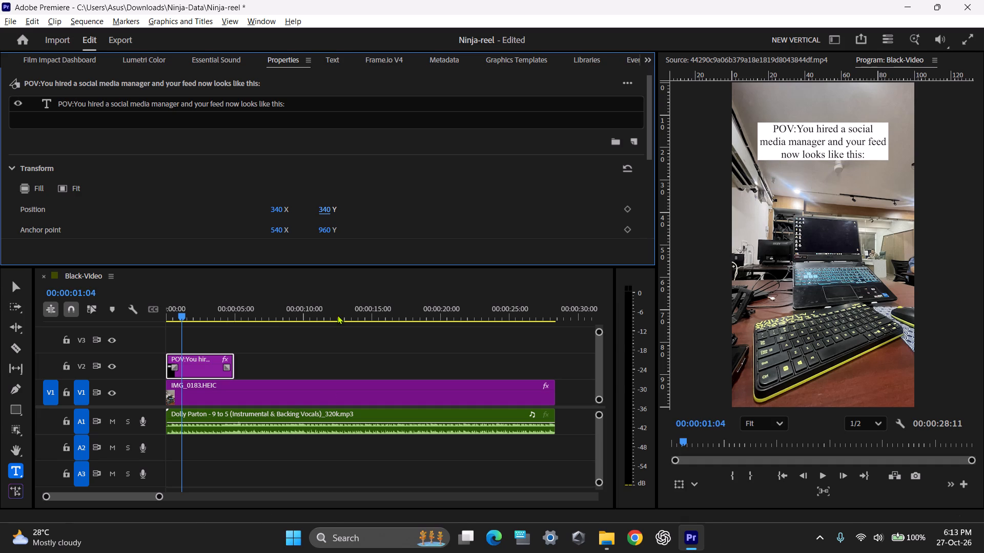
pyautogui.click(279, 207)
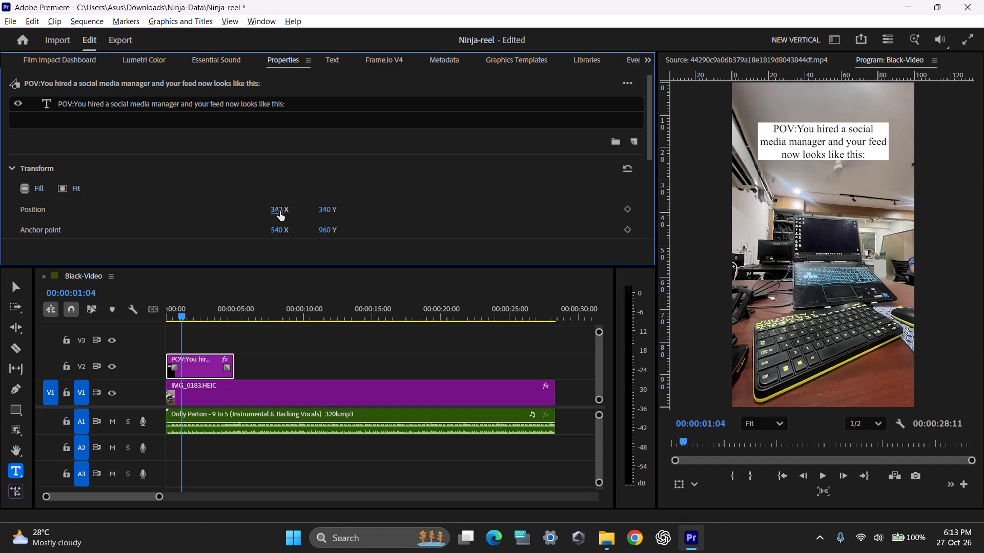
pyautogui.hotkey('ctrl', 's')
pyautogui.click(293, 364)
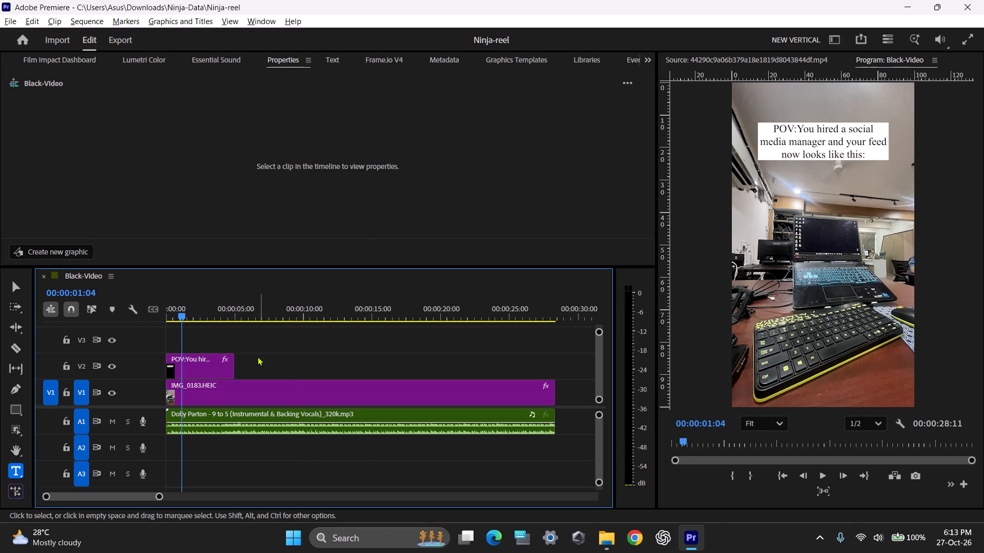
# Extend the caption clip on track V2 to the end of the IMG_0183.HEIC photo clip.
pyautogui.click(201, 368)
pyautogui.moveTo(233, 359); pyautogui.dragTo(522, 359)
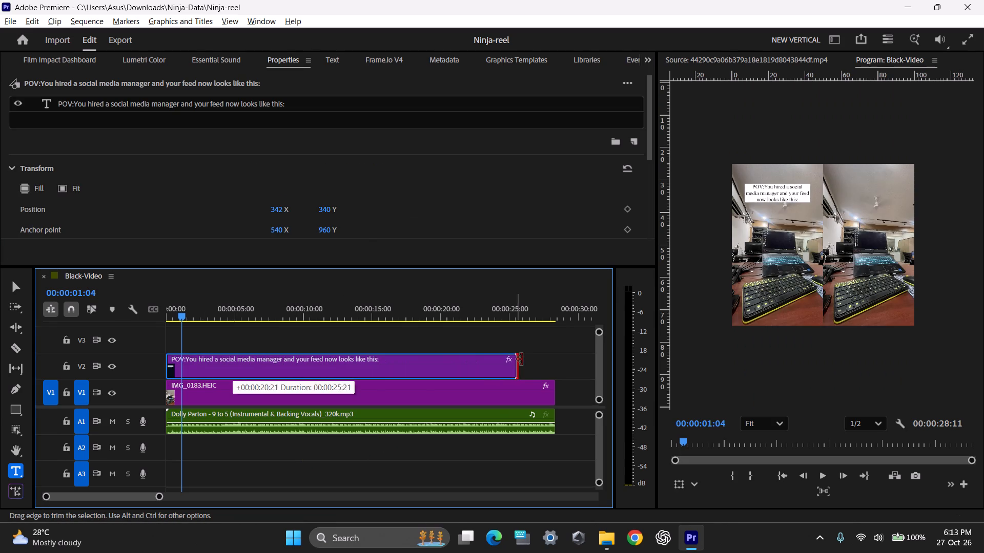
pyautogui.moveTo(522, 359); pyautogui.dragTo(553, 363)
# Move the caption clip up to track V3, and save the project with the playhead at the sequence start.
pyautogui.moveTo(484, 366); pyautogui.dragTo(482, 337)
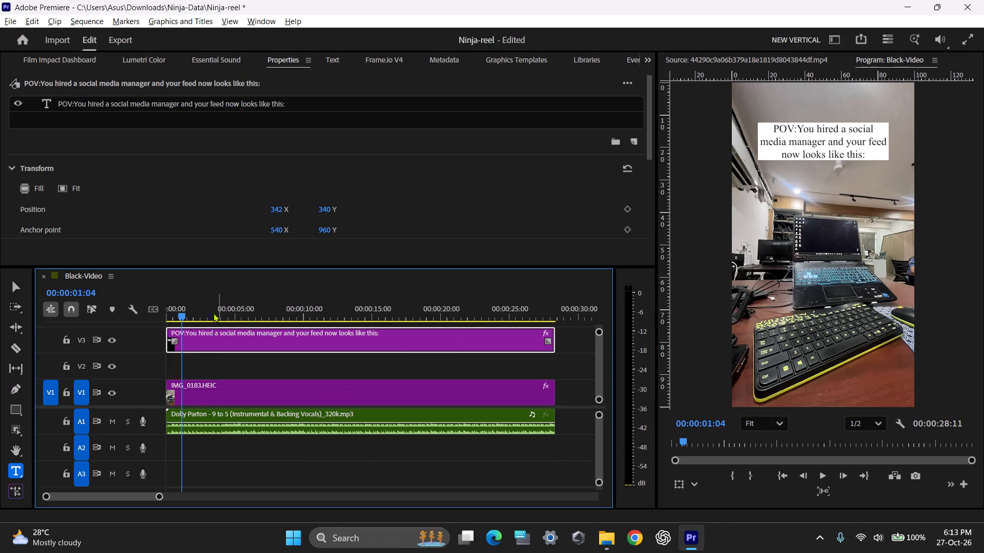
pyautogui.moveTo(213, 313); pyautogui.dragTo(101, 310)
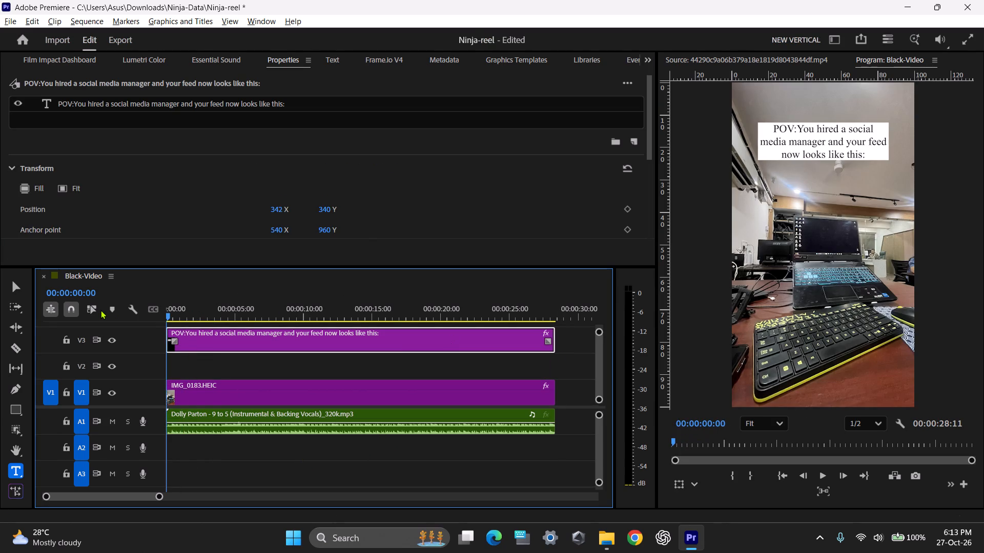
pyautogui.hotkey('ctrl', 's')
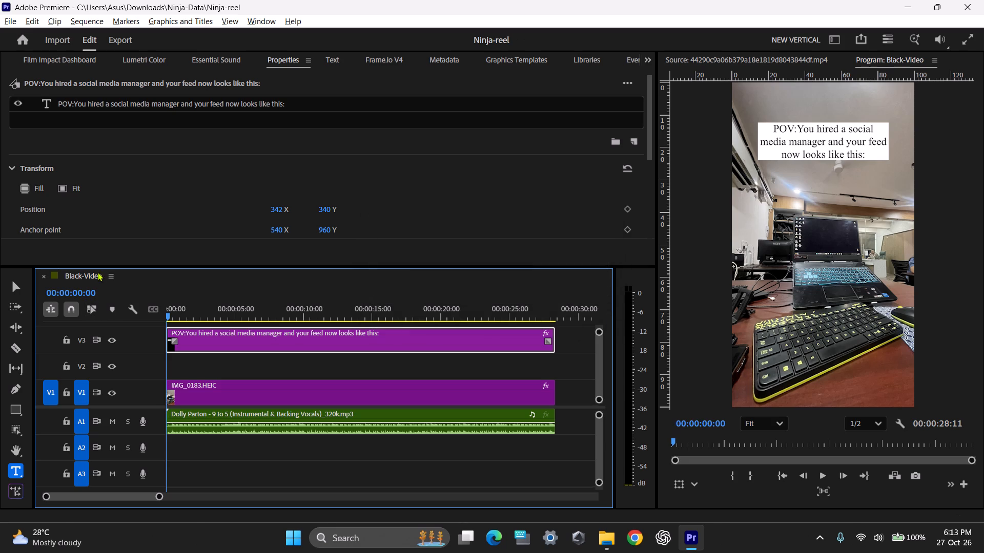
# Play the reference video 44290c… through, return it to its start, and place only its video on track V2 at the sequence start.
pyautogui.scroll(12, 68, 60)
pyautogui.doubleClick(67, 142)
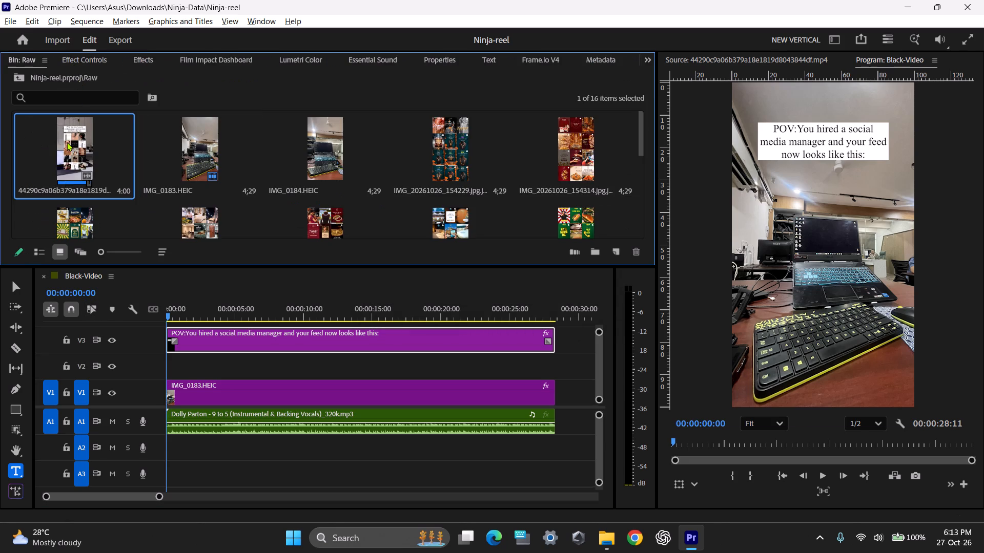
pyautogui.press('space')
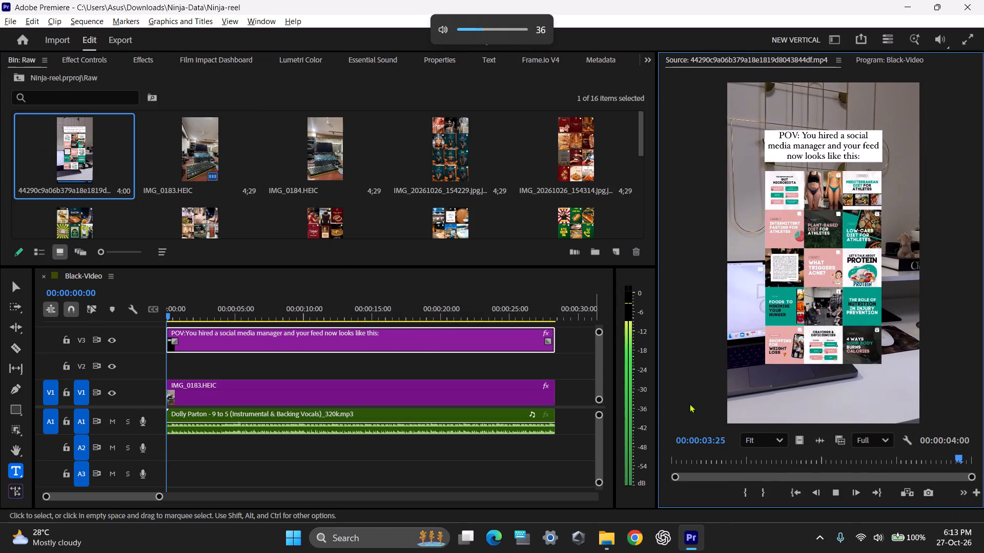
pyautogui.press('space')
pyautogui.moveTo(740, 458); pyautogui.dragTo(578, 463)
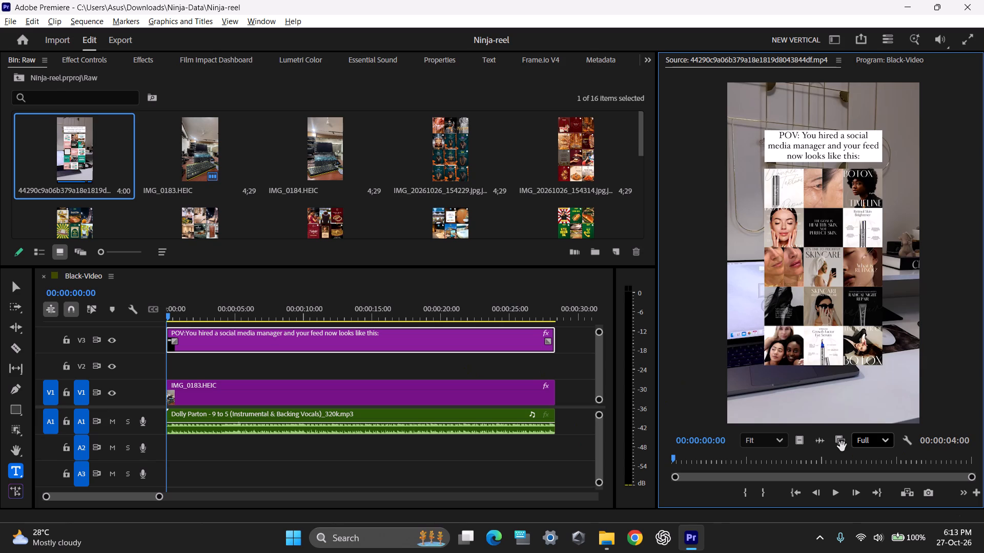
pyautogui.moveTo(798, 443); pyautogui.dragTo(163, 354)
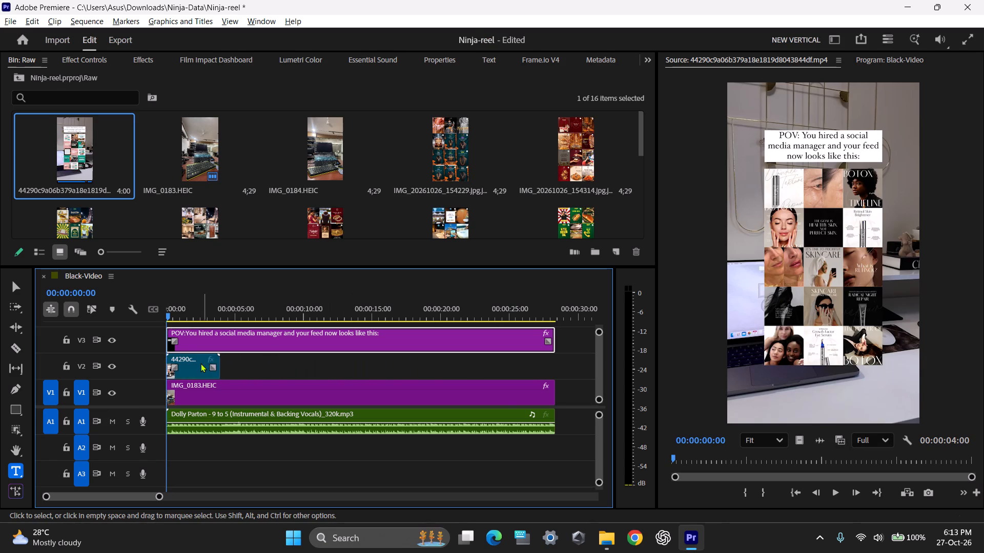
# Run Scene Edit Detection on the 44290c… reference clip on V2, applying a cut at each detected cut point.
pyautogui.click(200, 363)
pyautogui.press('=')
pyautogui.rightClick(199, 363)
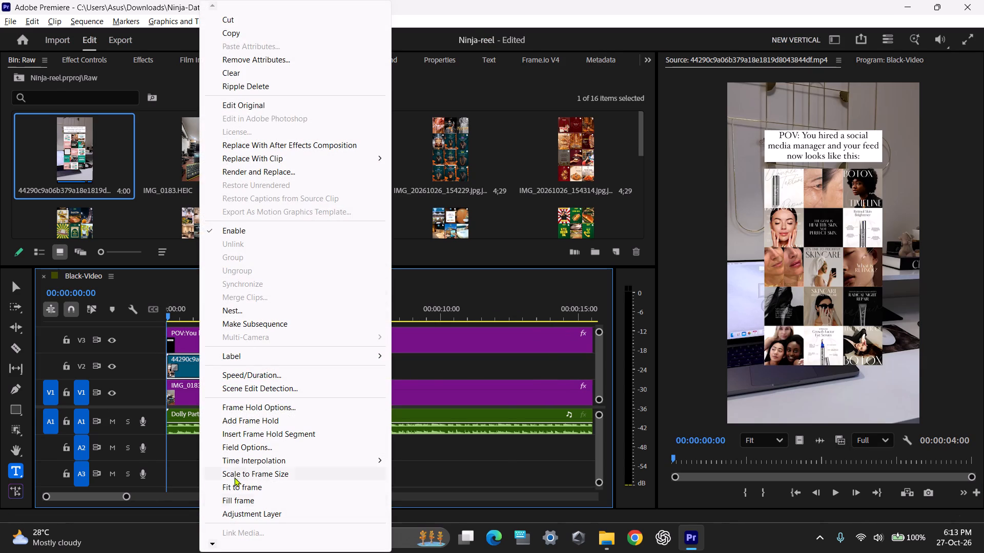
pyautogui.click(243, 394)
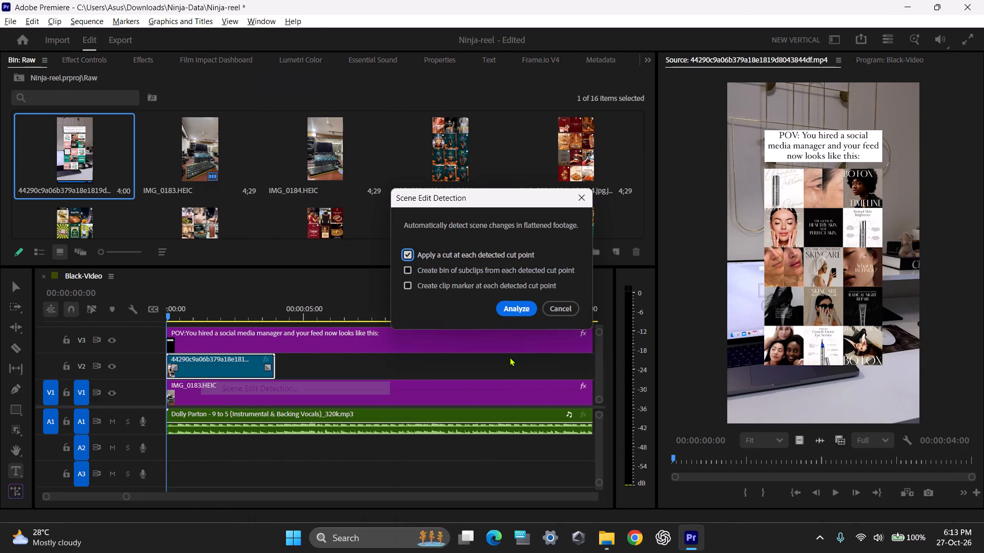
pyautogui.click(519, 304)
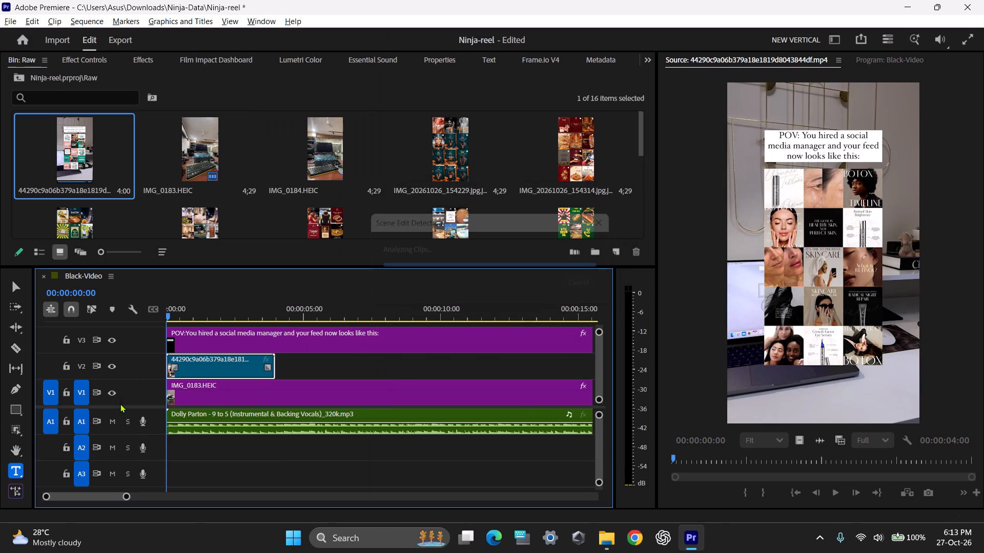
# Play the opening of the sequence, delete the reference clip from track V2, and return the playhead to the start.
pyautogui.press('space')
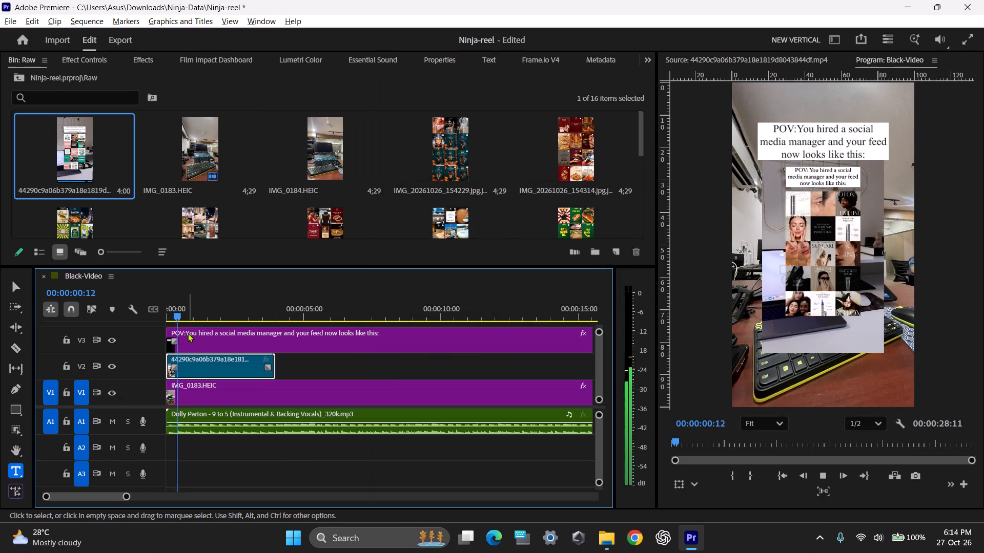
pyautogui.press('space')
pyautogui.press('space')
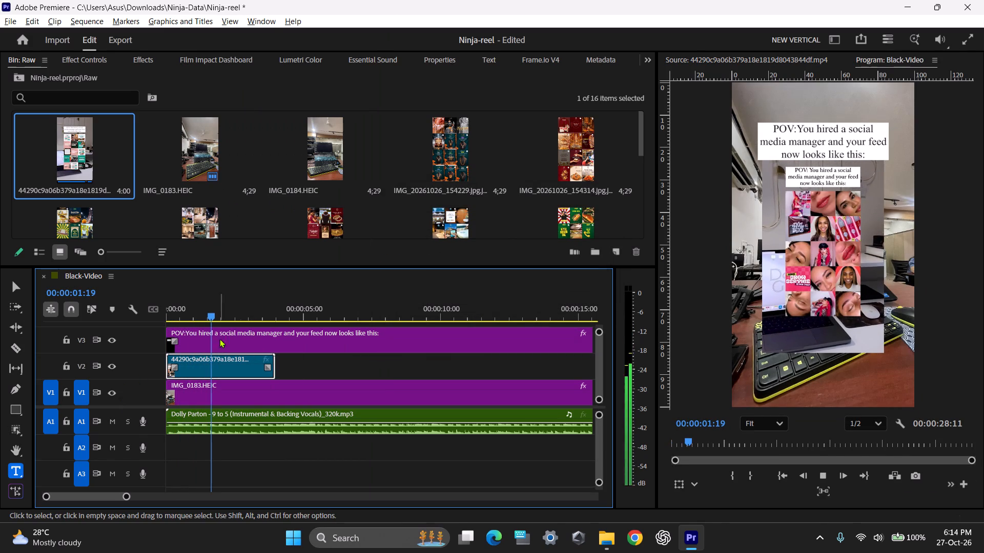
pyautogui.press('space')
pyautogui.click(224, 367)
pyautogui.press('Delete')
pyautogui.moveTo(220, 307); pyautogui.dragTo(48, 328)
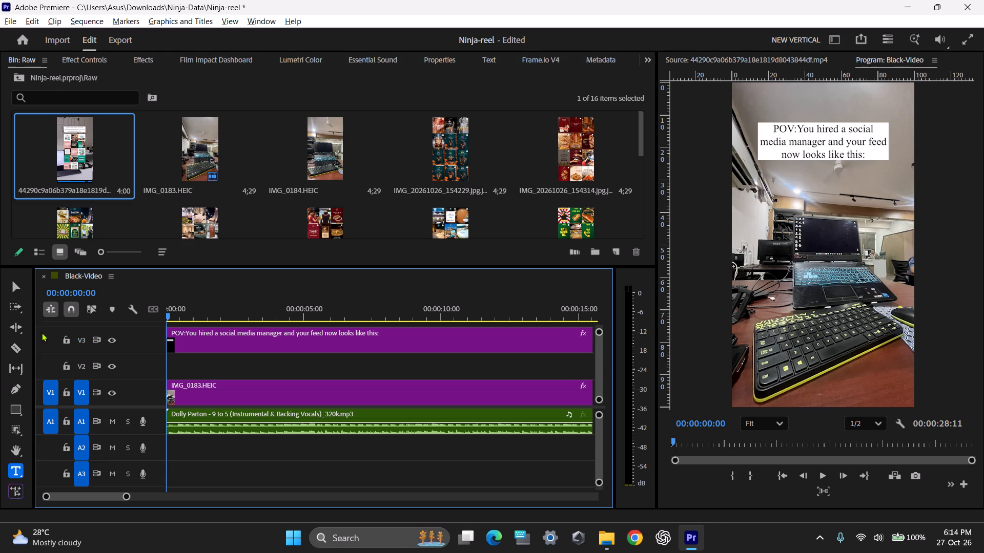
# Replay the opening of the 44290c… reference video several times to examine how quickly its feed images change.
pyautogui.click(707, 63)
pyautogui.press('space')
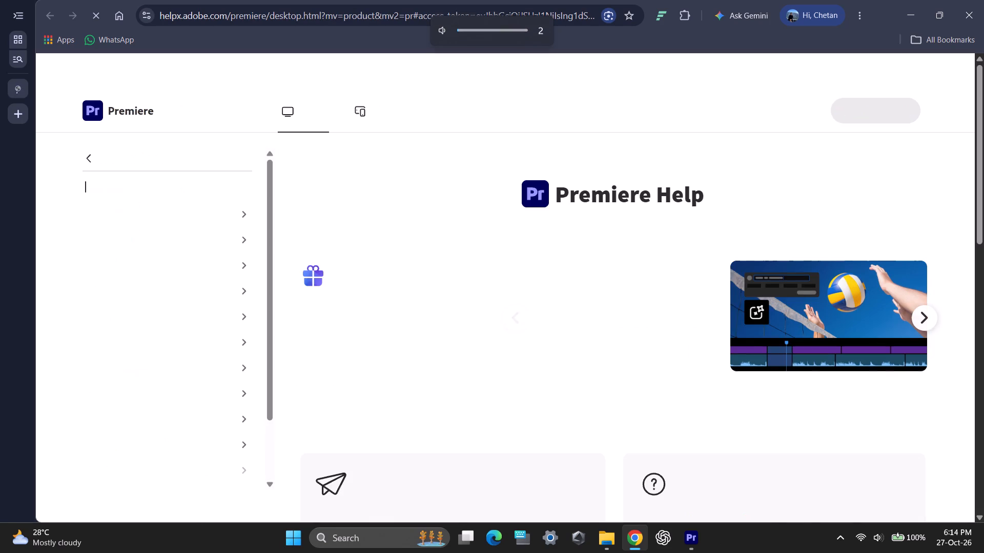
pyautogui.click(983, 0)
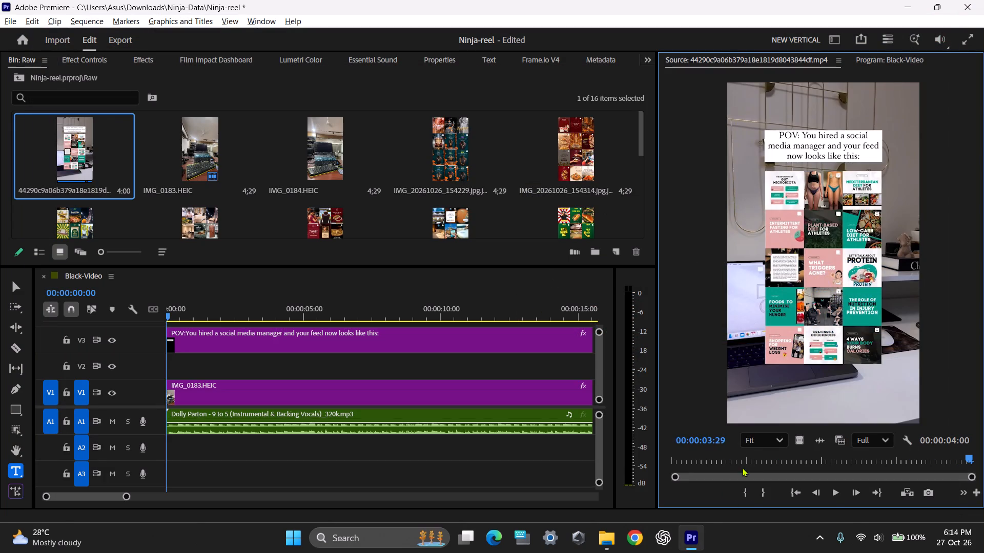
pyautogui.moveTo(747, 458); pyautogui.dragTo(625, 476)
pyautogui.press('space')
pyautogui.press('space')
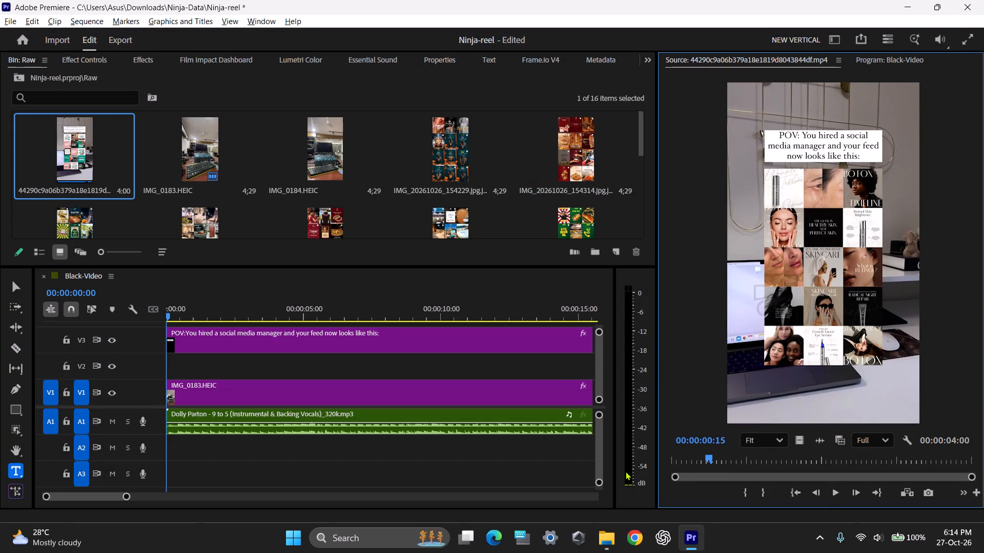
pyautogui.moveTo(745, 458); pyautogui.dragTo(580, 439)
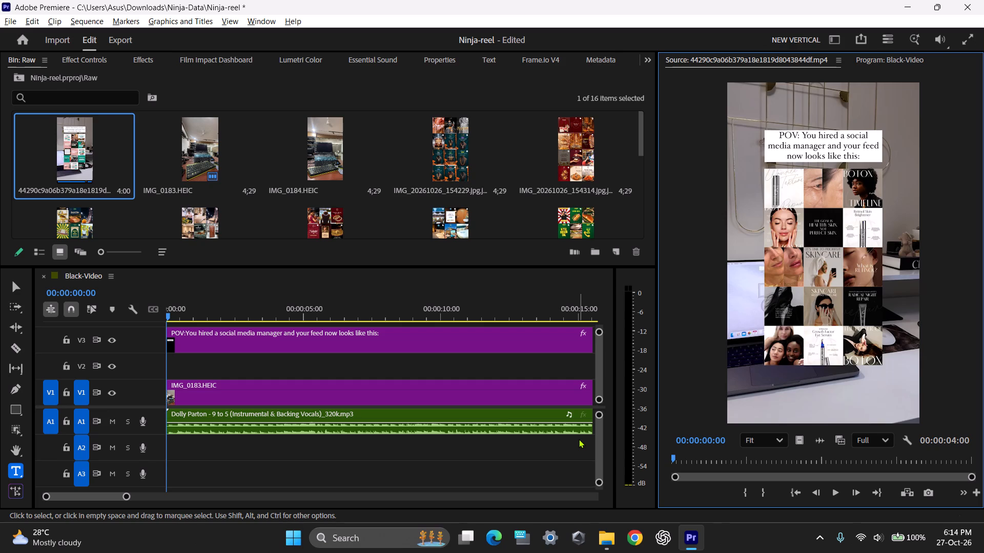
pyautogui.press('space')
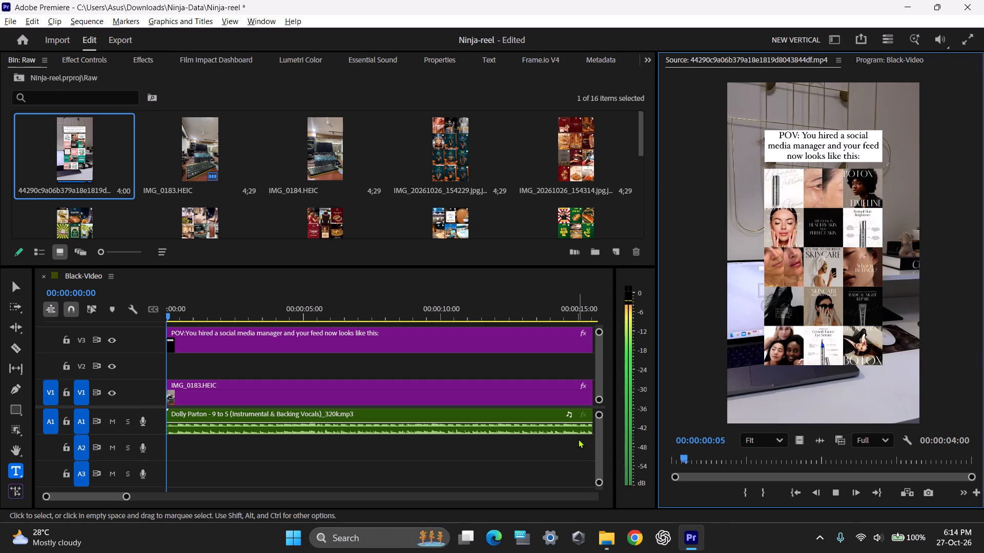
pyautogui.press('space')
pyautogui.press('space')
pyautogui.press('space')
pyautogui.press('space')
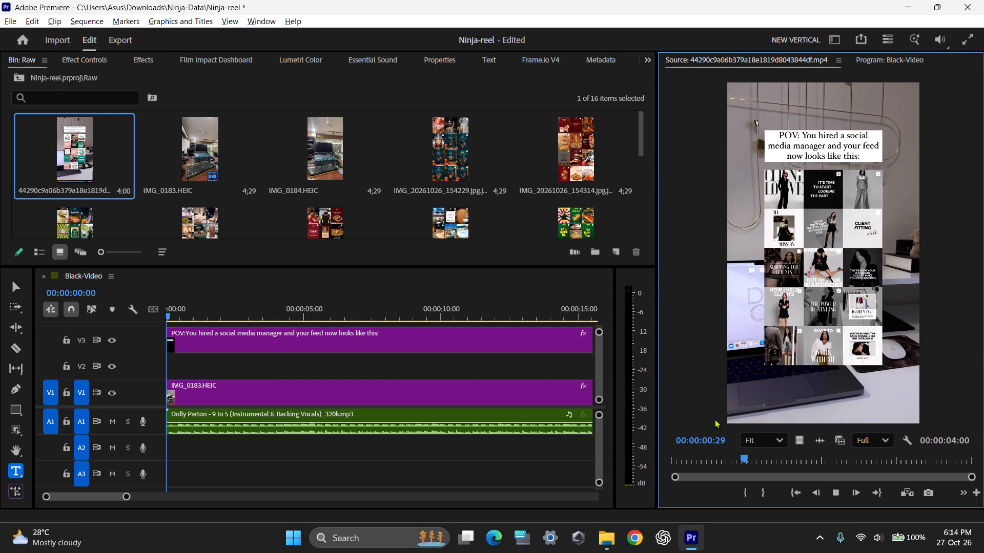
pyautogui.press('space')
pyautogui.moveTo(766, 459); pyautogui.dragTo(600, 471)
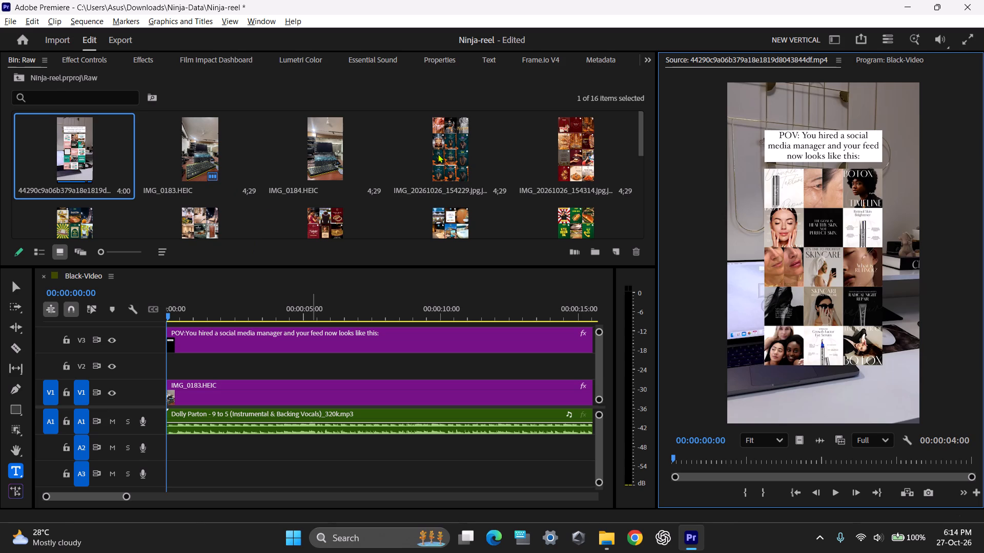
# Place the feed image IMG_20261026_154229 on track V2 at the sequence start and preview it briefly.
pyautogui.moveTo(457, 148); pyautogui.dragTo(184, 363)
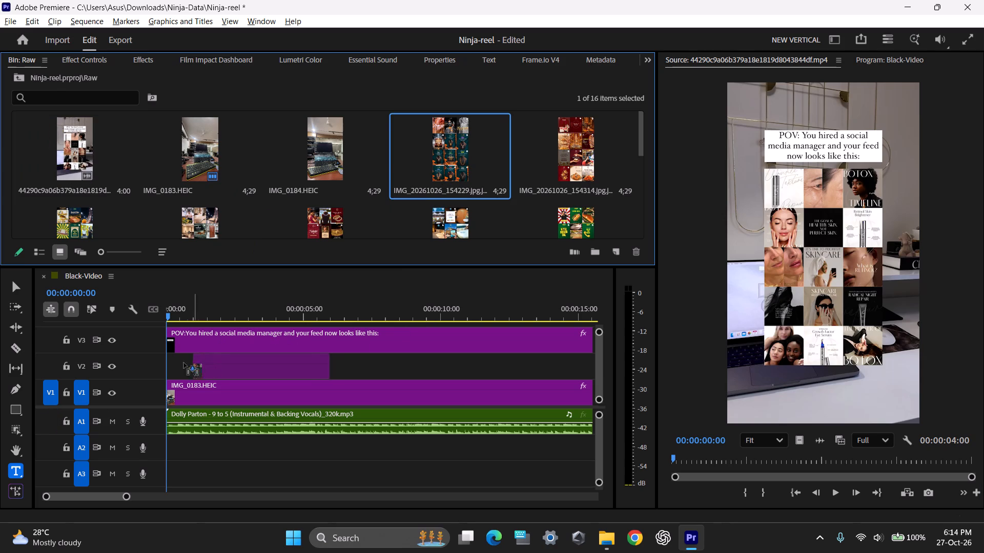
pyautogui.moveTo(184, 363); pyautogui.dragTo(163, 370)
pyautogui.press('space')
pyautogui.press('space')
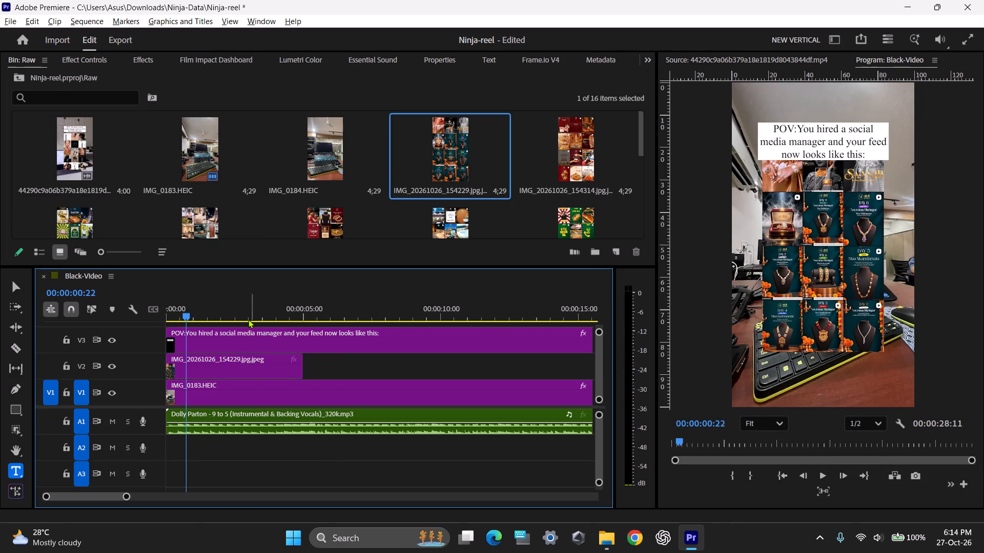
# Scale the feed image on V2 to 87 and set its position to X 540, Y 1055, below the caption.
pyautogui.click(201, 358)
pyautogui.click(92, 54)
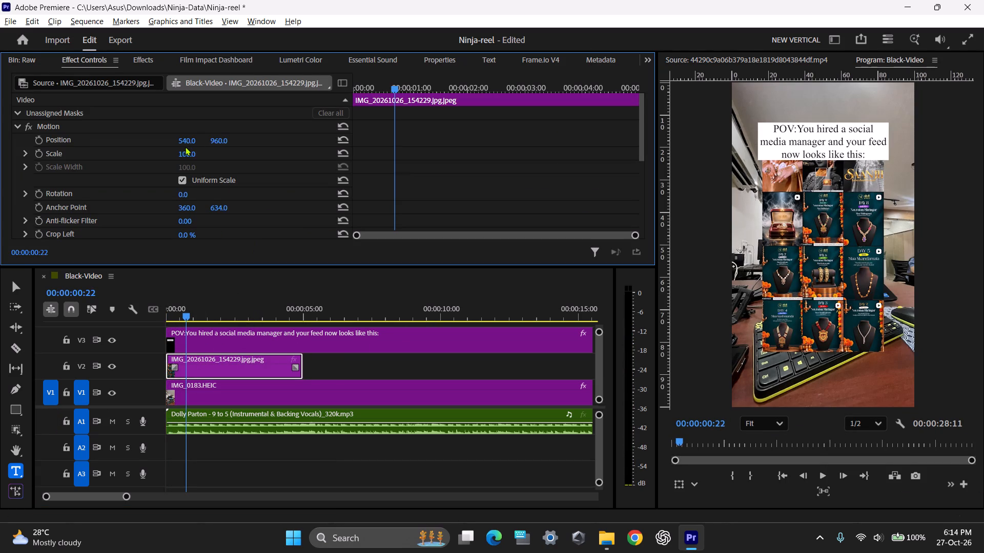
pyautogui.moveTo(185, 153); pyautogui.dragTo(168, 158)
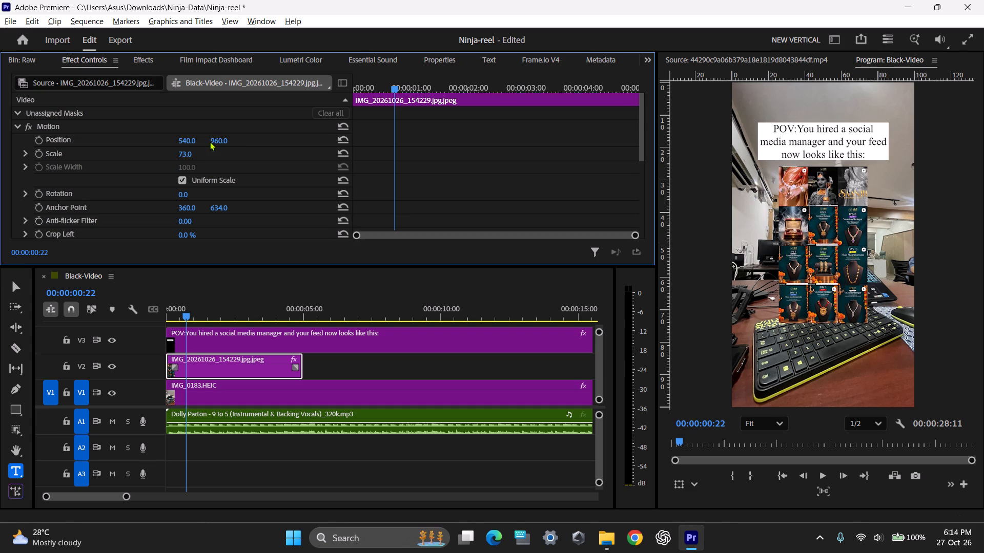
pyautogui.moveTo(210, 141); pyautogui.dragTo(242, 140)
pyautogui.moveTo(215, 137); pyautogui.dragTo(265, 143)
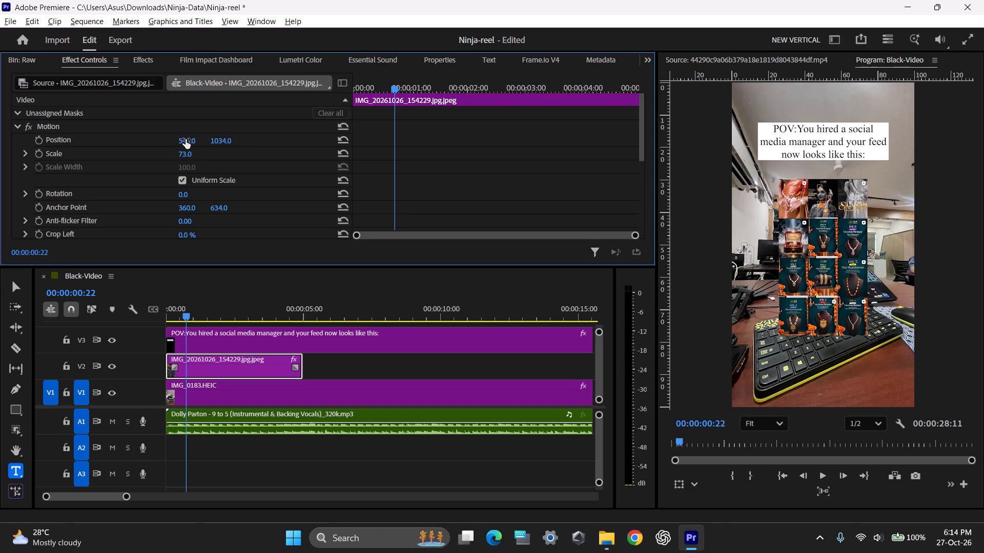
pyautogui.moveTo(186, 138); pyautogui.dragTo(191, 138)
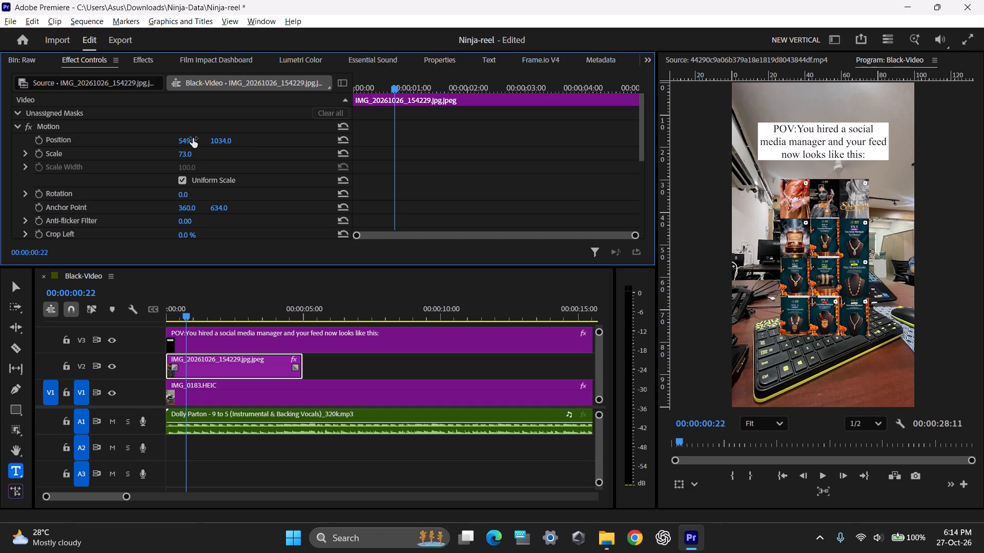
pyautogui.hotkey('ctrl', 'z')
pyautogui.click(230, 361)
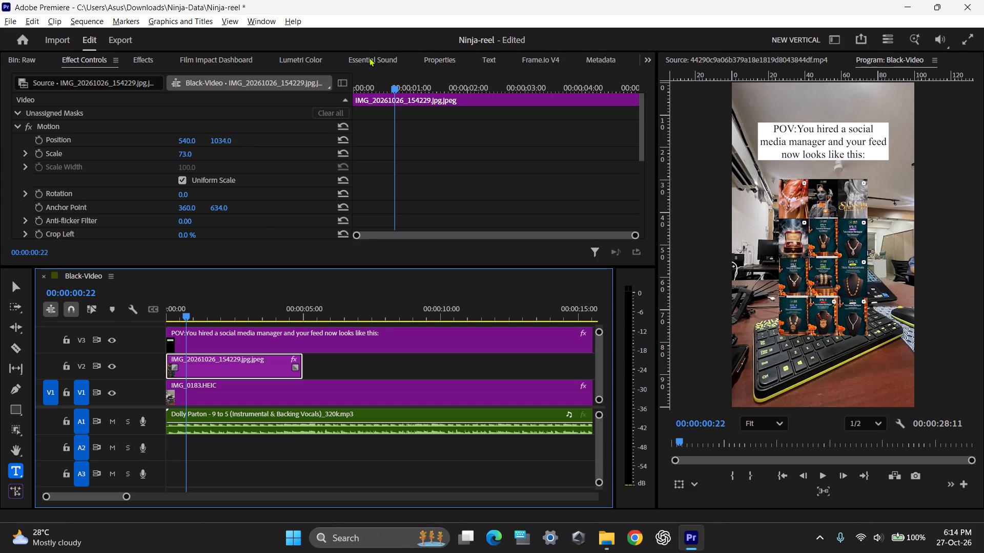
pyautogui.click(675, 488)
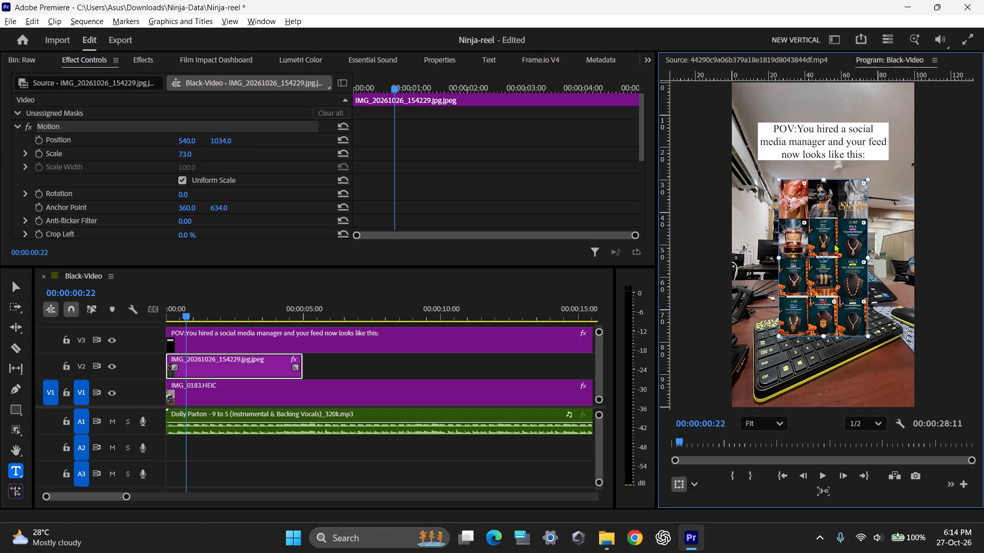
pyautogui.keyDown('ctrl'); pyautogui.moveTo(817, 282); pyautogui.dragTo(825, 281); pyautogui.keyUp('ctrl')
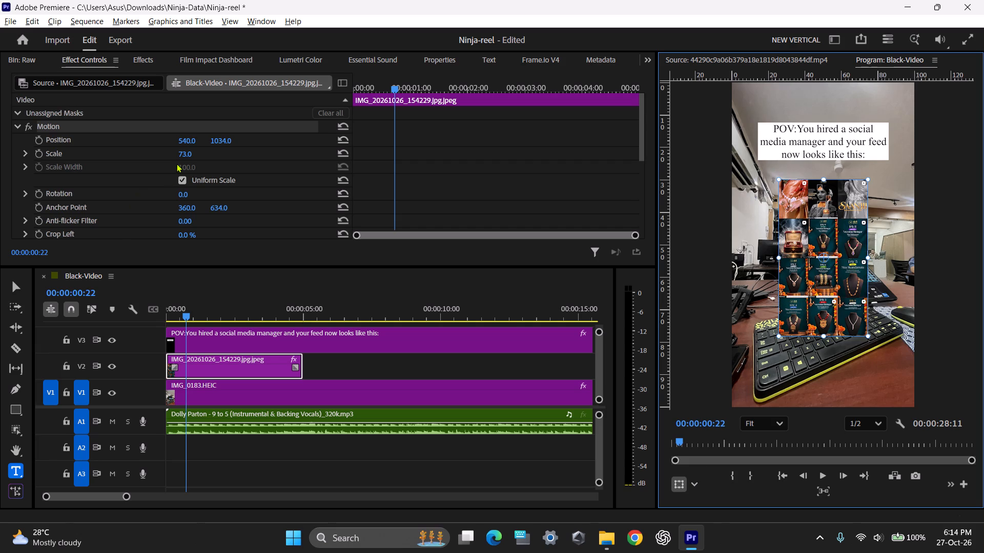
pyautogui.moveTo(183, 157); pyautogui.dragTo(197, 158)
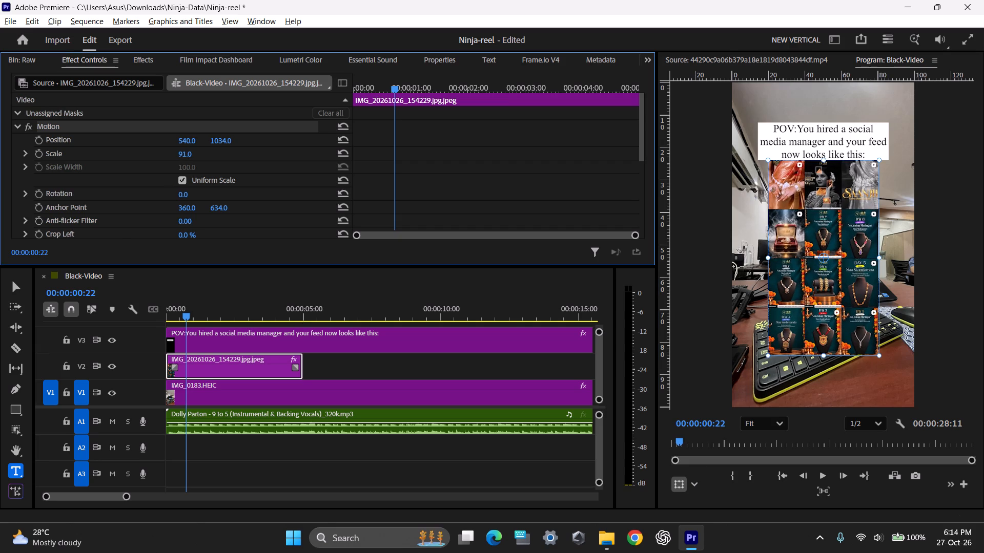
pyautogui.moveTo(197, 158); pyautogui.dragTo(196, 159)
pyautogui.moveTo(224, 141); pyautogui.dragTo(237, 140)
pyautogui.moveTo(188, 293); pyautogui.dragTo(156, 300)
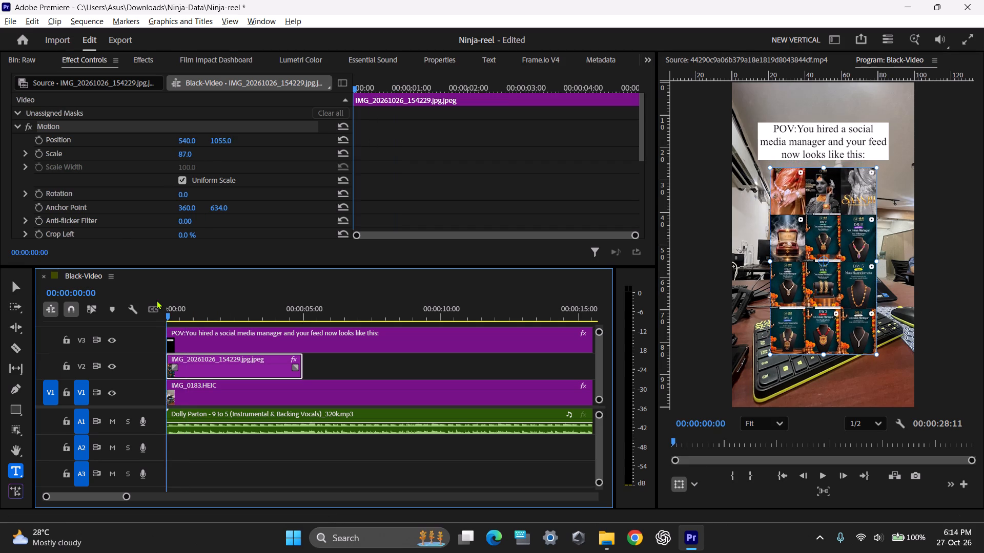
# Play the sequence from the start past the end of the feed image to review the picture with the music.
pyautogui.press('space')
pyautogui.press('space')
pyautogui.press('space')
pyautogui.moveTo(201, 312); pyautogui.dragTo(57, 324)
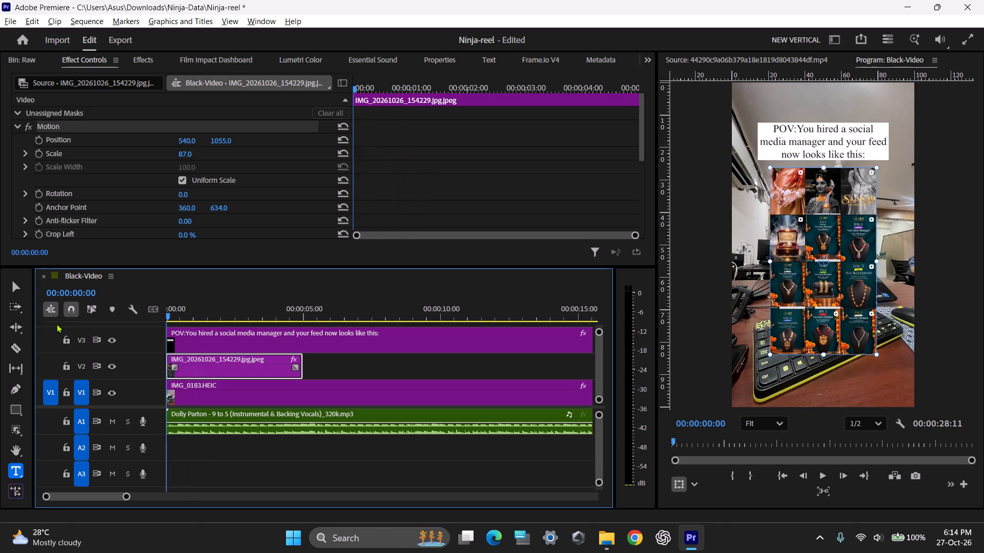
pyautogui.press('space')
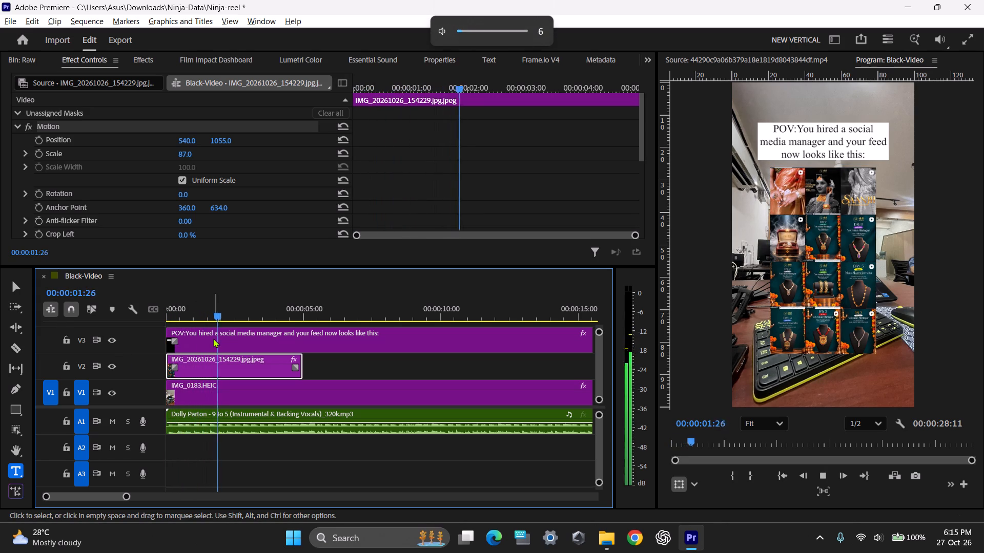
pyautogui.press('space')
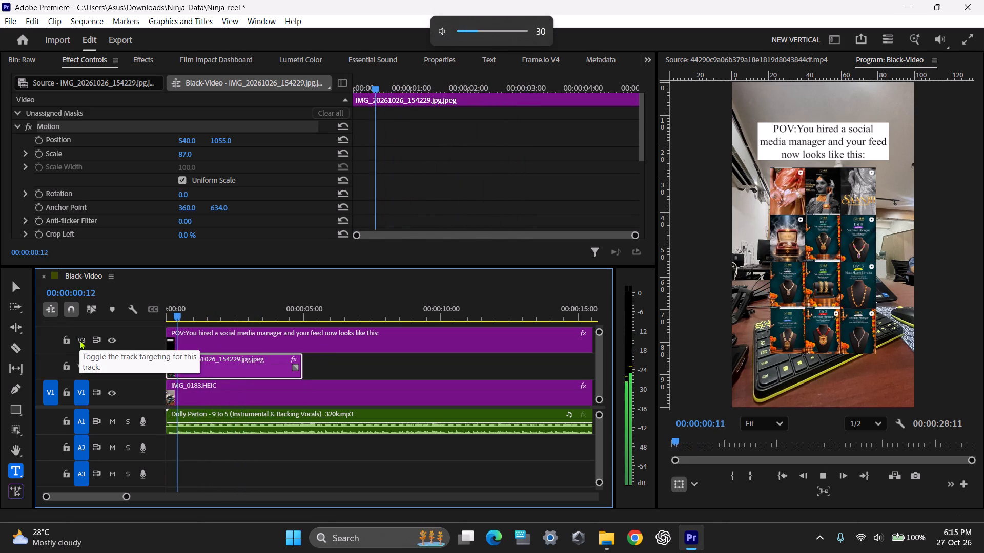
pyautogui.press('space')
pyautogui.moveTo(194, 313); pyautogui.dragTo(132, 326)
pyautogui.press('space')
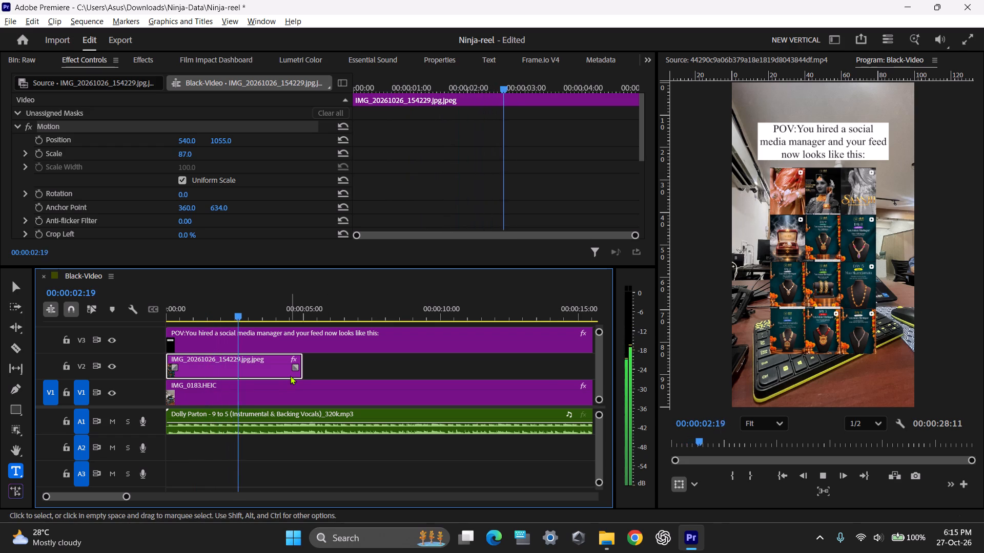
pyautogui.press('-')
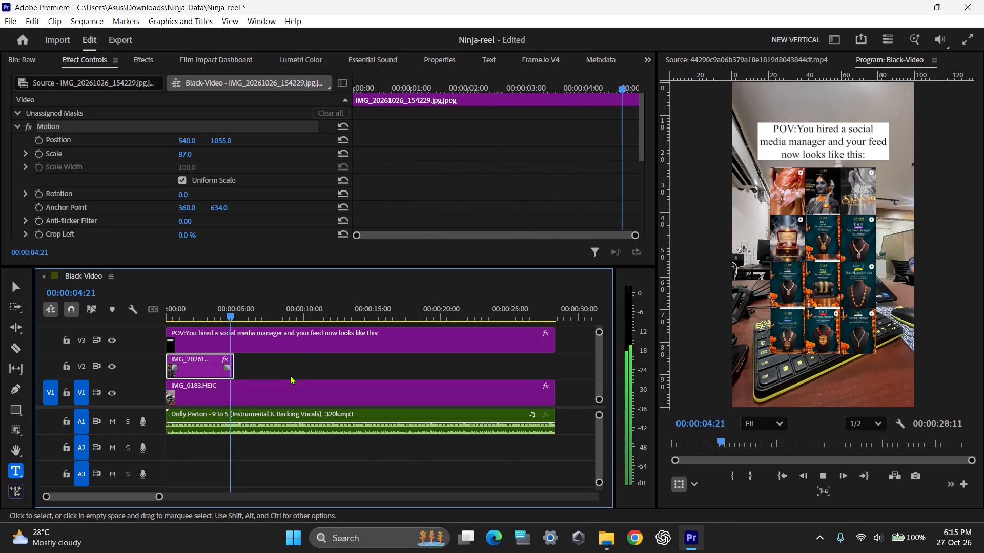
pyautogui.press('space')
pyautogui.moveTo(252, 309); pyautogui.dragTo(243, 310)
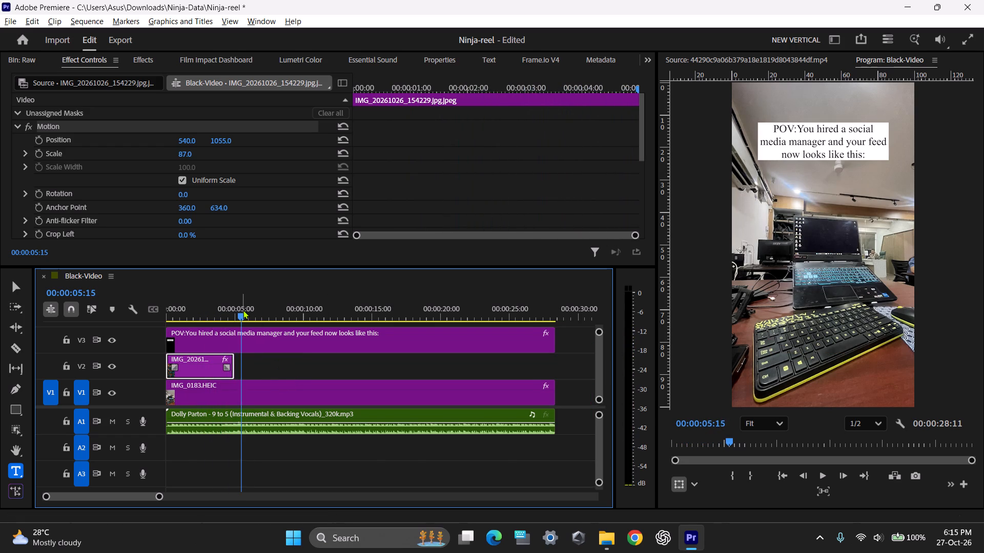
# Replay the sequence around the 4- to 5-second mark and compare it with the reference video to judge the image-change timing.
pyautogui.write('==')
pyautogui.press('space')
pyautogui.press('space')
pyautogui.moveTo(418, 302); pyautogui.dragTo(306, 323)
pyautogui.press('space')
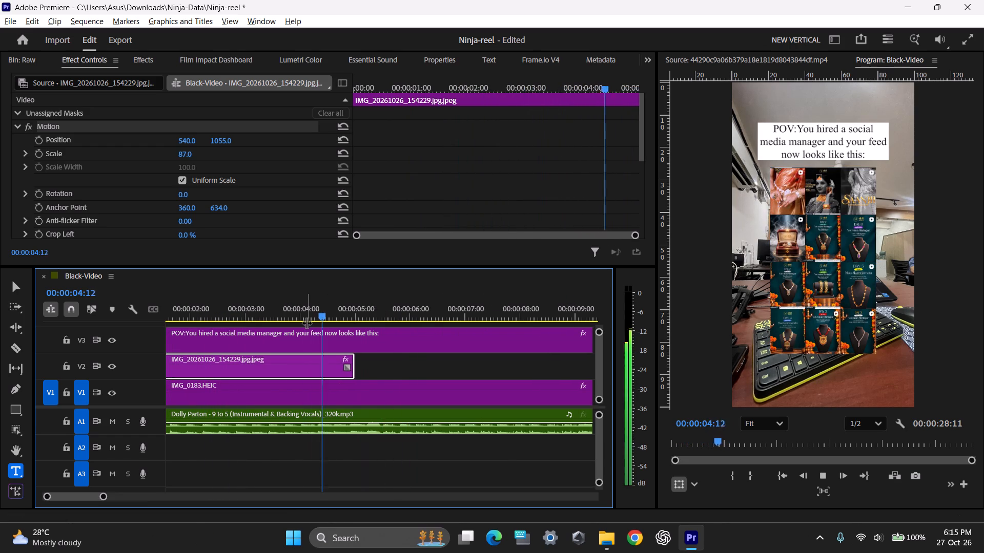
pyautogui.press('space')
pyautogui.click(391, 314)
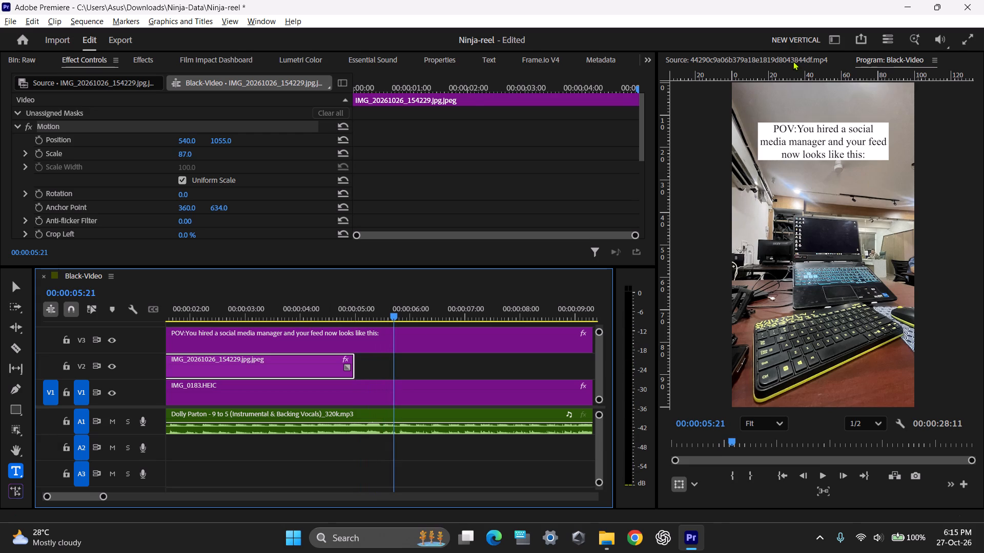
pyautogui.click(793, 61)
pyautogui.moveTo(687, 450); pyautogui.dragTo(625, 454)
pyautogui.press('space')
pyautogui.press('space')
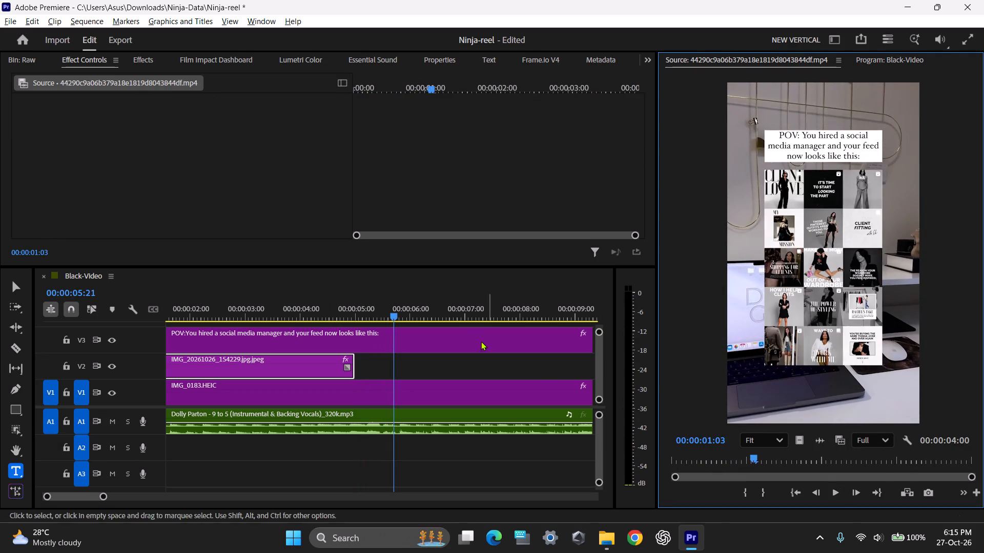
pyautogui.moveTo(397, 311); pyautogui.dragTo(240, 330)
pyautogui.press('space')
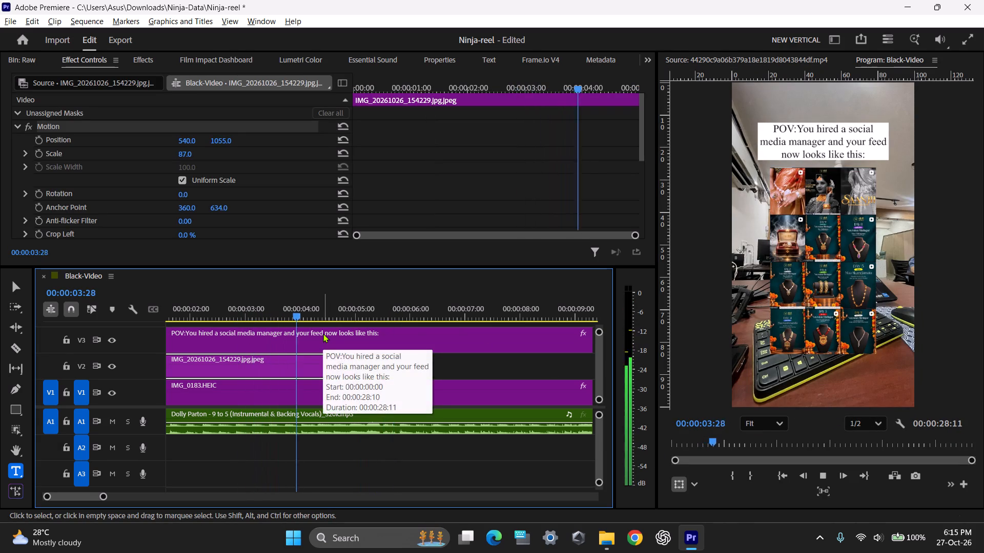
pyautogui.press('space')
# Enlarge audio track A1 to show the instrumental's waveform and park the playhead at 00:00:04:26 for a cut.
pyautogui.doubleClick(161, 422)
pyautogui.press('space')
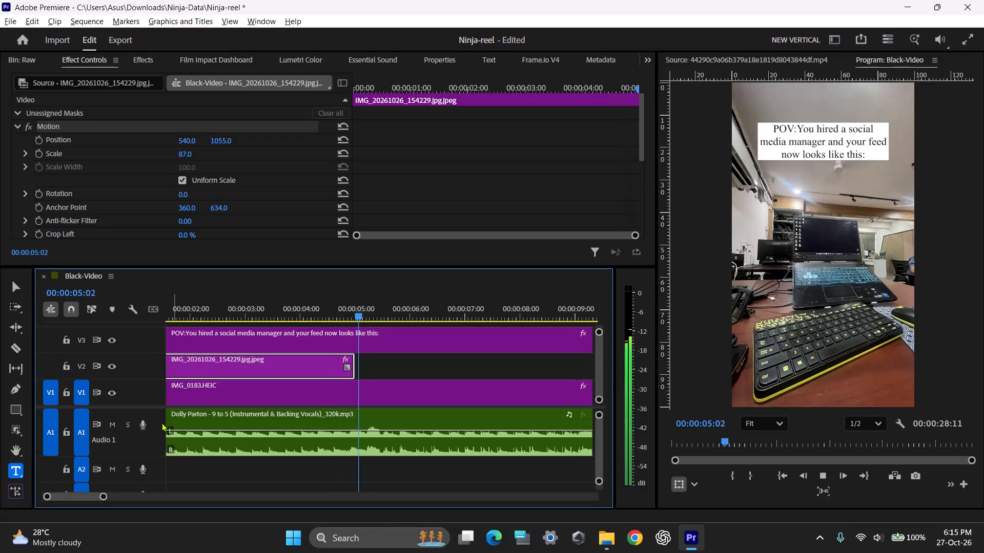
pyautogui.press('space')
pyautogui.moveTo(400, 308); pyautogui.dragTo(350, 322)
pyautogui.press('c')
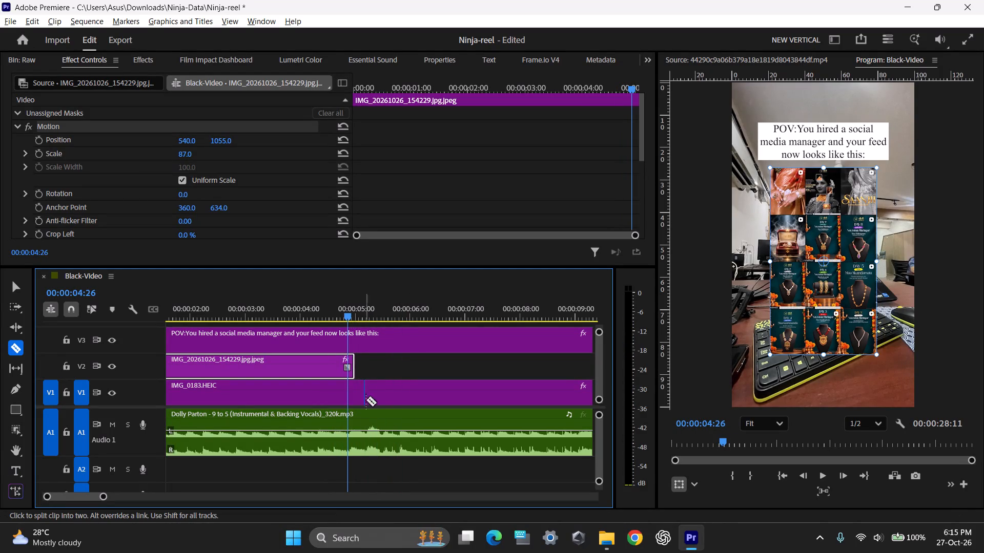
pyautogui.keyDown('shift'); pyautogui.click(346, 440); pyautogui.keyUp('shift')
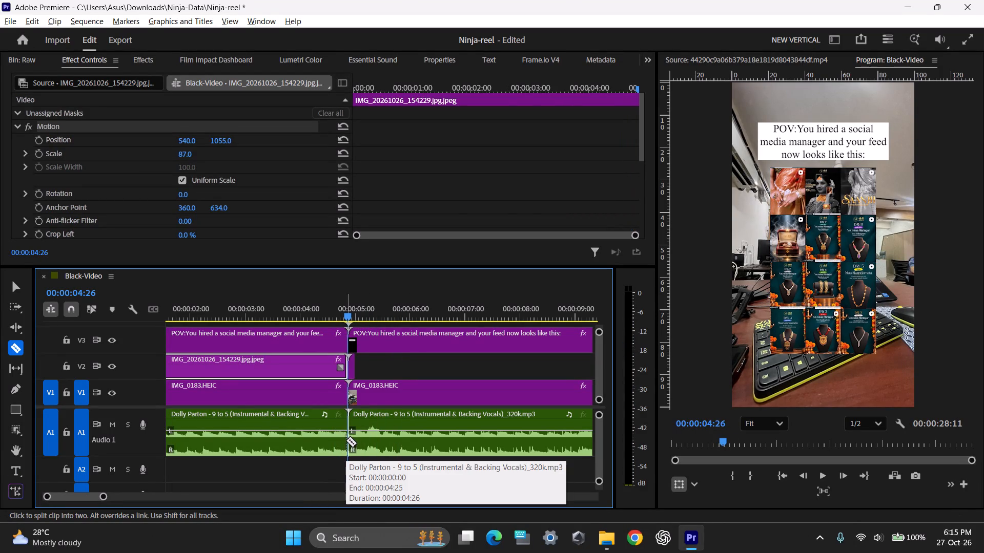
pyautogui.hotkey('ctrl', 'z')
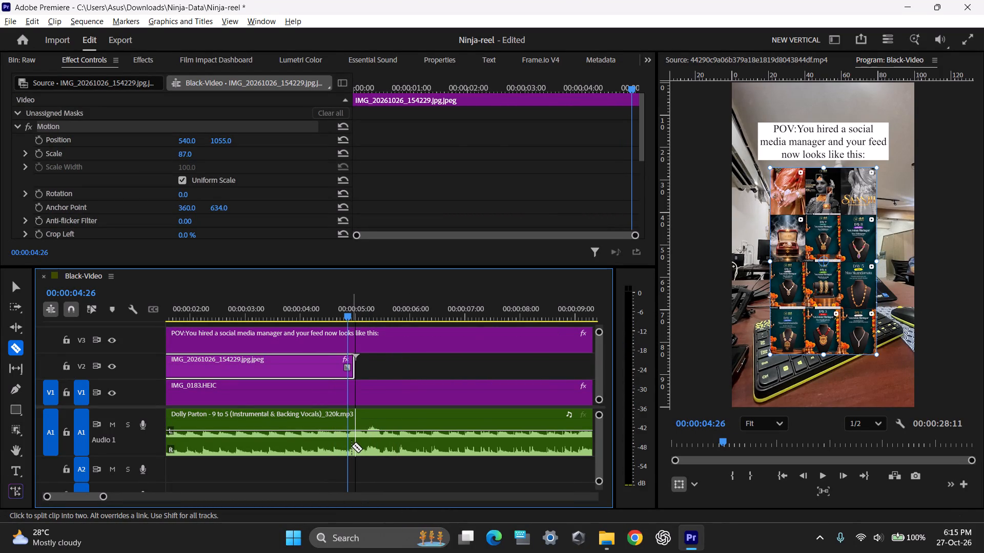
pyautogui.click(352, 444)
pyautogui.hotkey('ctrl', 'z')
# Split the instrumental on A1 at 00:00:04:26, delete the part before the cut and close the gap.
pyautogui.click(344, 438)
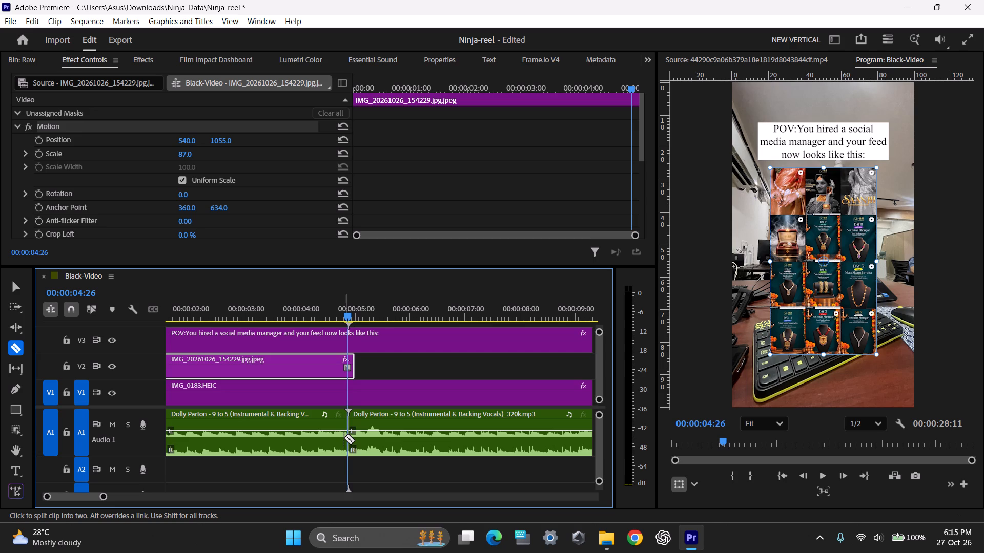
pyautogui.press('v')
pyautogui.click(334, 439)
pyautogui.press('Delete')
pyautogui.click(321, 429)
pyautogui.press('Delete')
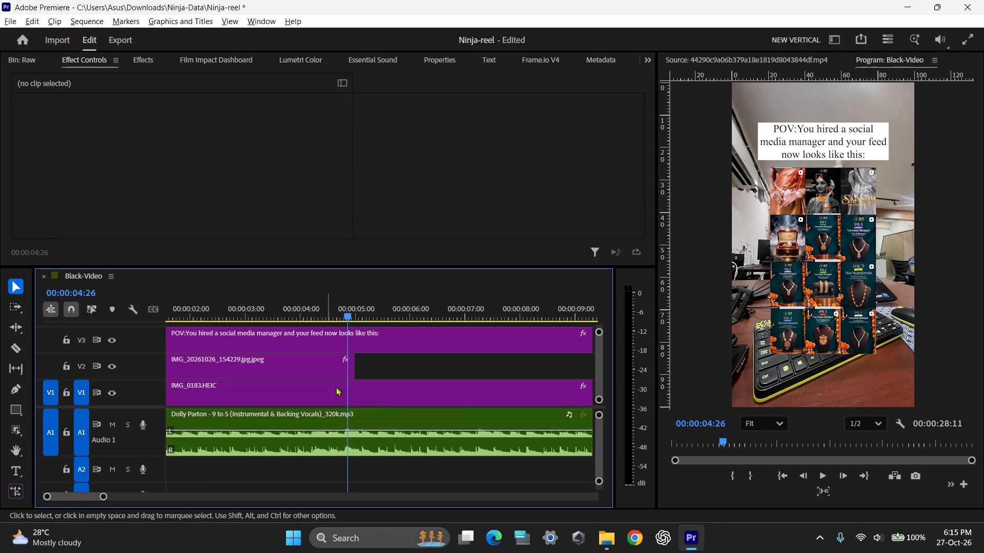
# Play the opening of the sequence with the trimmed music to listen for the first image-change beat.
pyautogui.write('--')
pyautogui.moveTo(223, 314); pyautogui.dragTo(156, 327)
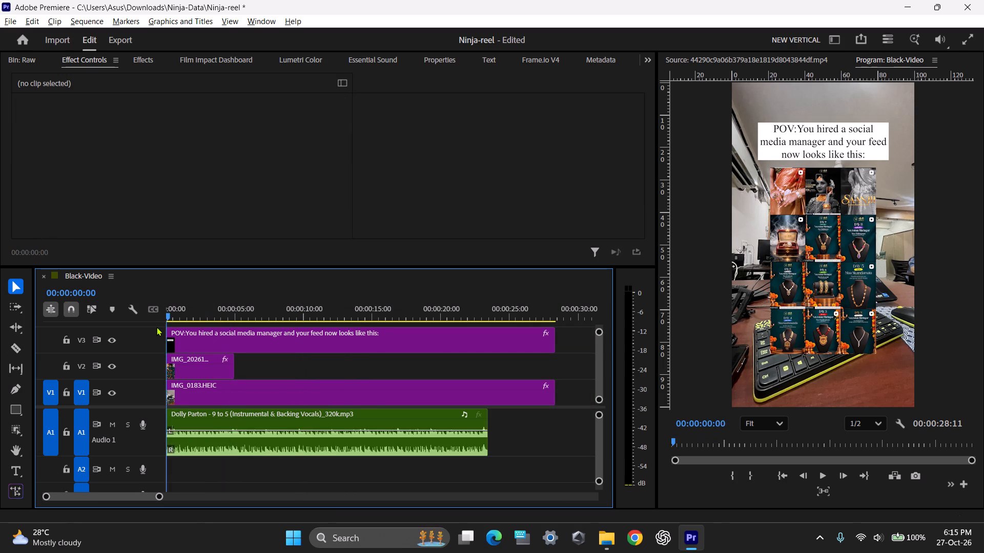
pyautogui.press('space')
pyautogui.press('space')
pyautogui.write('==')
pyautogui.moveTo(211, 307); pyautogui.dragTo(129, 314)
pyautogui.press('space')
pyautogui.press('space')
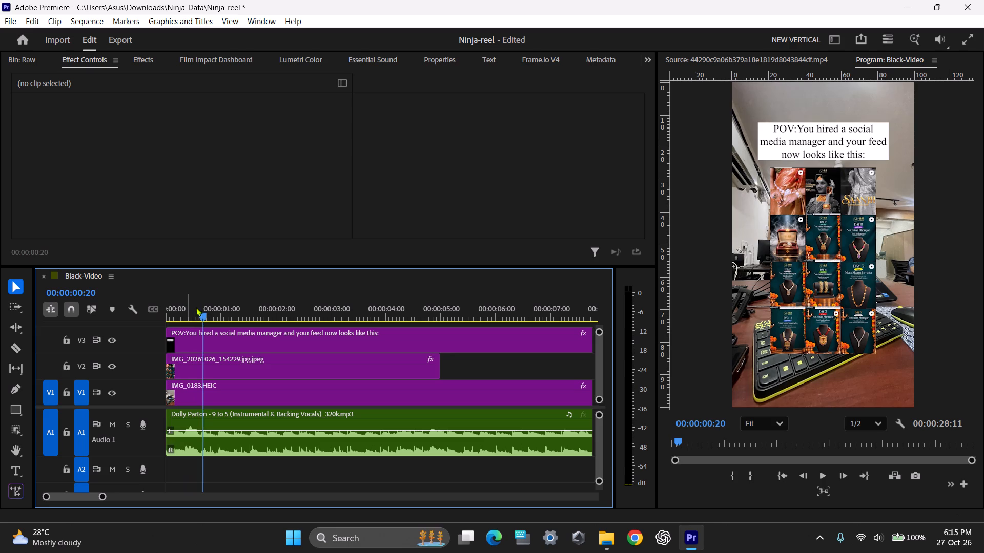
# Step frame by frame from the sequence start to 00:00:00:10, checking where the first beat falls.
pyautogui.moveTo(197, 309); pyautogui.dragTo(77, 316)
pyautogui.press('Right')
pyautogui.press('Right')
pyautogui.press('Right')
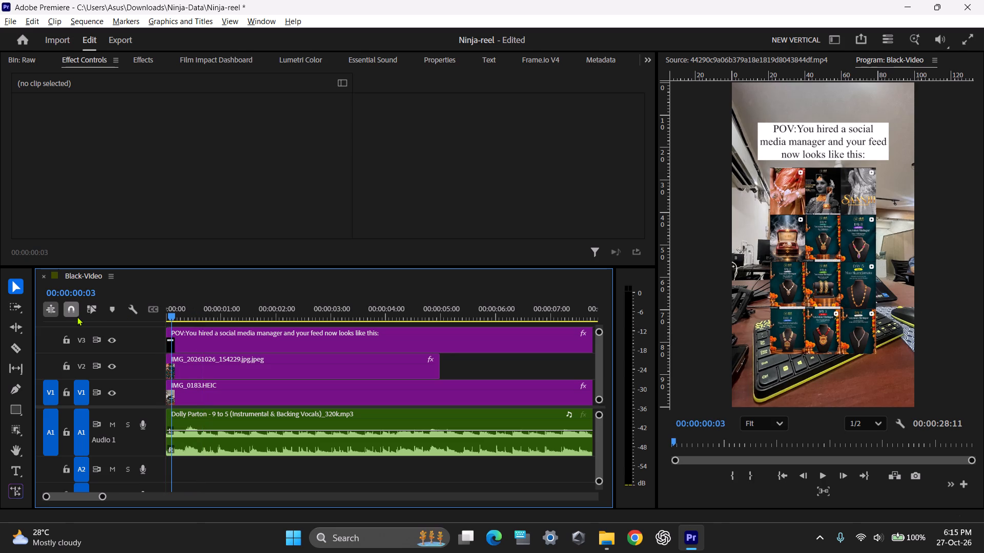
pyautogui.press('Right')
pyautogui.press('Right')
pyautogui.press('Right')
pyautogui.press('Right')
pyautogui.press('Right')
pyautogui.press('Right')
pyautogui.press('Right')
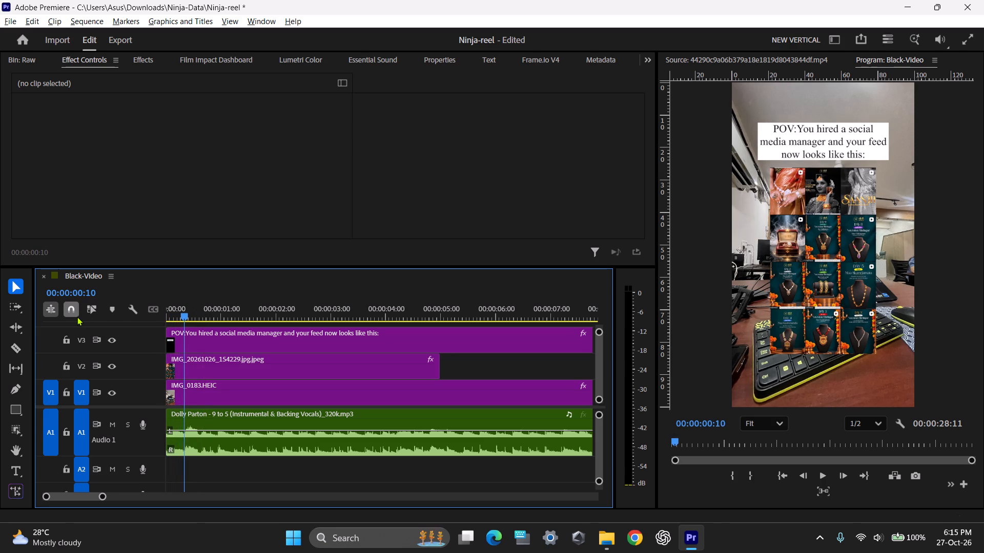
pyautogui.press('c')
# Replay the opening to the beat at 00:00:00:18, cut feed image IMG_20261026_154229 there and delete its remainder.
pyautogui.moveTo(182, 307); pyautogui.dragTo(136, 317)
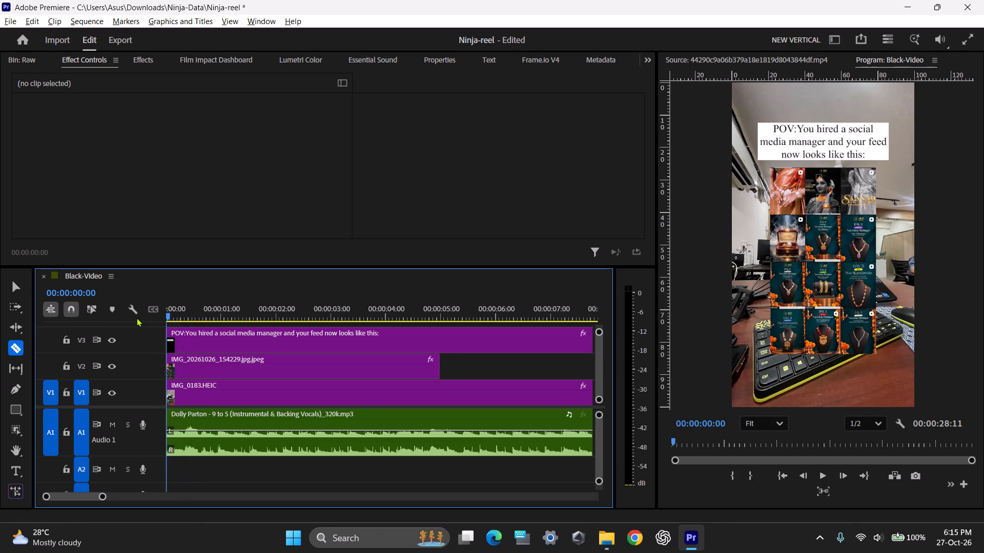
pyautogui.moveTo(136, 317); pyautogui.dragTo(136, 317)
pyautogui.press('space')
pyautogui.press('space')
pyautogui.moveTo(214, 307); pyautogui.dragTo(202, 310)
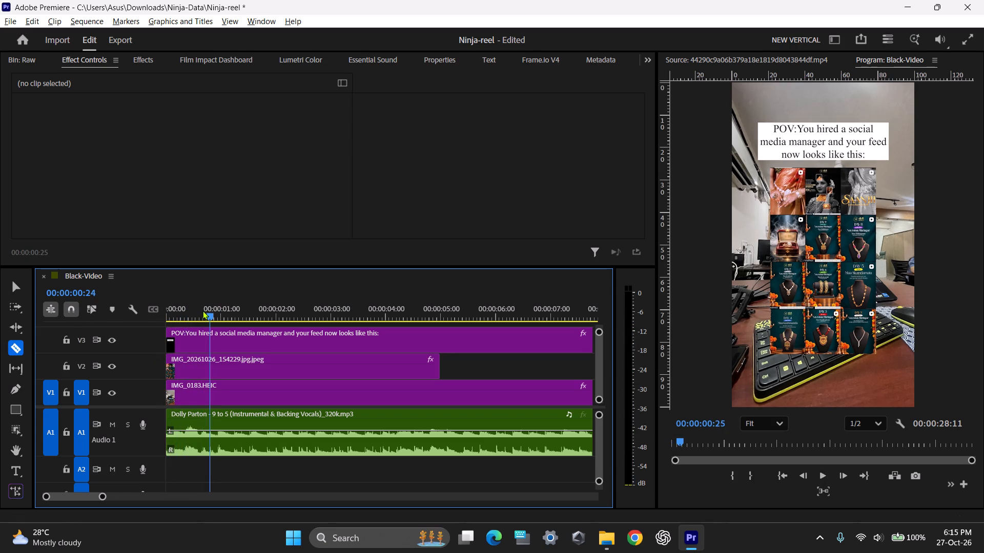
pyautogui.moveTo(202, 310); pyautogui.dragTo(149, 319)
pyautogui.press('space')
pyautogui.press('space')
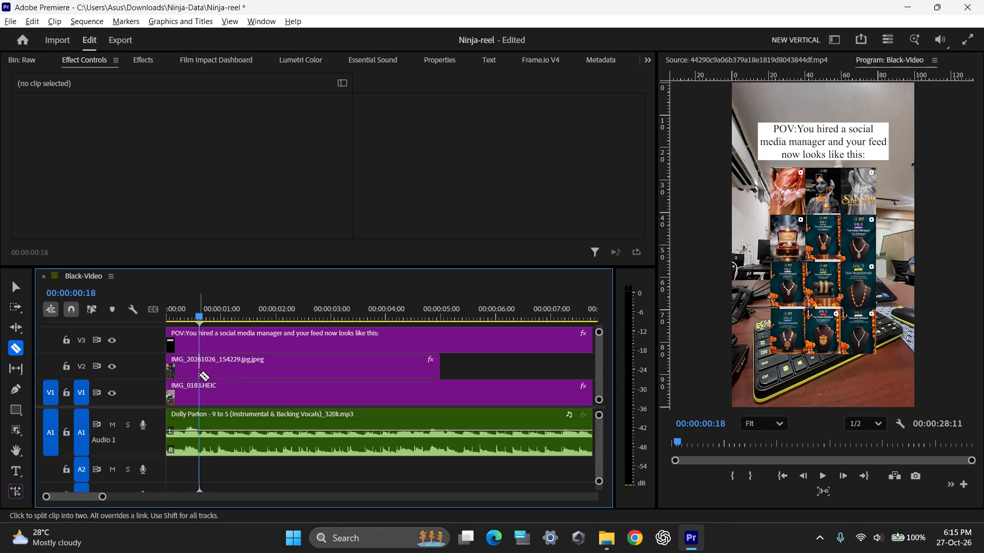
pyautogui.click(199, 374)
pyautogui.press('v')
pyautogui.click(240, 366)
pyautogui.press('Delete')
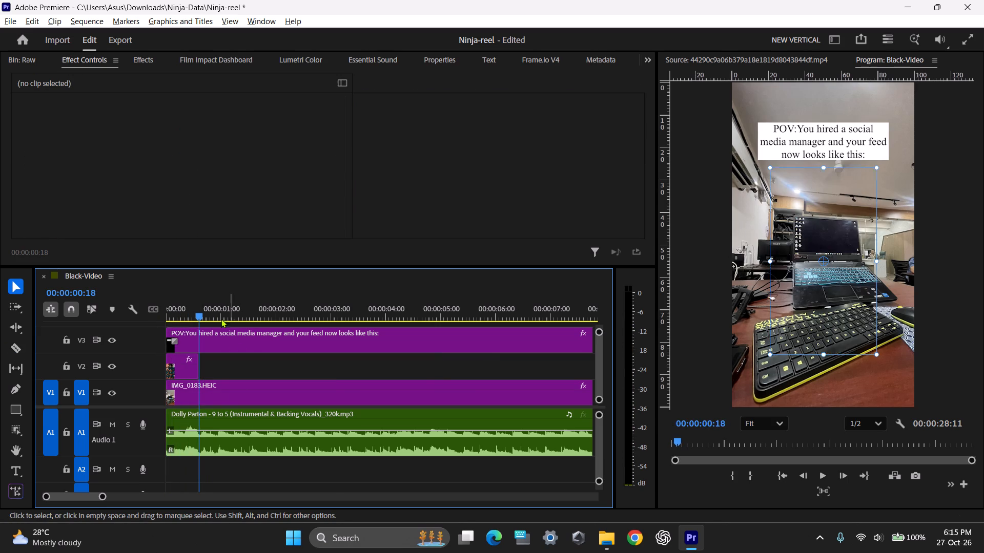
# Place feed image IMG_20261026_154314 on V2 at 00:00:00:18, directly after the first feed image.
pyautogui.click(32, 57)
pyautogui.scroll(1, 32, 57)
pyautogui.moveTo(573, 152); pyautogui.dragTo(465, 275)
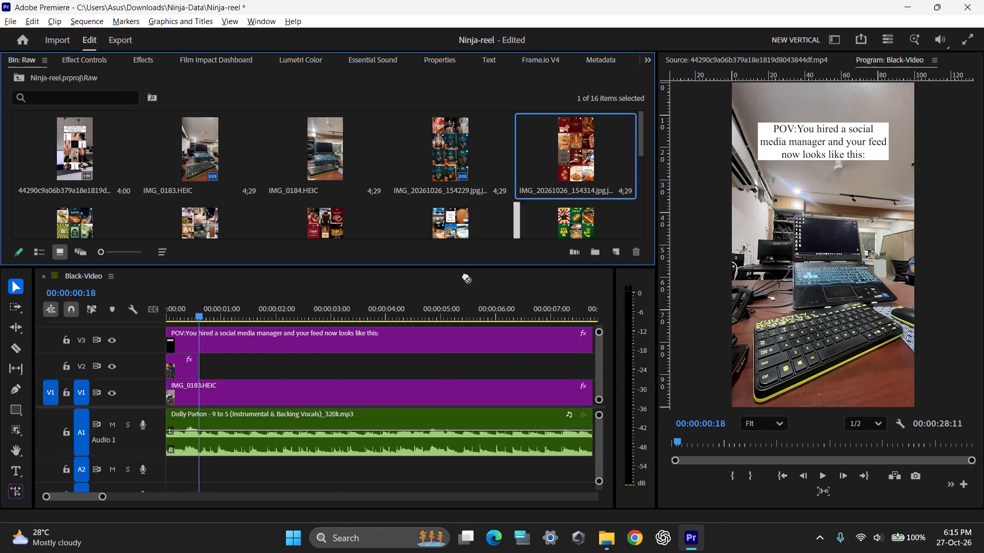
pyautogui.moveTo(465, 275); pyautogui.dragTo(200, 373)
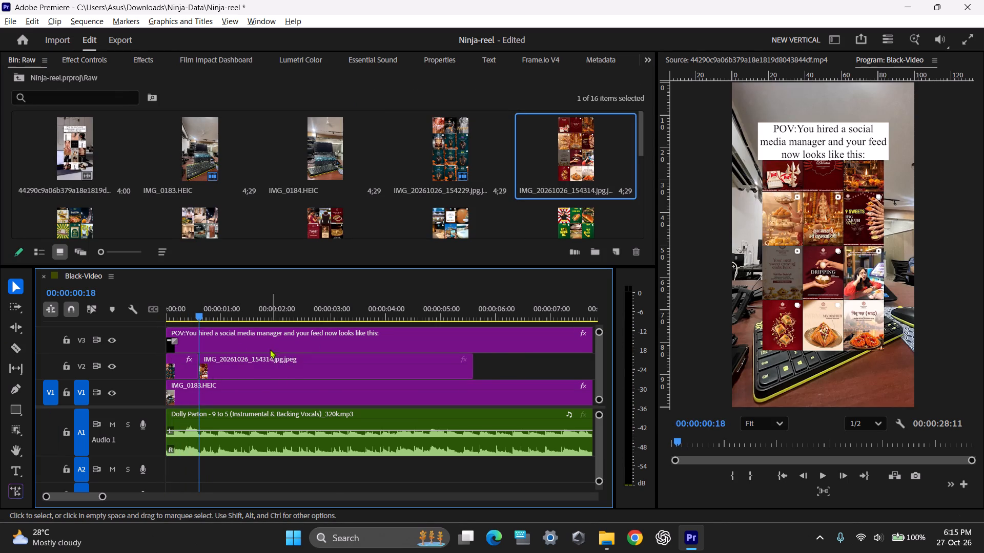
# Copy the first feed image's scale of 87 to IMG_20261026_154314 on V2.
pyautogui.click(186, 361)
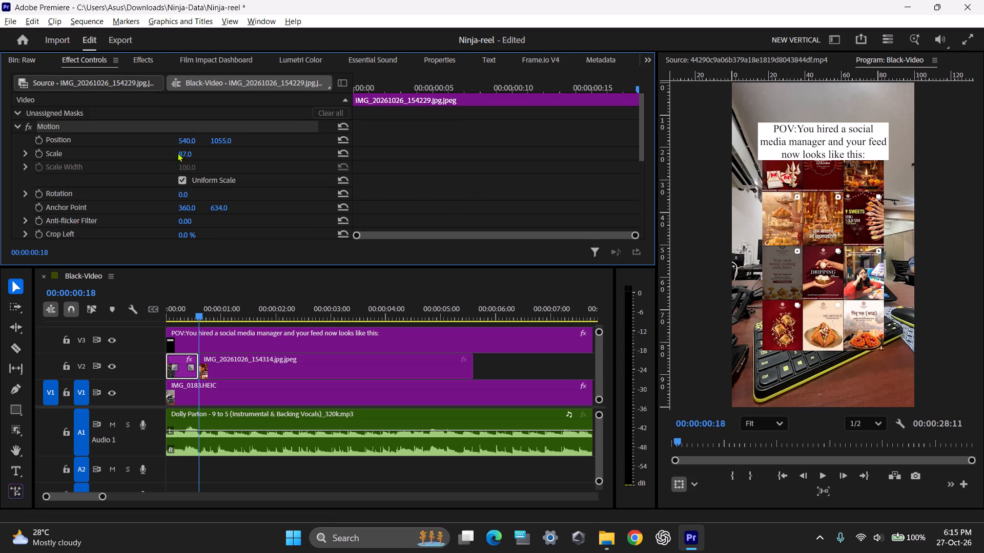
pyautogui.click(228, 363)
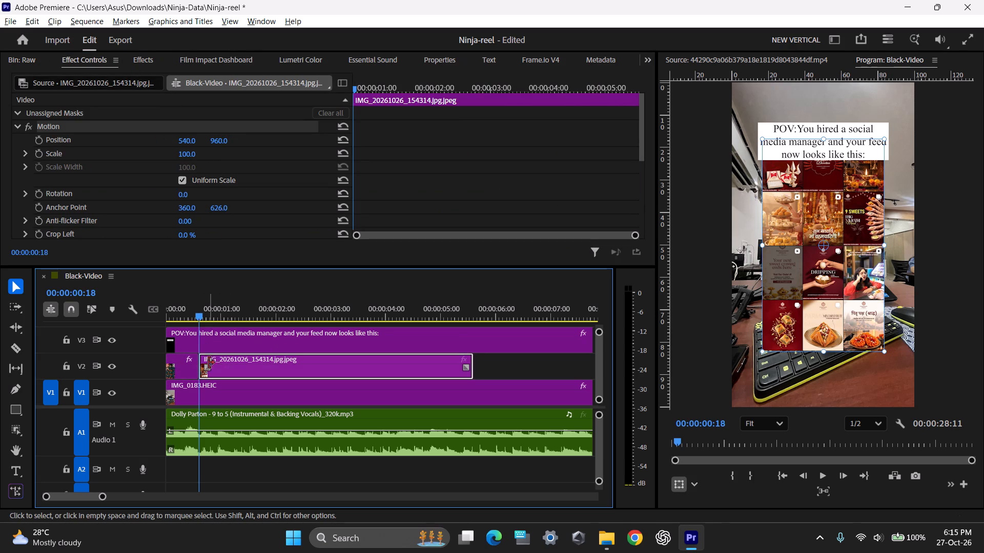
pyautogui.click(186, 364)
pyautogui.click(187, 154)
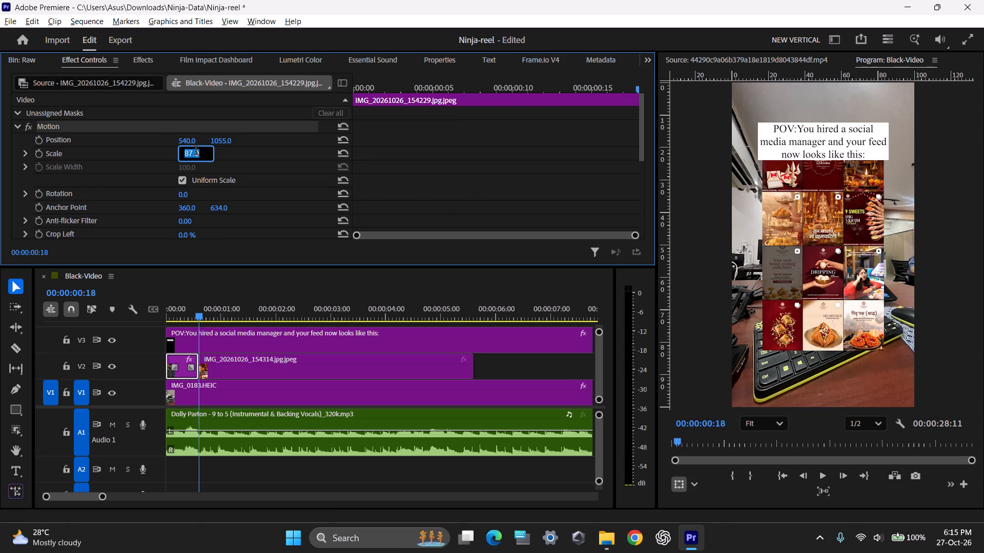
pyautogui.hotkey('ctrl', 'c')
pyautogui.click(273, 347)
pyautogui.click(269, 360)
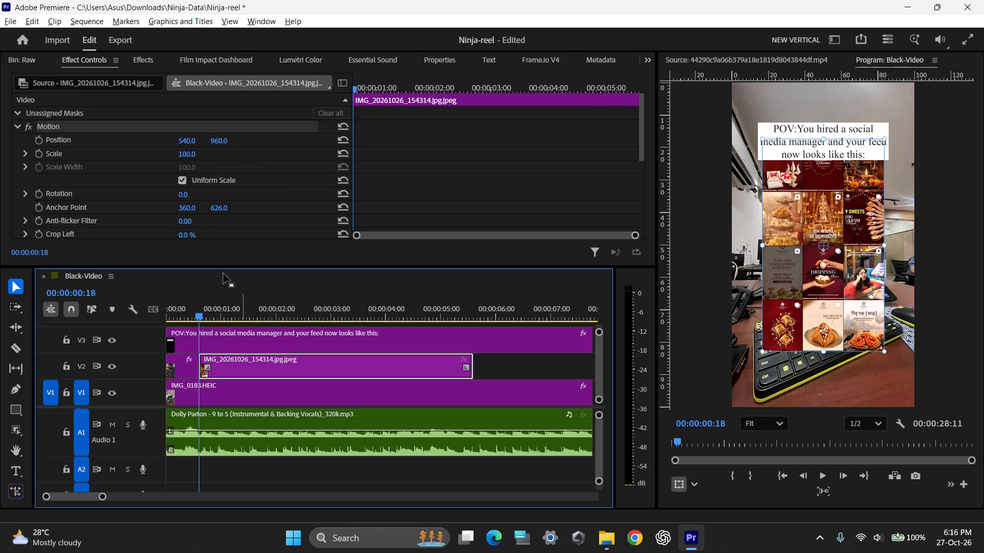
pyautogui.click(195, 153)
pyautogui.hotkey('ctrl', 'v')
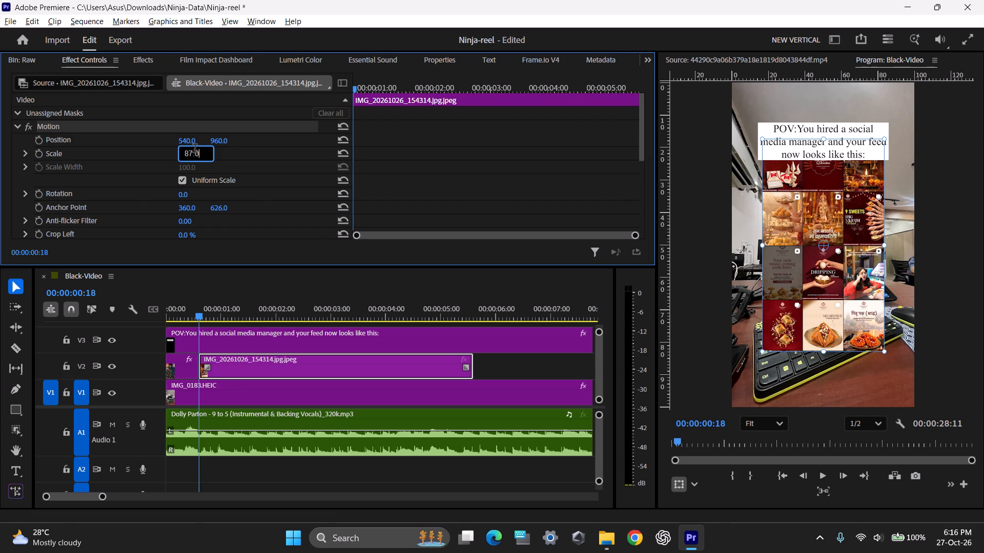
pyautogui.press('Return')
# Copy the first feed image's vertical position of 1055 to IMG_20261026_154314 on V2.
pyautogui.click(183, 363)
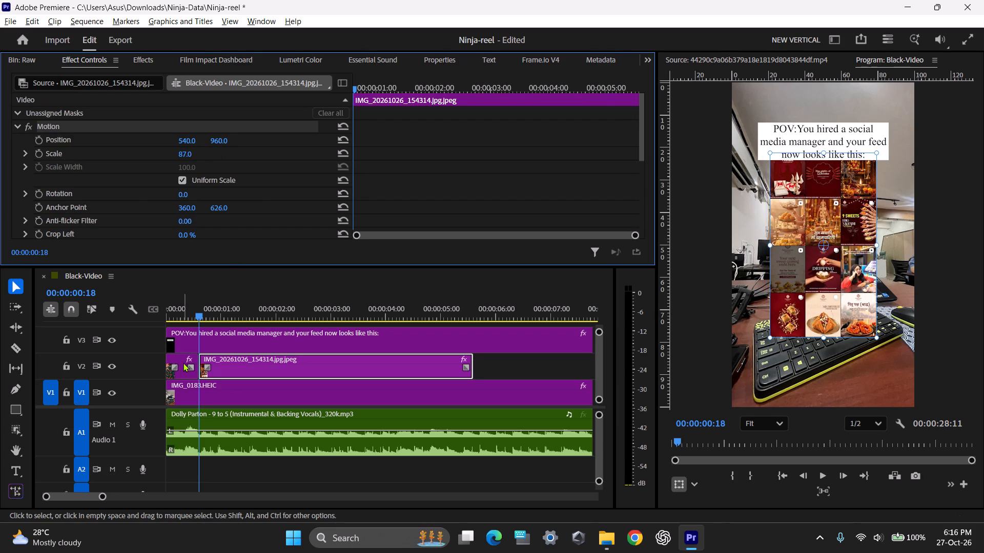
pyautogui.click(227, 357)
pyautogui.click(178, 367)
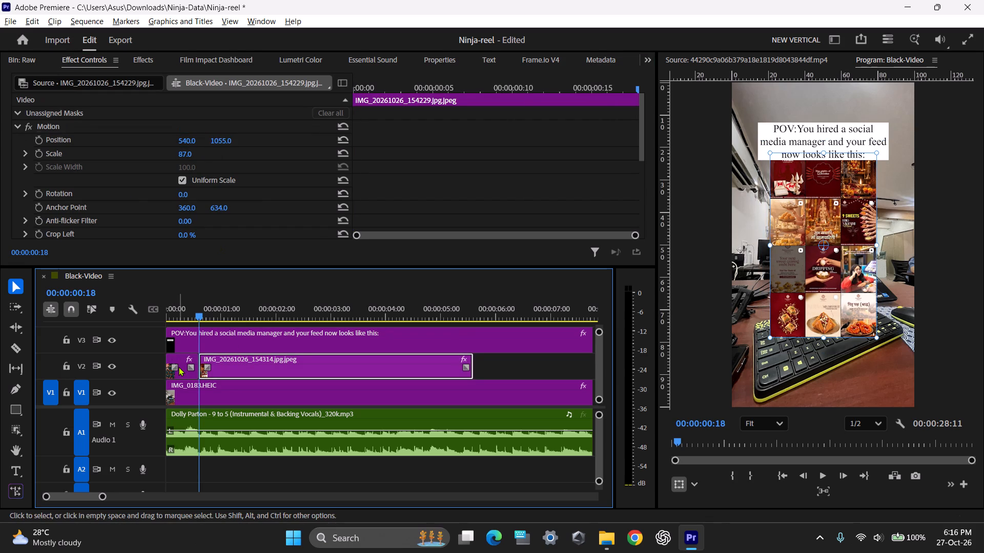
pyautogui.click(218, 135)
pyautogui.hotkey('ctrl', 'c')
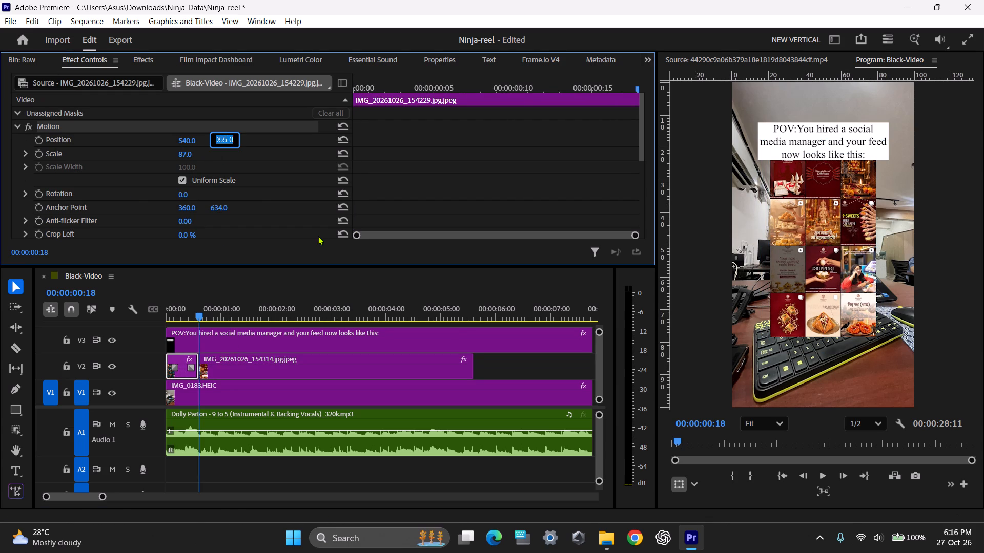
pyautogui.click(299, 359)
pyautogui.click(225, 136)
pyautogui.hotkey('ctrl', 'v')
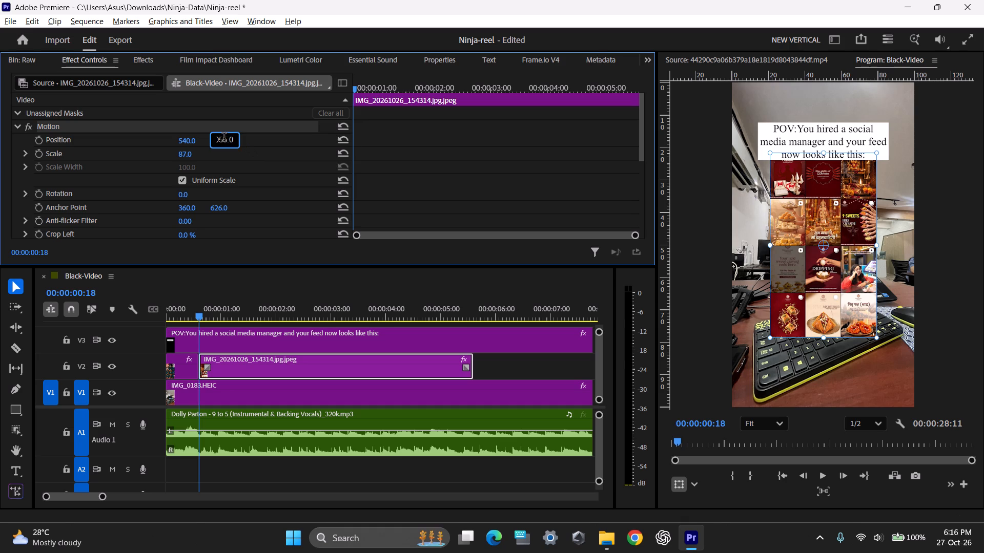
pyautogui.press('Return')
# Play to the next beat at 00:00:01:08, cut IMG_20261026_154314 there and delete its remainder.
pyautogui.press('space')
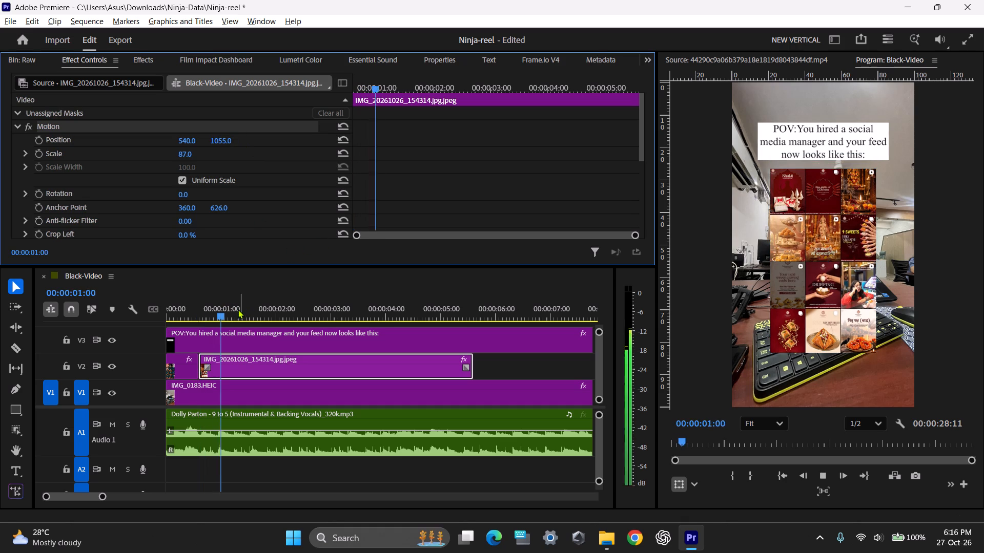
pyautogui.press('space')
pyautogui.moveTo(234, 309); pyautogui.dragTo(142, 315)
pyautogui.press('space')
pyautogui.press('space')
pyautogui.press('space')
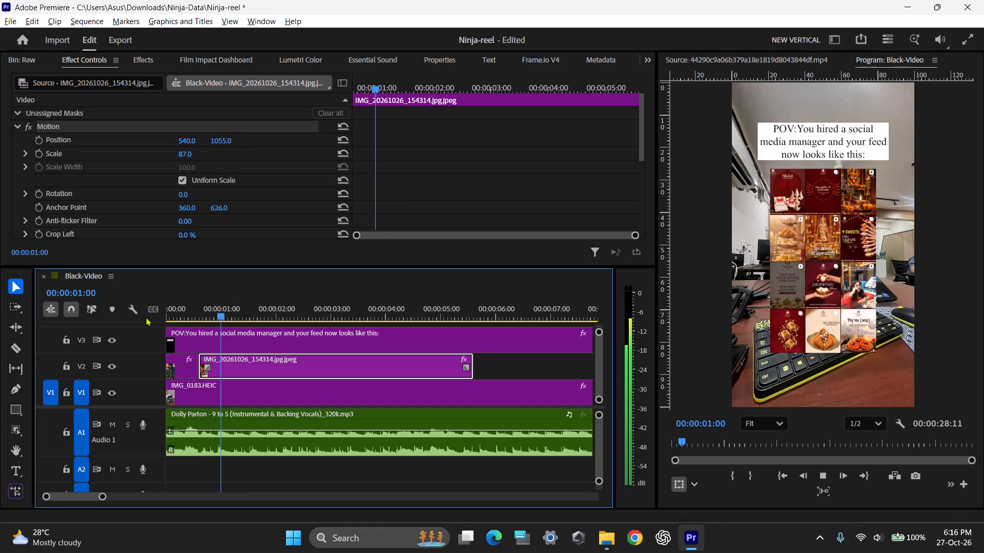
pyautogui.press('space')
pyautogui.press('c')
pyautogui.click(237, 368)
pyautogui.press('v')
pyautogui.click(281, 367)
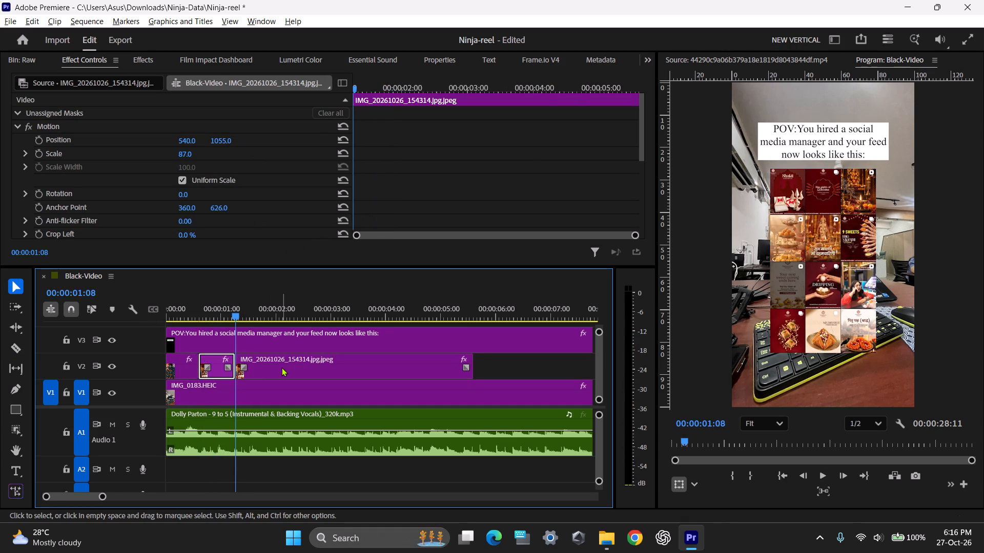
pyautogui.press('Delete')
# Place feed image IMG_20261026_154154 on V2 at 00:00:01:08, directly after the second feed image.
pyautogui.click(35, 57)
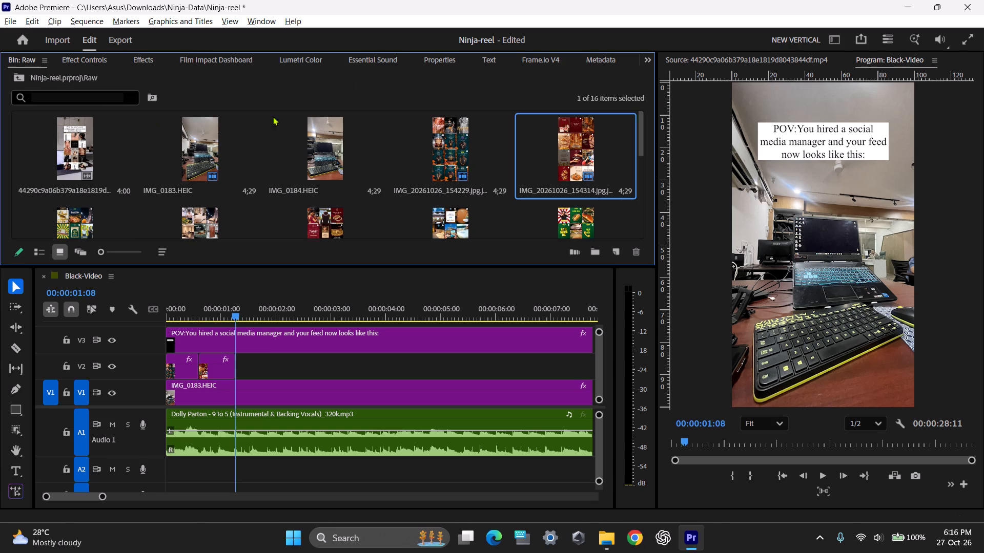
pyautogui.moveTo(85, 223); pyautogui.dragTo(256, 342)
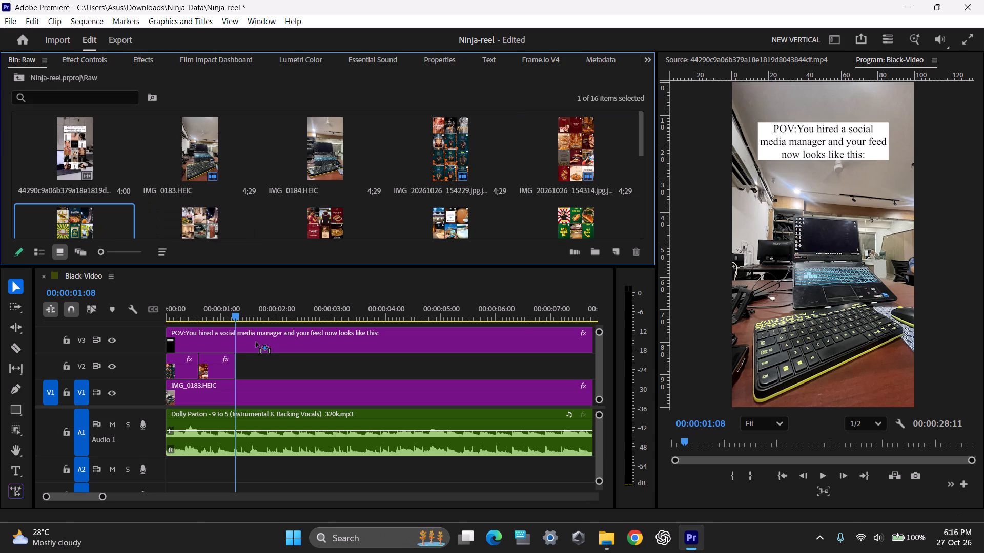
pyautogui.moveTo(256, 342); pyautogui.dragTo(238, 371)
# Play to the next beat at 00:00:02:01, cut IMG_20261026_154154 there and delete its remainder.
pyautogui.press('space')
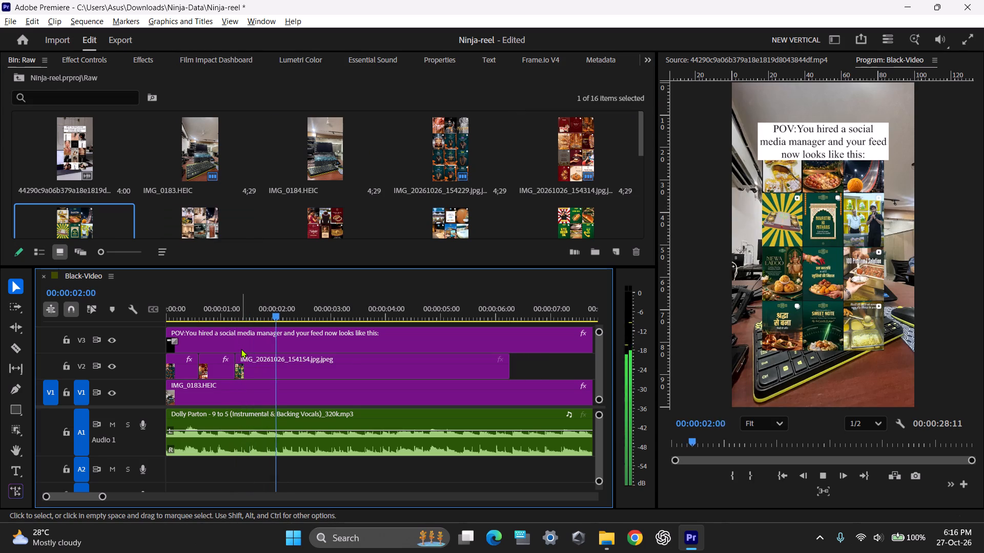
pyautogui.press('space')
pyautogui.moveTo(279, 312); pyautogui.dragTo(258, 318)
pyautogui.press('space')
pyautogui.press('space')
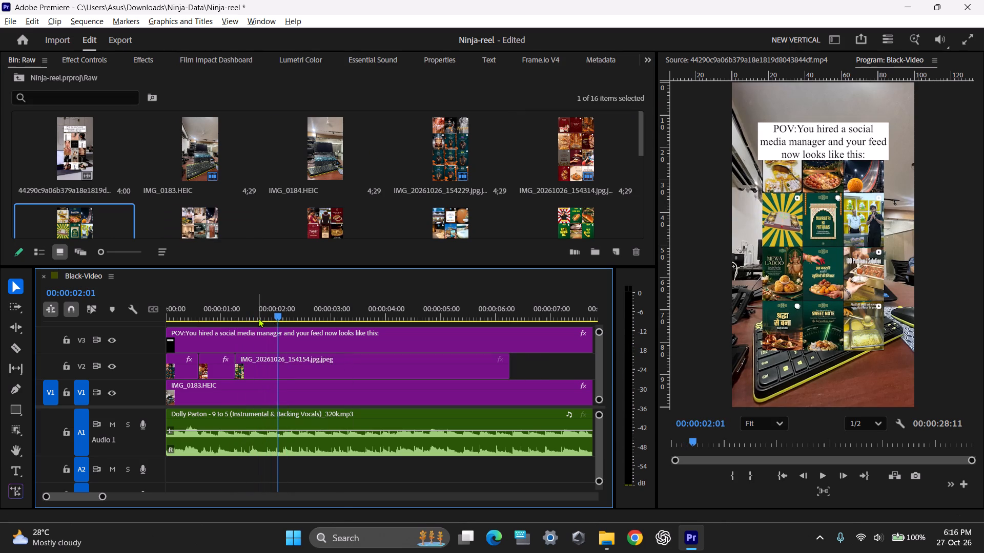
pyautogui.press('c')
pyautogui.click(279, 368)
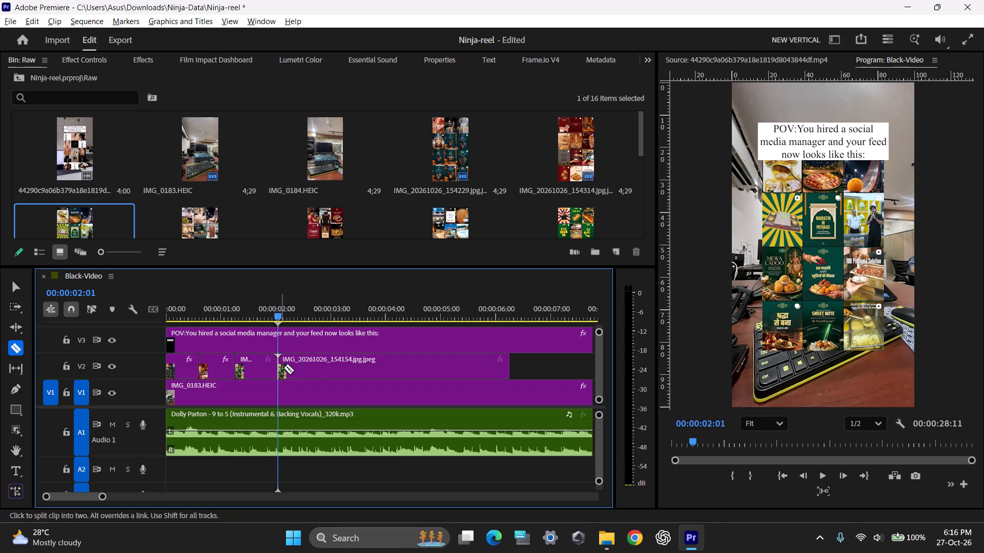
pyautogui.press('v')
pyautogui.click(326, 360)
pyautogui.press('Delete')
# Place feed image IMG_20261026_154134 on V2 at 00:00:02:01, directly after the third feed image.
pyautogui.moveTo(203, 221); pyautogui.dragTo(210, 229)
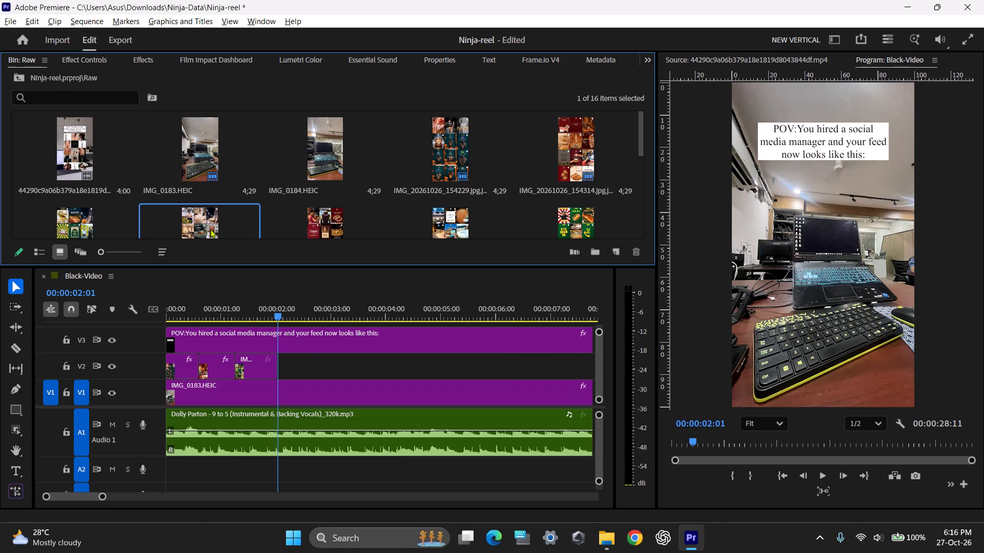
pyautogui.moveTo(210, 229); pyautogui.dragTo(282, 364)
# Play to the next beat at 00:00:02:21, cut IMG_20261026_154134 there and delete its remainder.
pyautogui.press('space')
pyautogui.press('space')
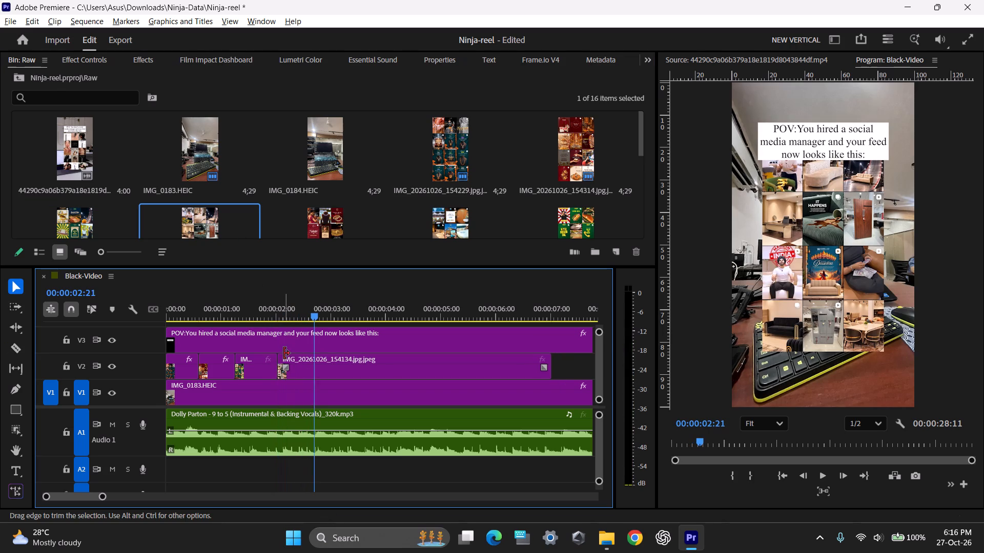
pyautogui.press('c')
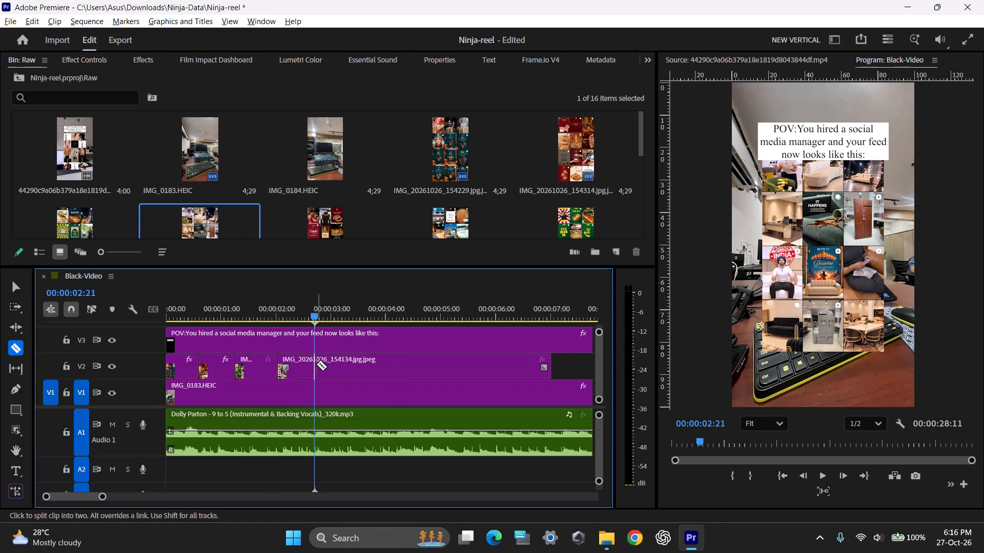
pyautogui.click(316, 364)
pyautogui.press('v')
pyautogui.click(350, 365)
pyautogui.press('Delete')
# Place feed image IMG_20261026_154042 on V2 at 00:00:02:21 and cut it off at the next beat, 00:00:03:11.
pyautogui.moveTo(309, 224); pyautogui.dragTo(325, 370)
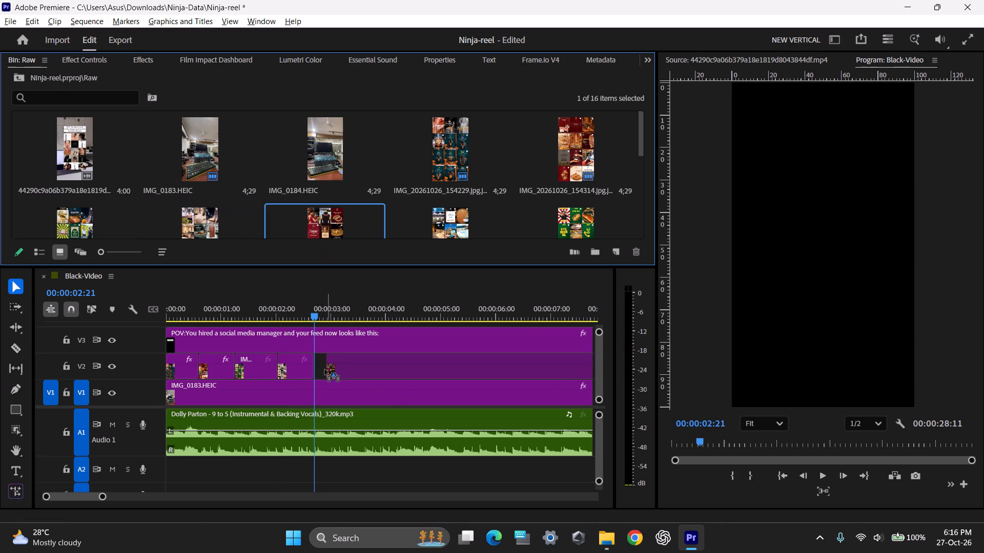
pyautogui.moveTo(325, 370); pyautogui.dragTo(317, 371)
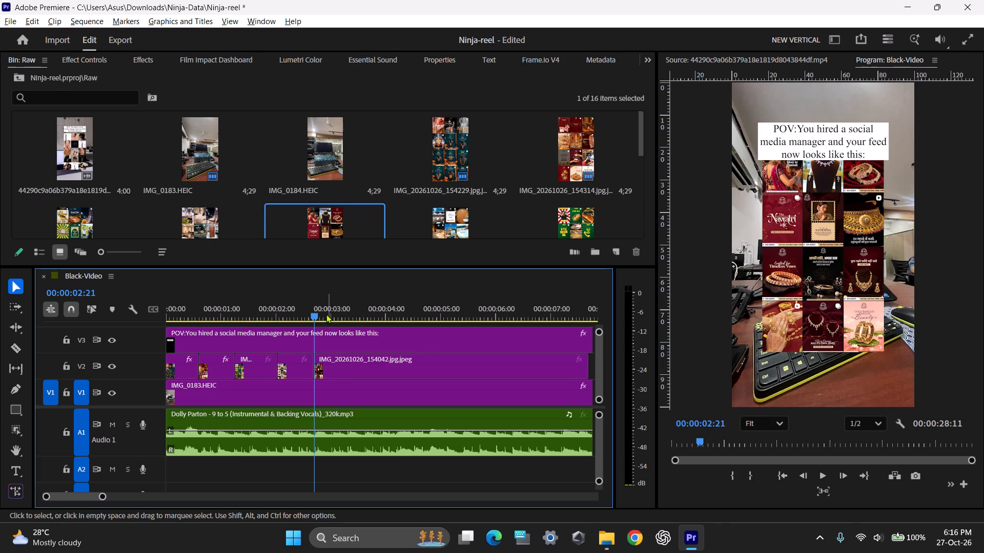
pyautogui.press('space')
pyautogui.press('space')
pyautogui.press('c')
pyautogui.click(348, 365)
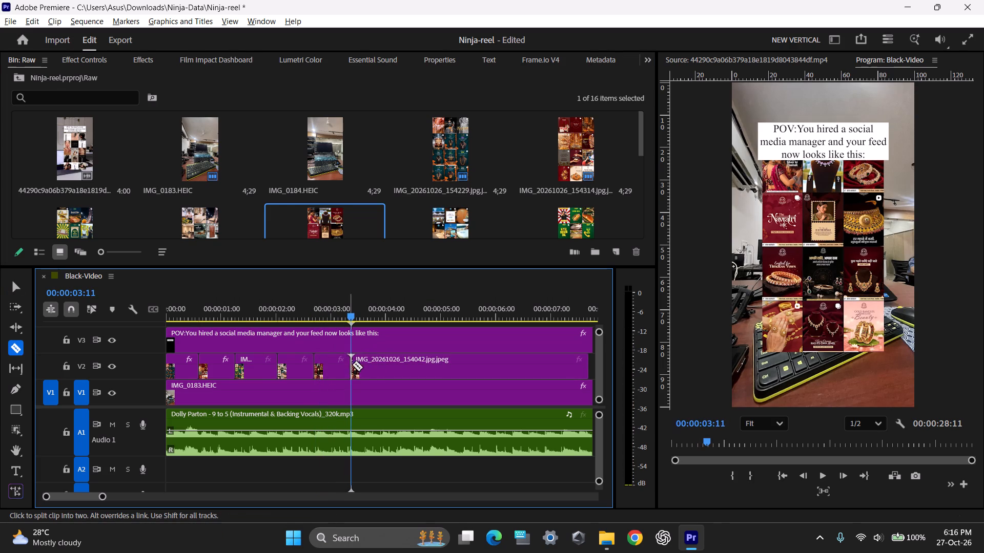
pyautogui.press('v')
pyautogui.click(388, 363)
pyautogui.press('Delete')
# Place feed image IMG_20261026_153927 on V2 at 00:00:03:11 and cut it off at the next beat, 00:00:04:02.
pyautogui.moveTo(445, 216); pyautogui.dragTo(364, 363)
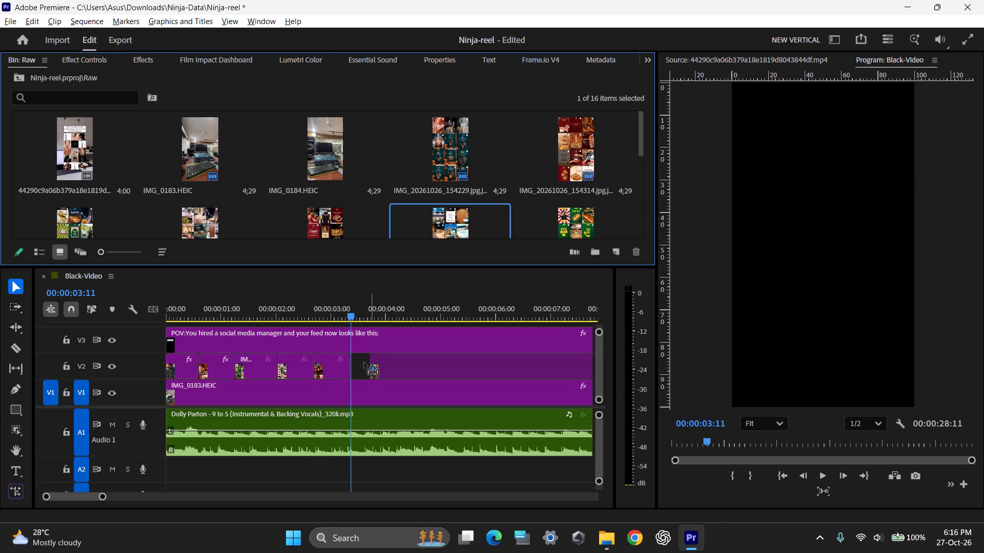
pyautogui.moveTo(364, 363); pyautogui.dragTo(355, 371)
pyautogui.press('space')
pyautogui.press('space')
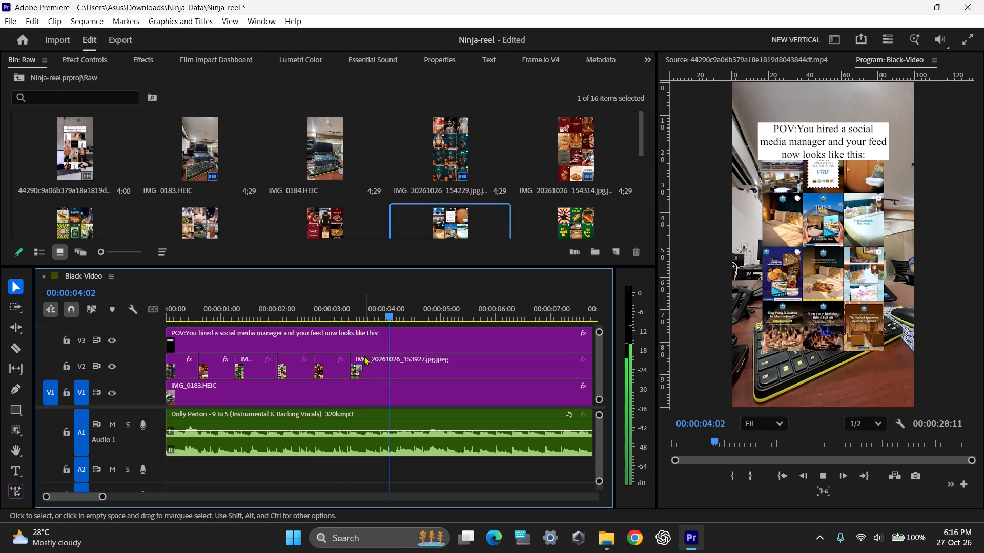
pyautogui.write('c')
pyautogui.click(391, 372)
pyautogui.press('v')
pyautogui.click(421, 369)
pyautogui.press('Delete')
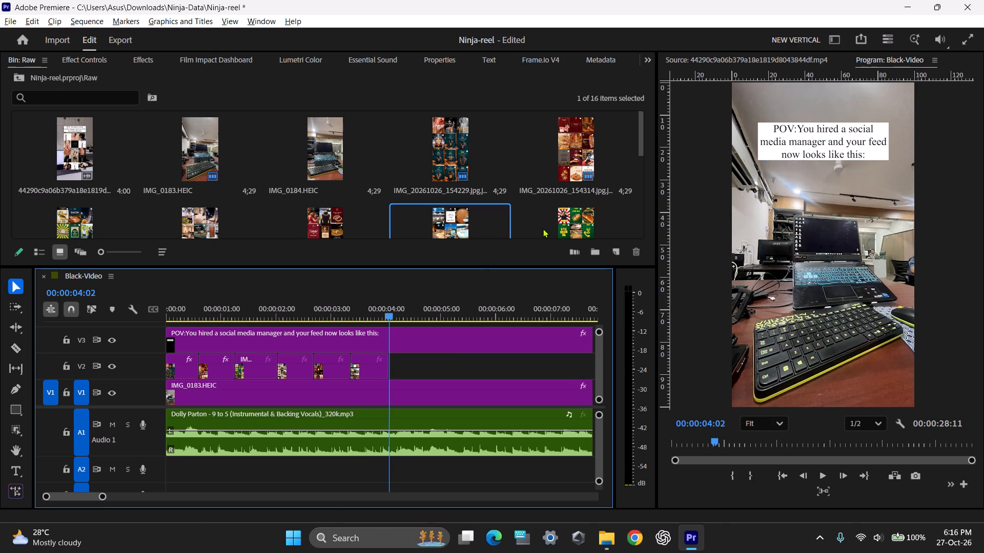
# Place feed image IMG_20261026_154250 on V2 at 00:00:04:02 and cut it off at the next beat, 00:00:04:23.
pyautogui.moveTo(565, 223); pyautogui.dragTo(393, 368)
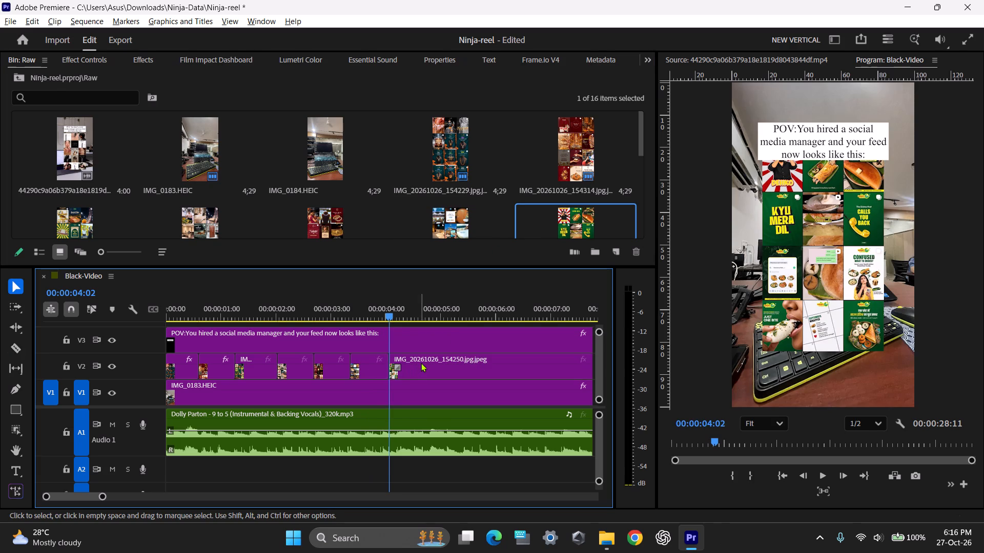
pyautogui.press('space')
pyautogui.press('space')
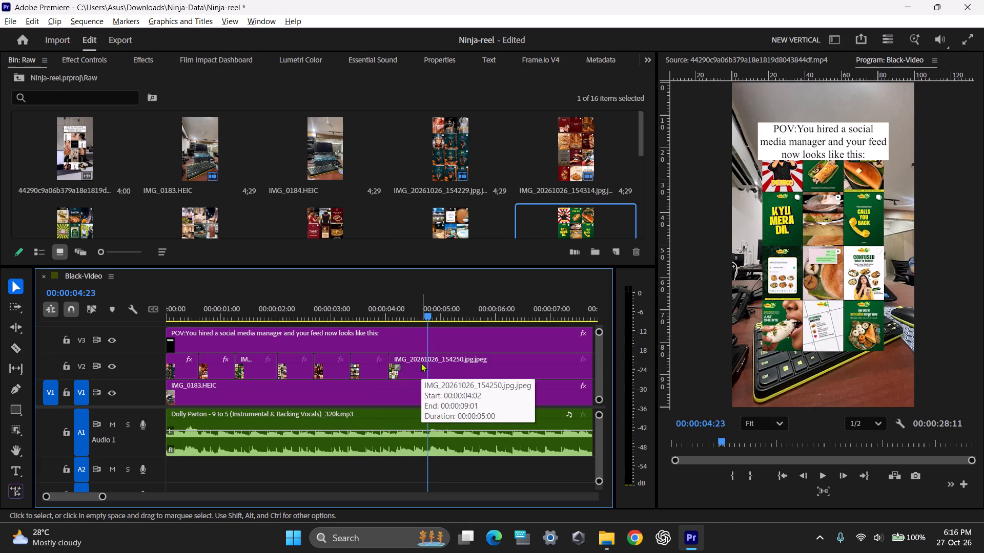
pyautogui.press('c')
pyautogui.click(430, 367)
pyautogui.press('v')
pyautogui.click(464, 368)
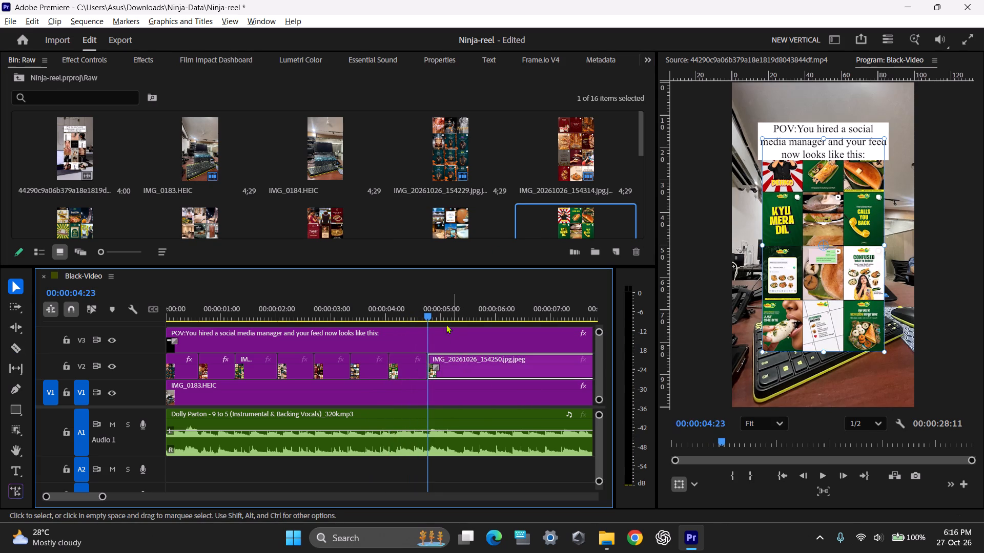
pyautogui.press('Delete')
# Place feed image IMG_20261026_154010 on V2 at 00:00:04:23 and cut it off at the next beat, 00:00:05:14.
pyautogui.scroll(-2, 323, 203)
pyautogui.scroll(1, 330, 189)
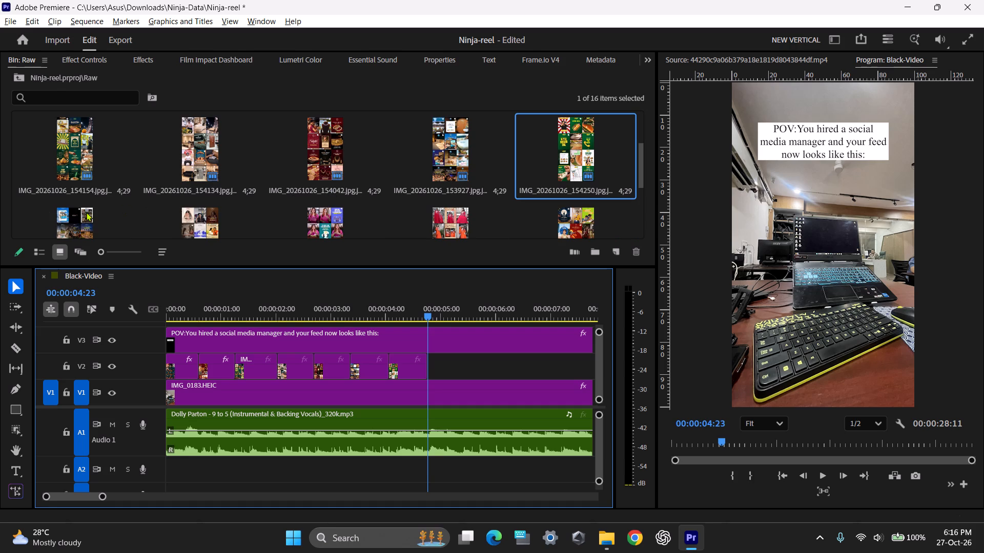
pyautogui.moveTo(86, 212); pyautogui.dragTo(433, 372)
pyautogui.press('space')
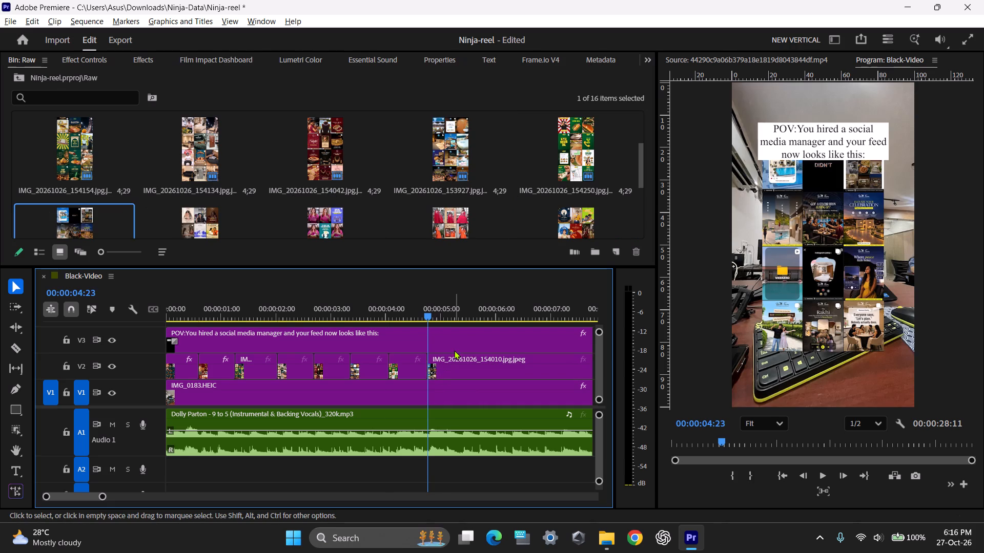
pyautogui.press('space')
pyautogui.press('c')
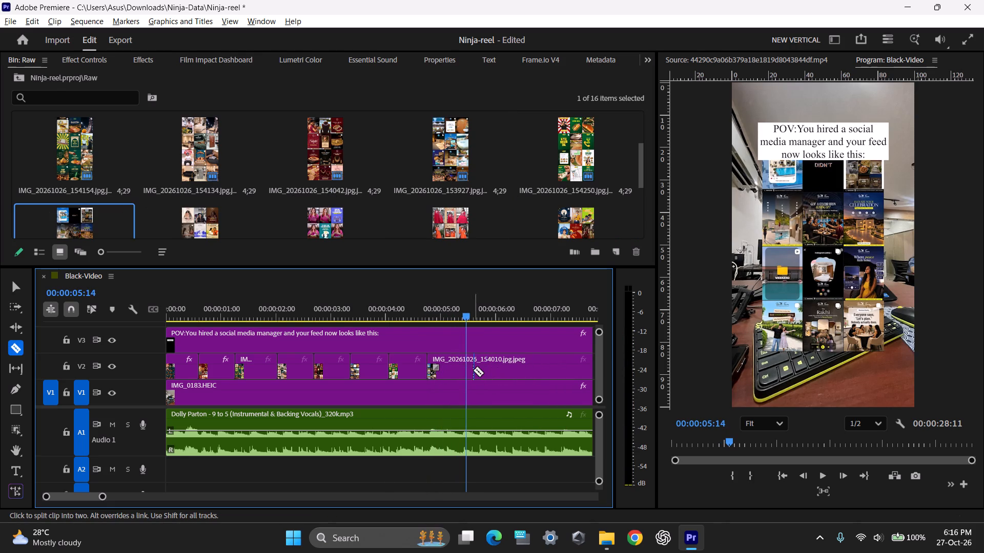
pyautogui.click(470, 370)
pyautogui.press('v')
pyautogui.click(505, 368)
pyautogui.press('Delete')
# Place feed image IMG_20261026_153906 on V2 at 00:00:05:14 and cut it off at the next beat, 00:00:06:08.
pyautogui.moveTo(191, 218); pyautogui.dragTo(433, 338)
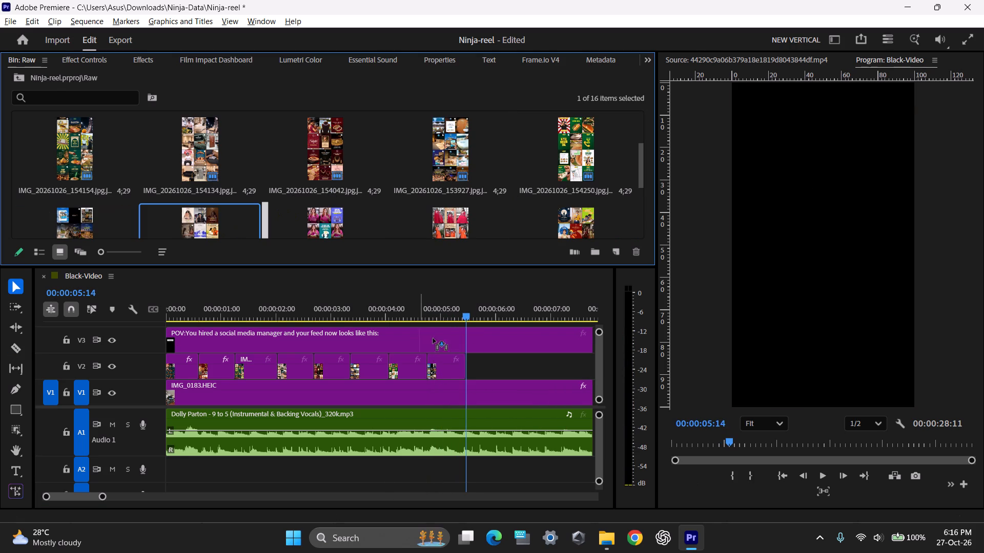
pyautogui.moveTo(433, 338); pyautogui.dragTo(469, 363)
pyautogui.click(490, 365)
pyautogui.press('space')
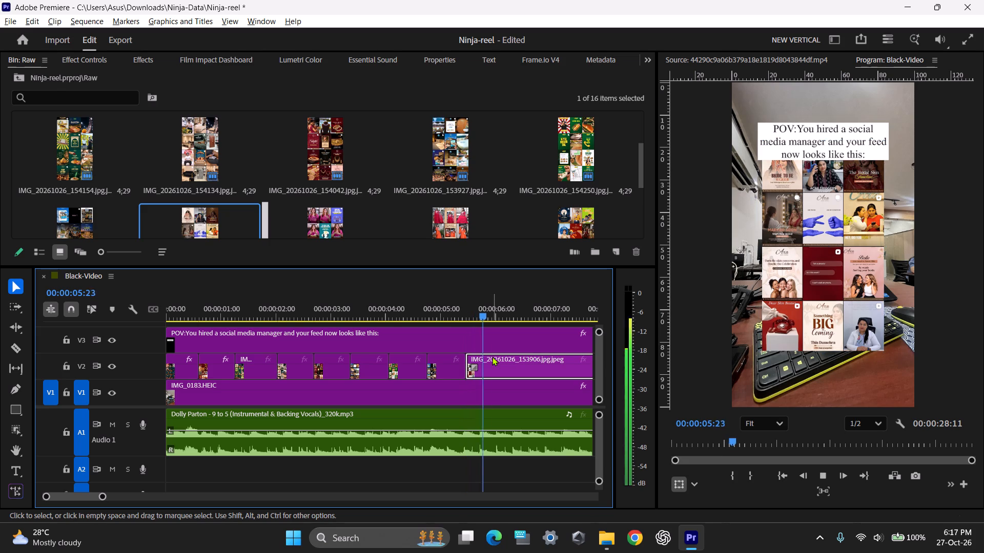
pyautogui.press('space')
pyautogui.press('space')
pyautogui.press('space')
pyautogui.press('c')
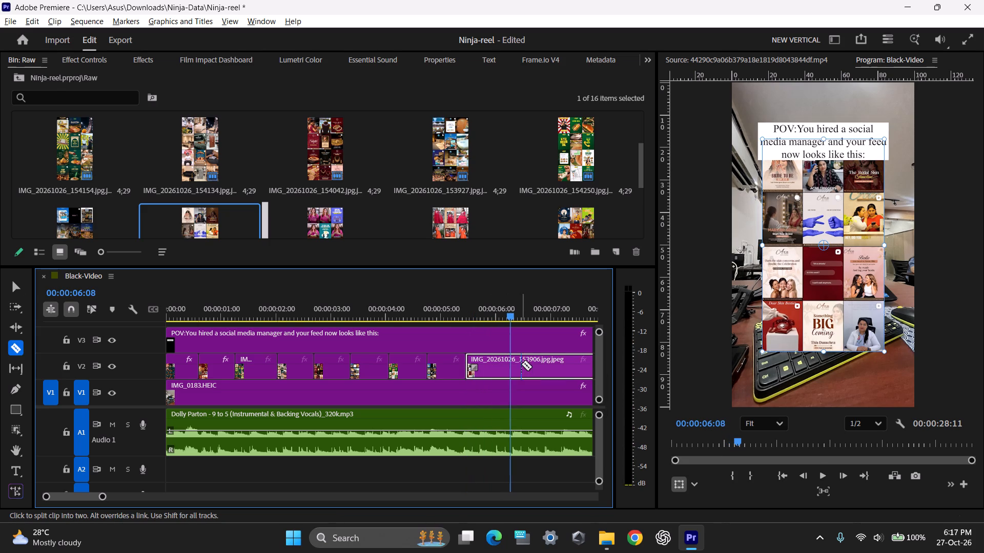
pyautogui.click(512, 365)
pyautogui.press('v')
pyautogui.click(542, 367)
pyautogui.press('Delete')
# Place feed image IMG_20261026_154026 on V2 at 00:00:06:08 and cut it off at the next beat, 00:00:07:06.
pyautogui.moveTo(330, 225); pyautogui.dragTo(509, 348)
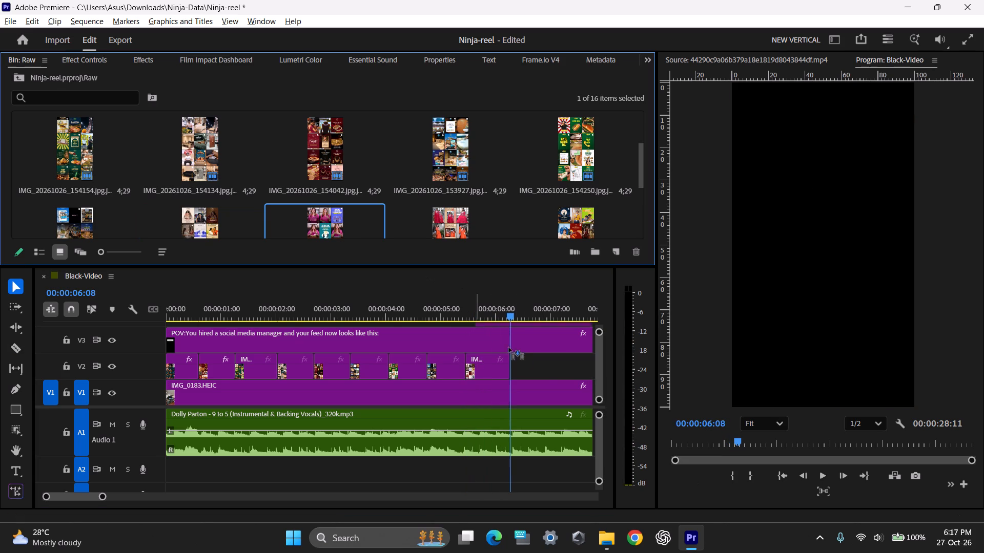
pyautogui.moveTo(509, 348); pyautogui.dragTo(511, 375)
pyautogui.click(531, 369)
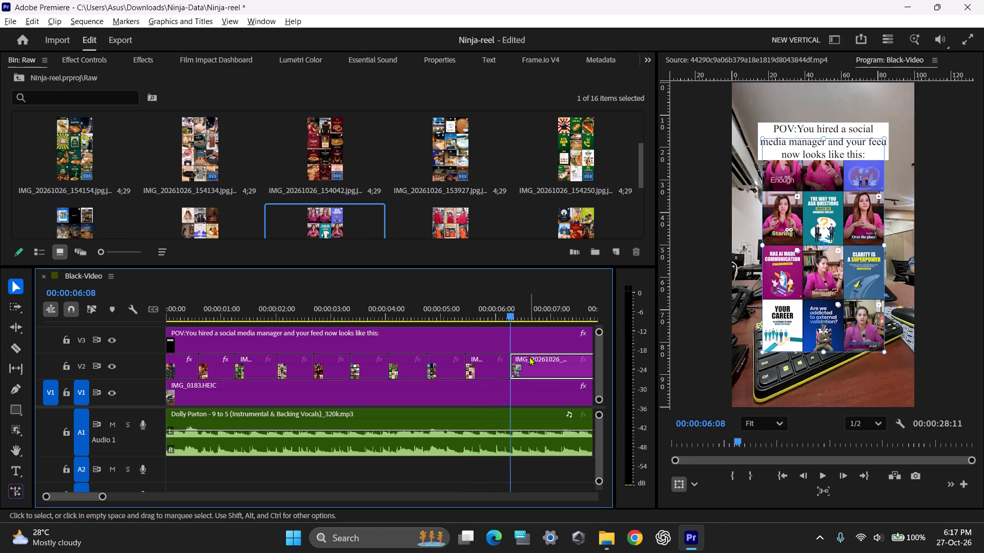
pyautogui.press('space')
pyautogui.press('space')
pyautogui.scroll(-5, 510, 361)
pyautogui.press('space')
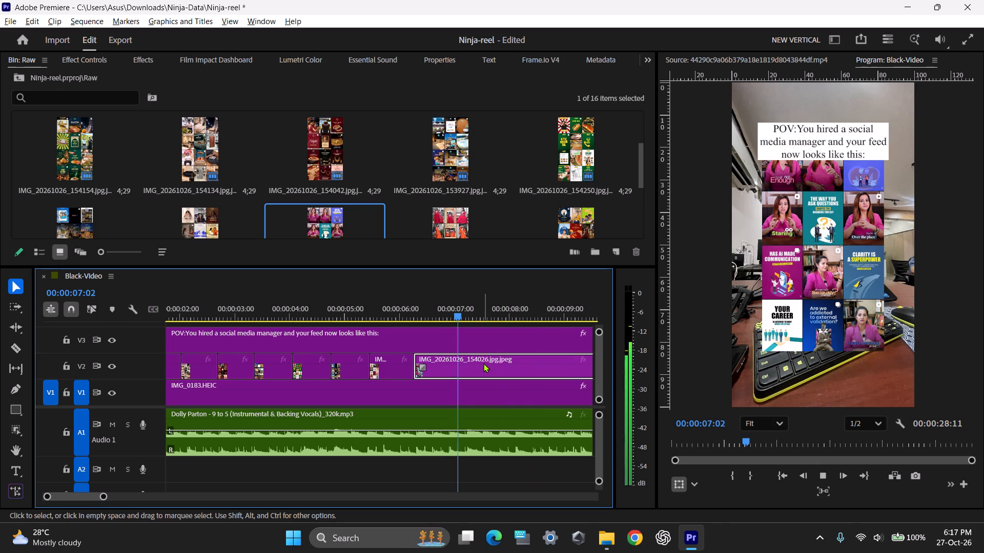
pyautogui.press('space')
pyautogui.write('c')
pyautogui.click(466, 370)
pyautogui.press('v')
pyautogui.click(498, 368)
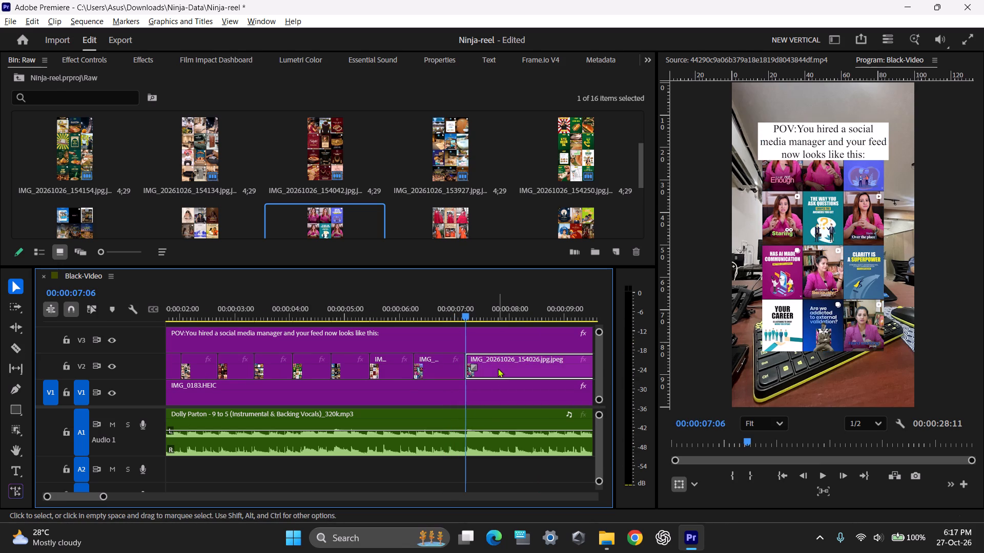
pyautogui.press('Delete')
# Place feed image IMG_20261026_153952 on V2 at 00:00:07:06 and cut it off at the next beat, 00:00:08:02.
pyautogui.moveTo(440, 223); pyautogui.dragTo(468, 373)
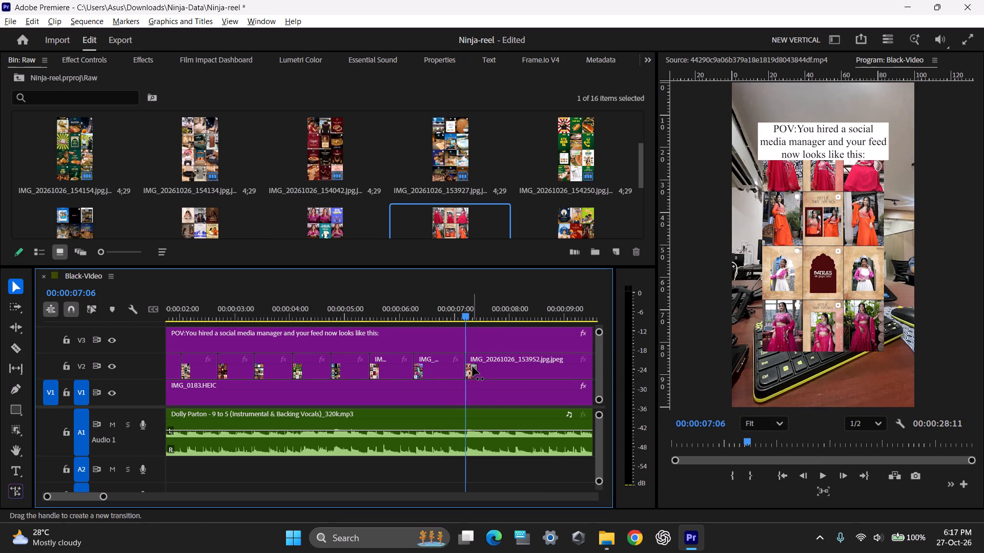
pyautogui.press('space')
pyautogui.press('space')
pyautogui.write('c')
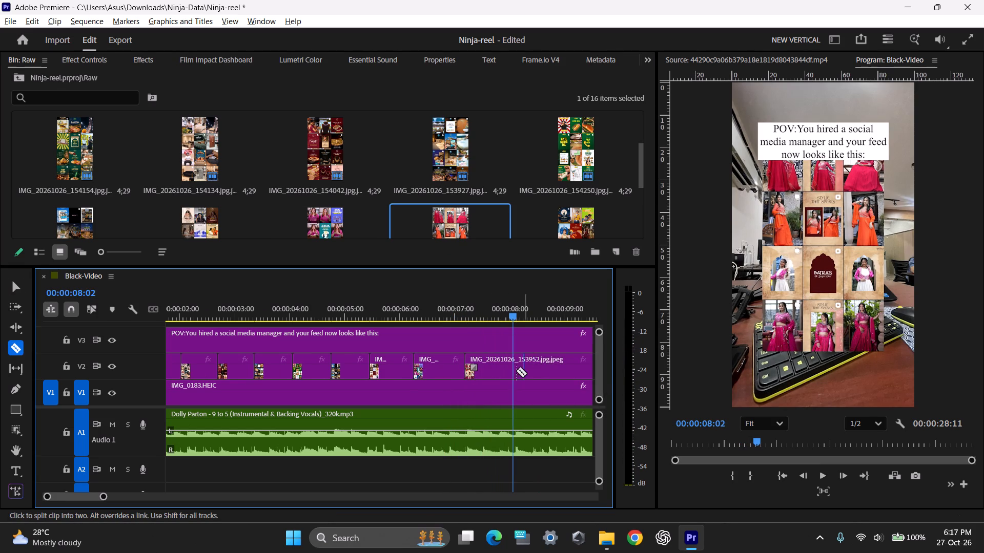
pyautogui.click(511, 371)
pyautogui.press('v')
pyautogui.click(548, 371)
pyautogui.press('Delete')
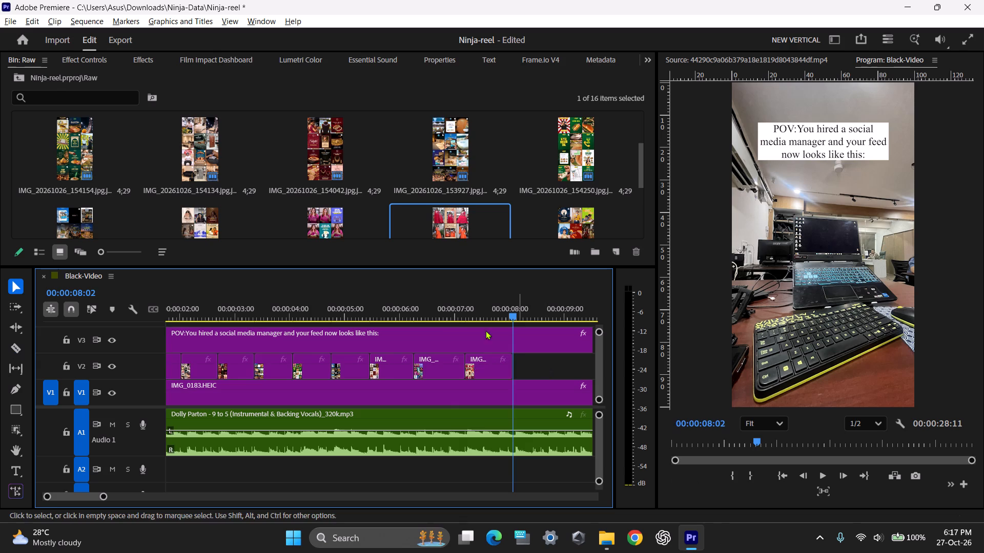
# Place feed image IMG_20261026_154105 on V2 at 00:00:08:02 and cut it off at the next beat, 00:00:08:22.
pyautogui.scroll(-6, 451, 318)
pyautogui.moveTo(577, 220); pyautogui.dragTo(404, 365)
pyautogui.press('space')
pyautogui.press('space')
pyautogui.press('c')
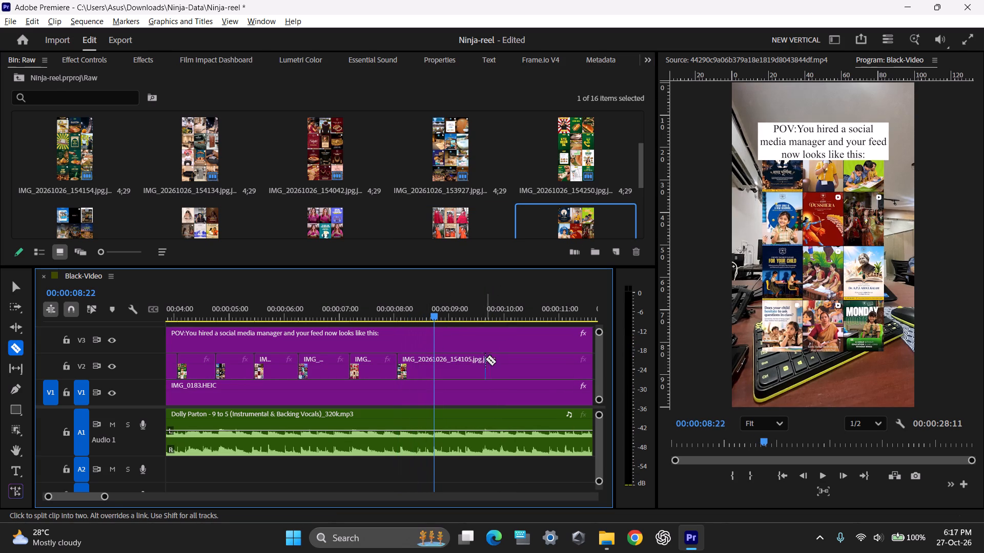
pyautogui.click(438, 366)
pyautogui.press('v')
pyautogui.click(476, 367)
pyautogui.press('Delete')
# Place the last feed image, IMG_20261026_154212, on V2 at 00:00:08:22 and cut it off exactly at 00:00:09:19.
pyautogui.scroll(-1, 396, 153)
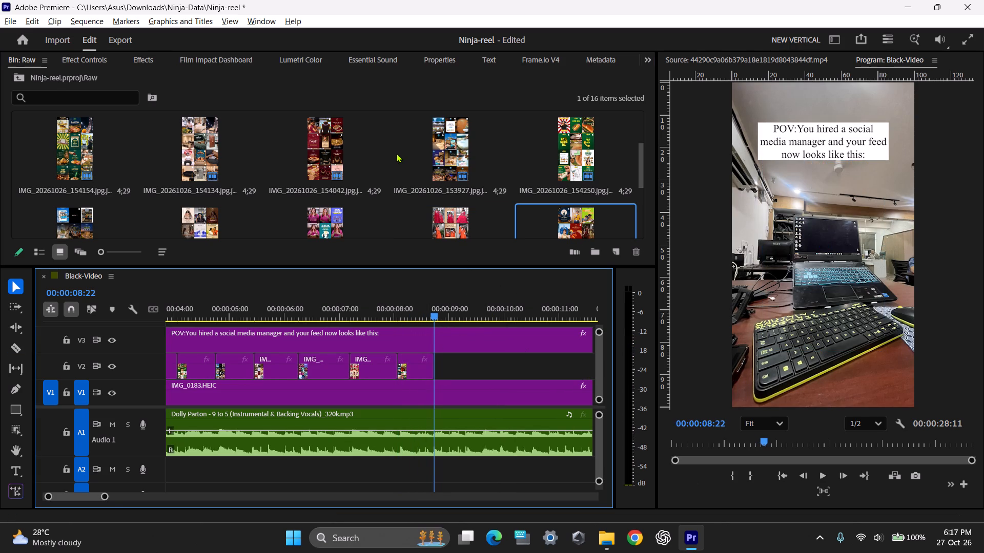
pyautogui.moveTo(86, 227); pyautogui.dragTo(439, 371)
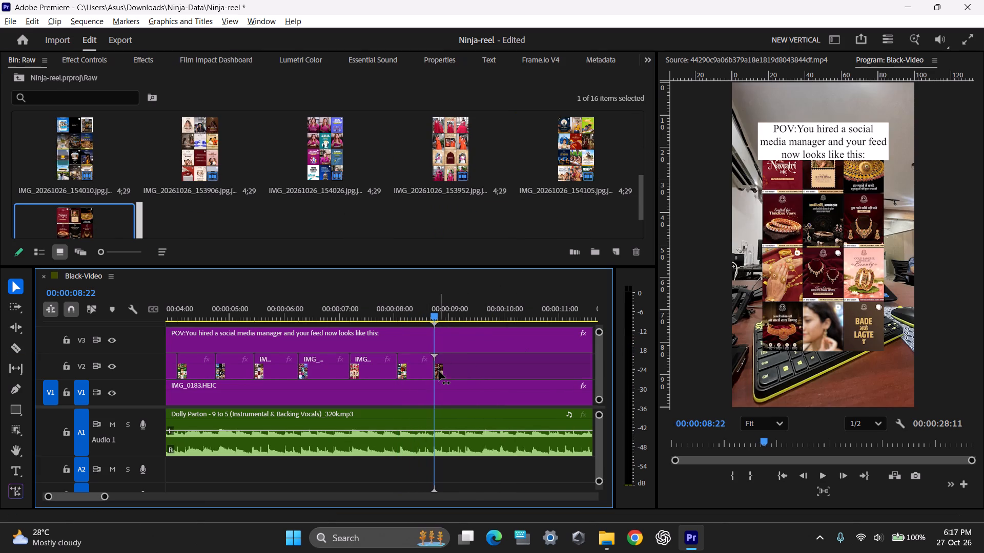
pyautogui.press('space')
pyautogui.press('space')
pyautogui.press('c')
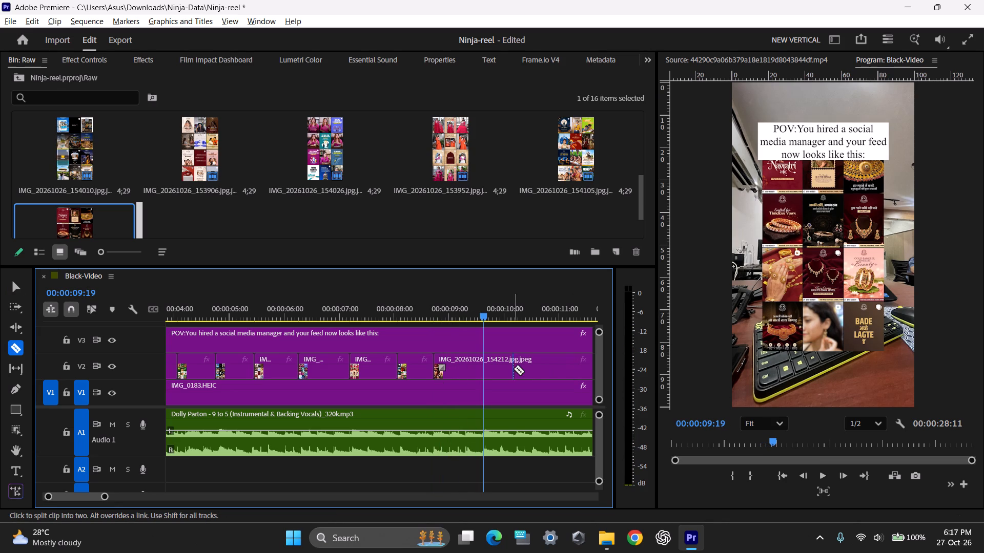
pyautogui.click(478, 368)
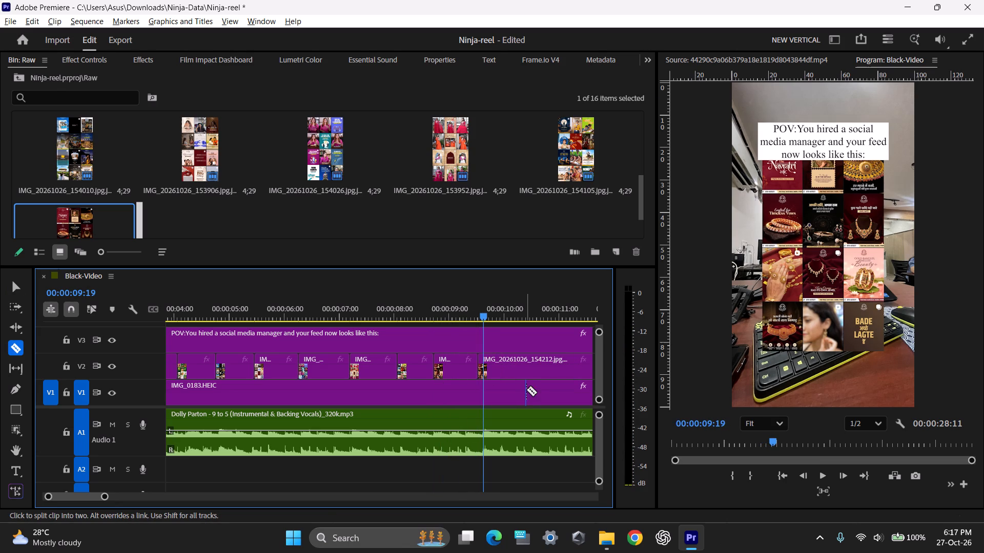
pyautogui.hotkey('ctrl', 'z')
pyautogui.click(484, 368)
pyautogui.press('v')
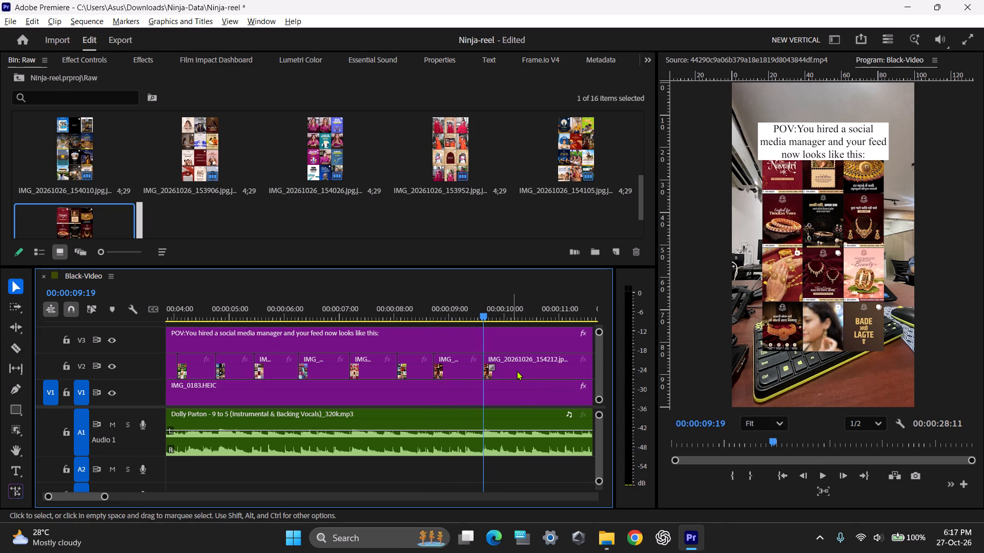
pyautogui.click(519, 371)
pyautogui.press('BackSpace')
# Play the sequence from its start to check the feed image changes against the music.
pyautogui.write('--')
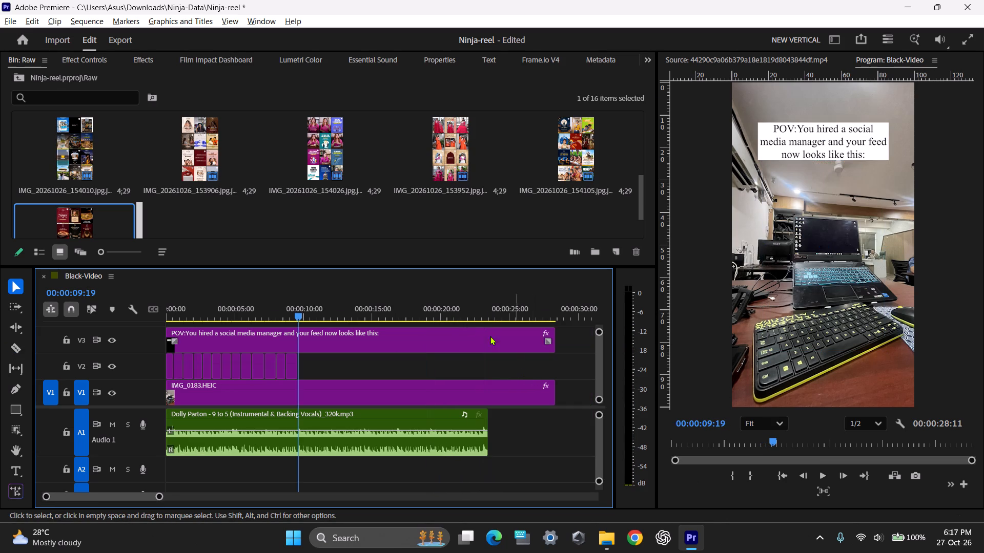
pyautogui.moveTo(312, 317); pyautogui.dragTo(62, 323)
pyautogui.press('space')
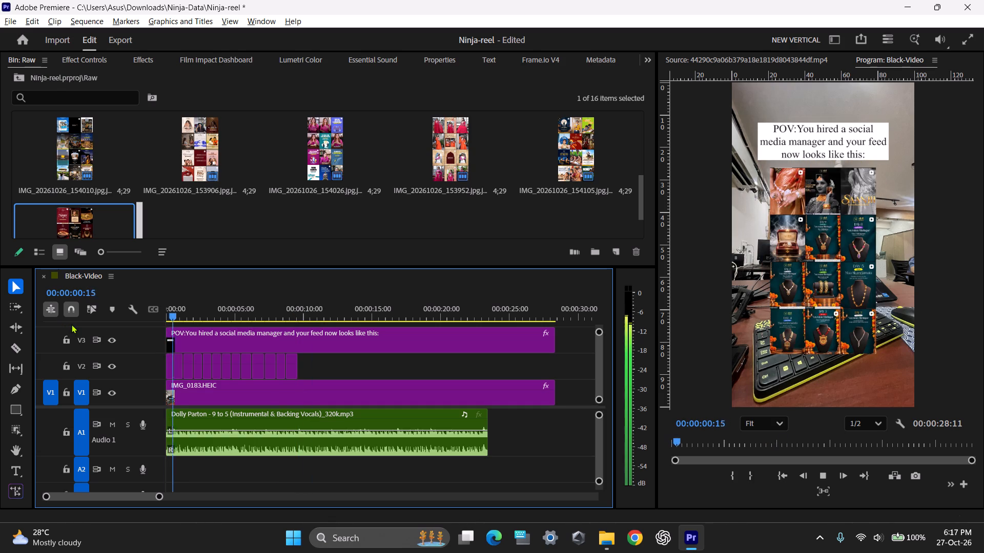
pyautogui.press('space')
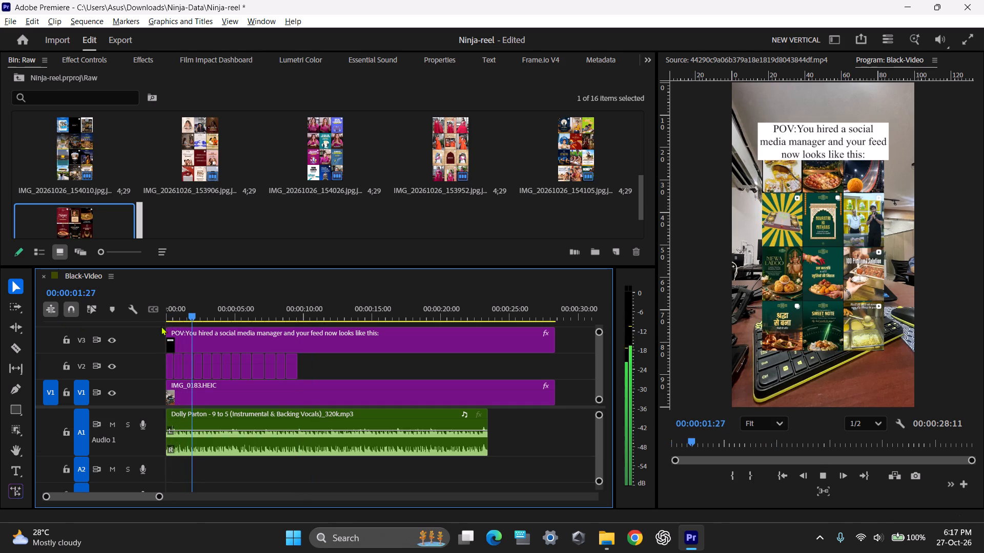
# Raise the POV caption by setting its Vector Motion vertical position to 185.
pyautogui.keyDown('ctrl'); pyautogui.scroll(2, 298, 365); pyautogui.keyUp('ctrl')
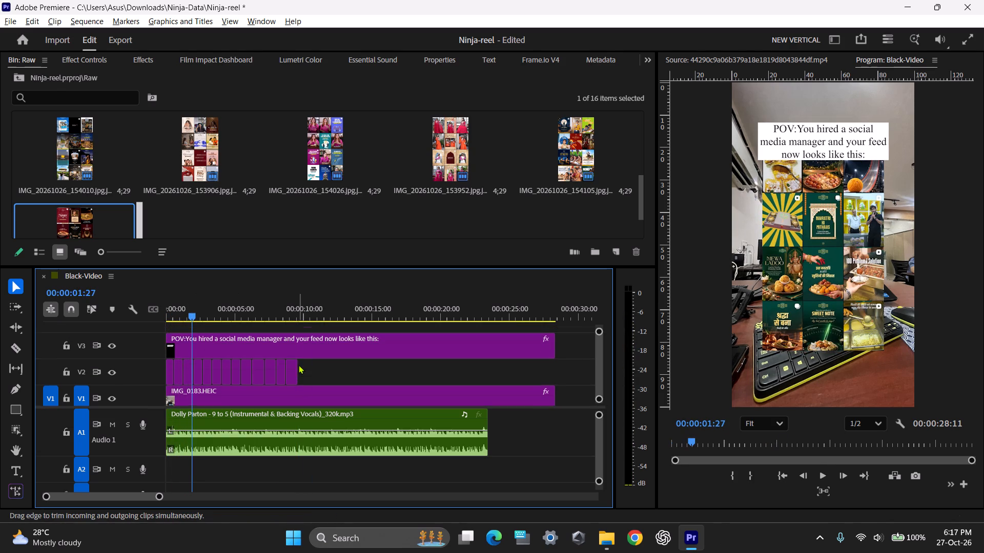
pyautogui.keyDown('ctrl'); pyautogui.scroll(2, 298, 365); pyautogui.keyUp('ctrl')
pyautogui.click(245, 341)
pyautogui.click(132, 59)
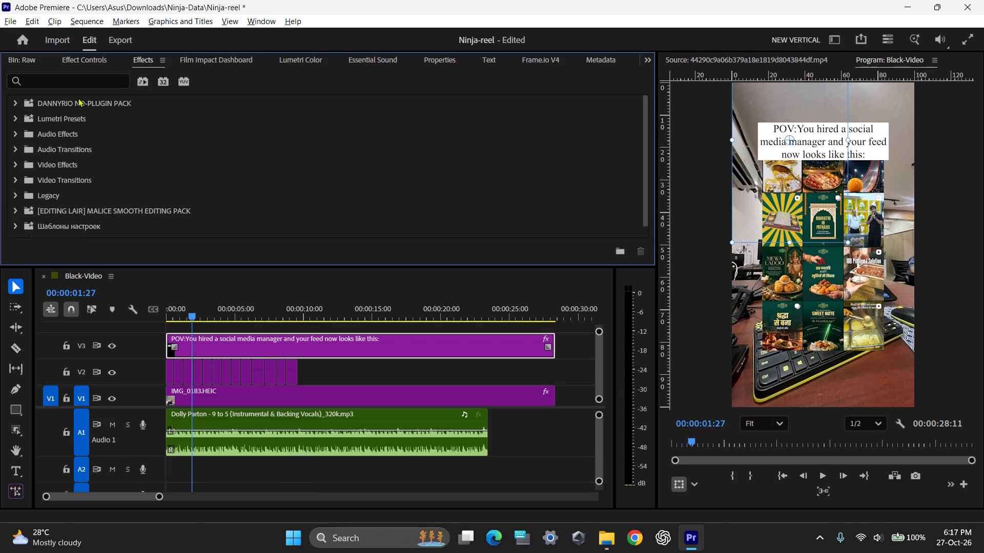
pyautogui.click(90, 65)
pyautogui.moveTo(218, 127); pyautogui.dragTo(157, 147)
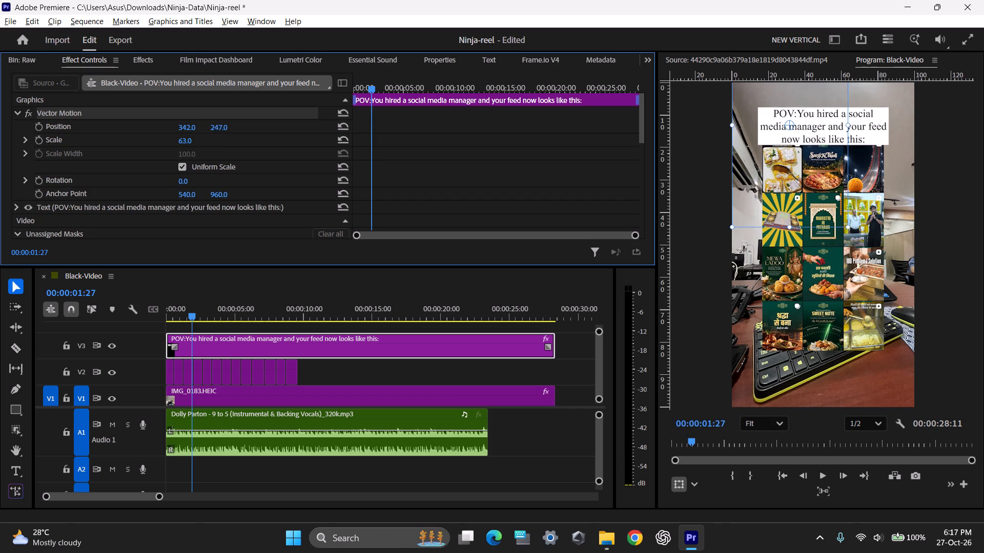
pyautogui.moveTo(157, 147); pyautogui.dragTo(118, 161)
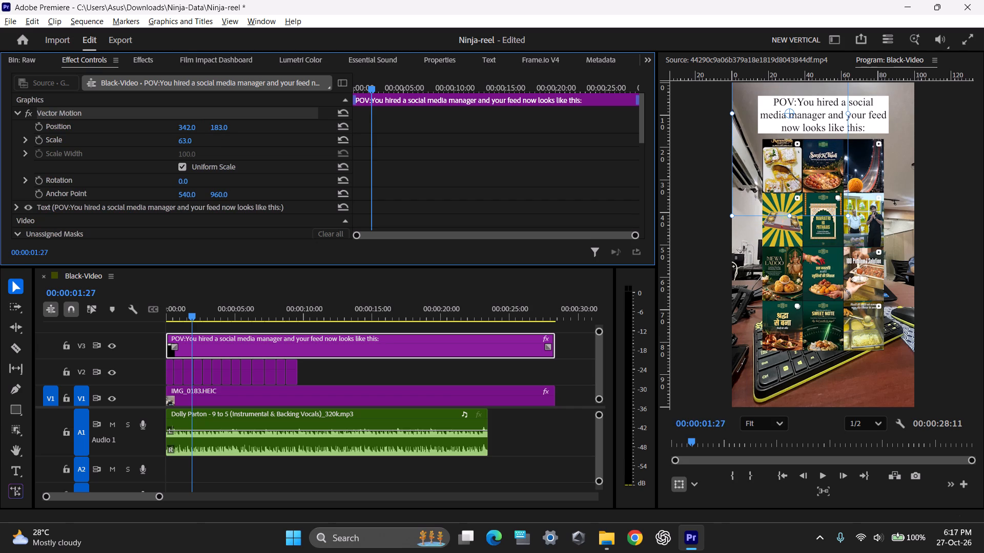
pyautogui.moveTo(118, 161); pyautogui.dragTo(119, 161)
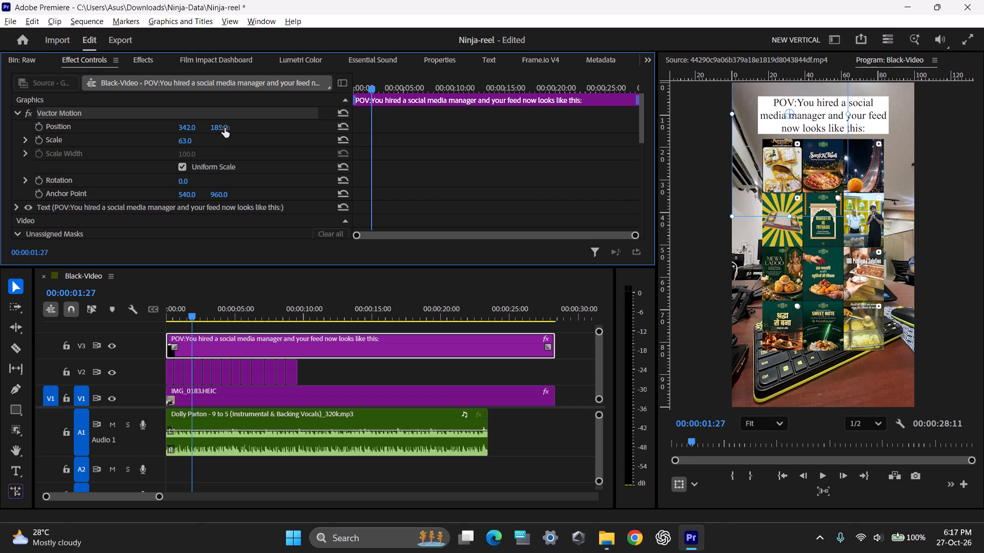
# Move the POV caption clip from V3 up one video track, keeping its timing.
pyautogui.write('==')
pyautogui.press('-')
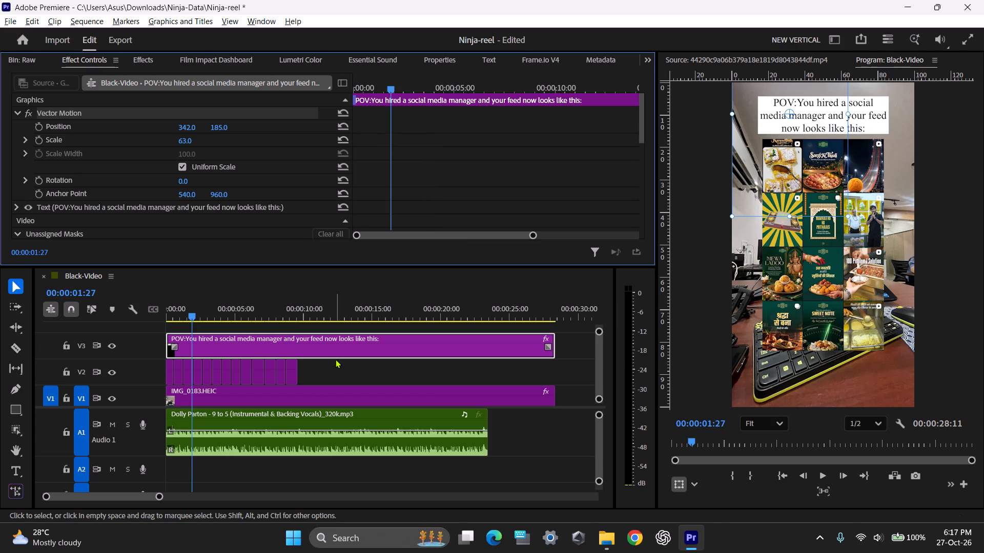
pyautogui.press('=')
pyautogui.moveTo(316, 345); pyautogui.dragTo(316, 327)
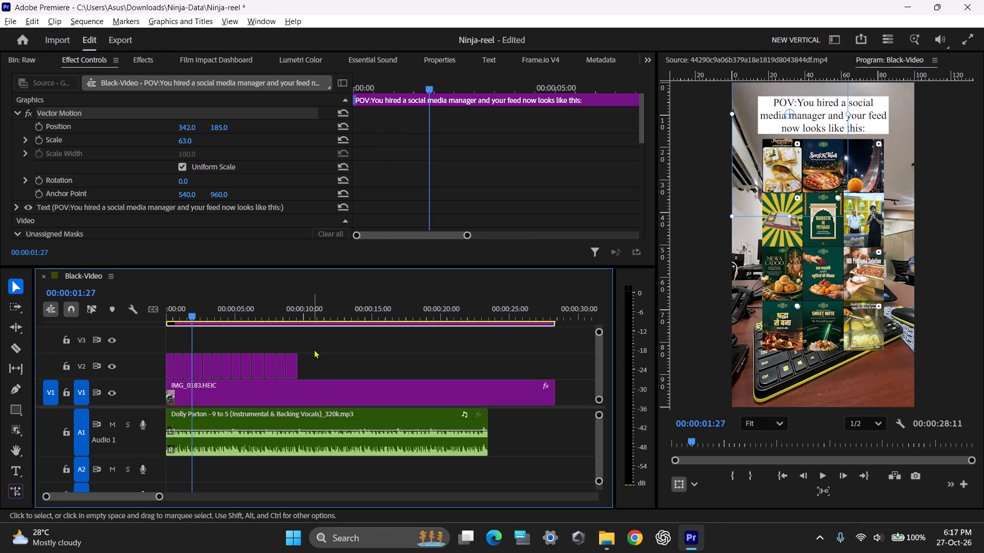
pyautogui.press('=')
# Leave the Raw bin and go back to the root level of the Ninja-reel project.
pyautogui.moveTo(226, 310); pyautogui.dragTo(191, 321)
pyautogui.click(136, 56)
pyautogui.click(31, 62)
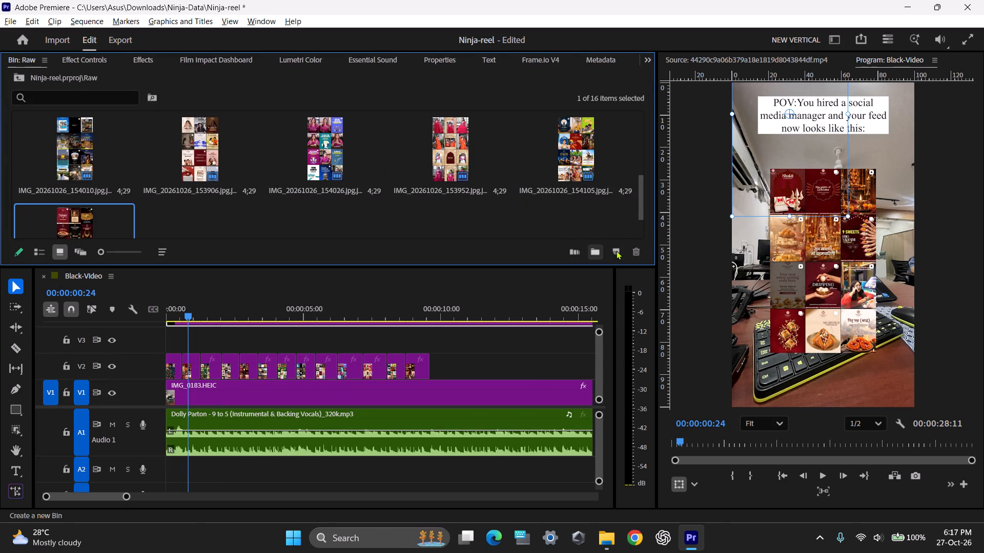
pyautogui.click(617, 250)
pyautogui.moveTo(339, 213); pyautogui.dragTo(291, 197)
pyautogui.click(24, 76)
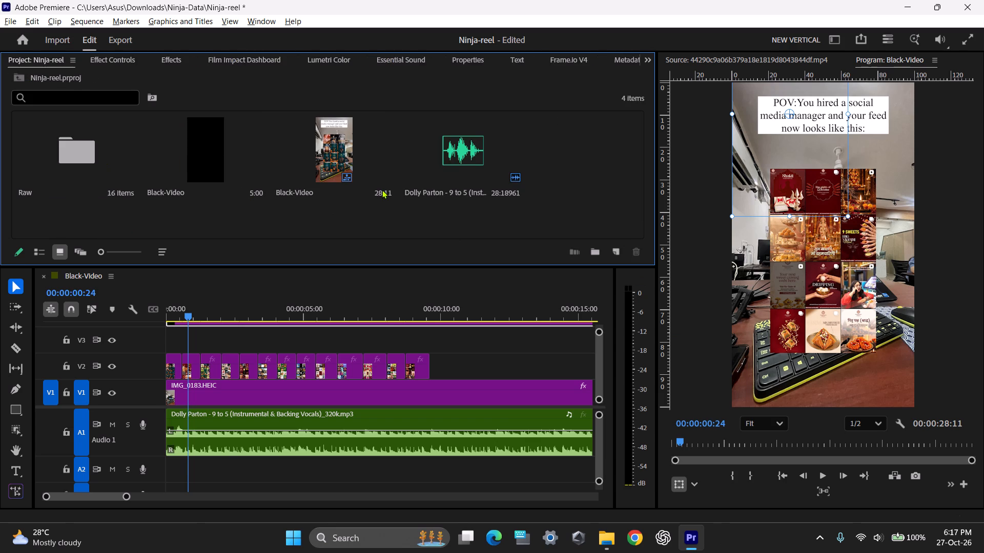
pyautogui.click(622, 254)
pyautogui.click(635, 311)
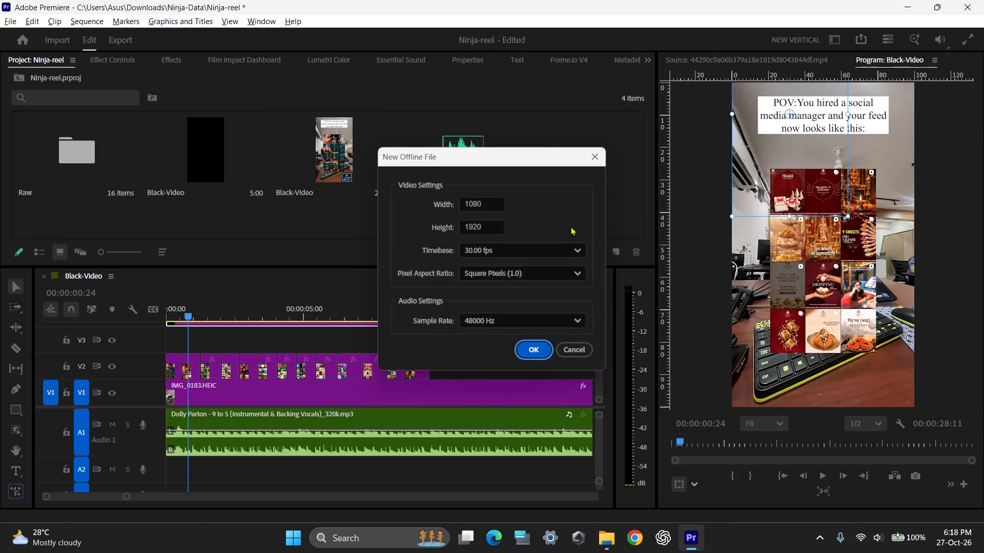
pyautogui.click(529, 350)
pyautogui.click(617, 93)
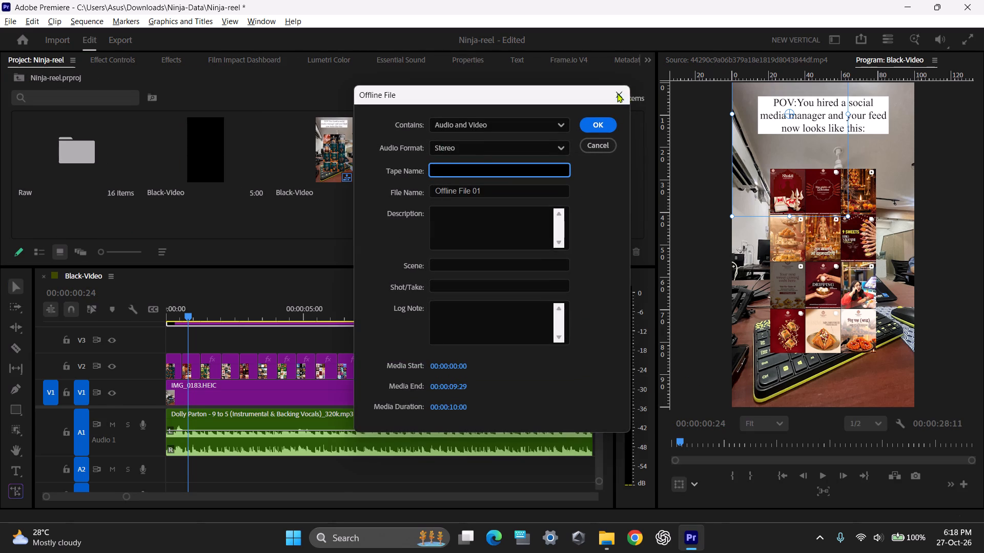
# Create a 1080 × 1920 adjustment layer at 30 fps with square pixels.
pyautogui.click(613, 254)
pyautogui.click(634, 318)
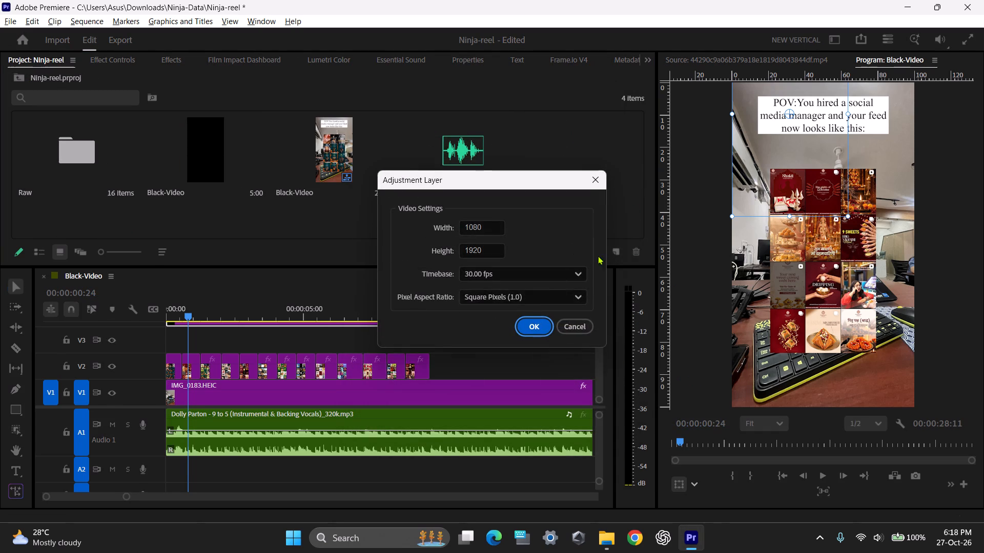
pyautogui.click(535, 322)
# Place the adjustment layer on V3 from the third feed image and extend it to the last feed image's end.
pyautogui.moveTo(579, 163); pyautogui.dragTo(192, 347)
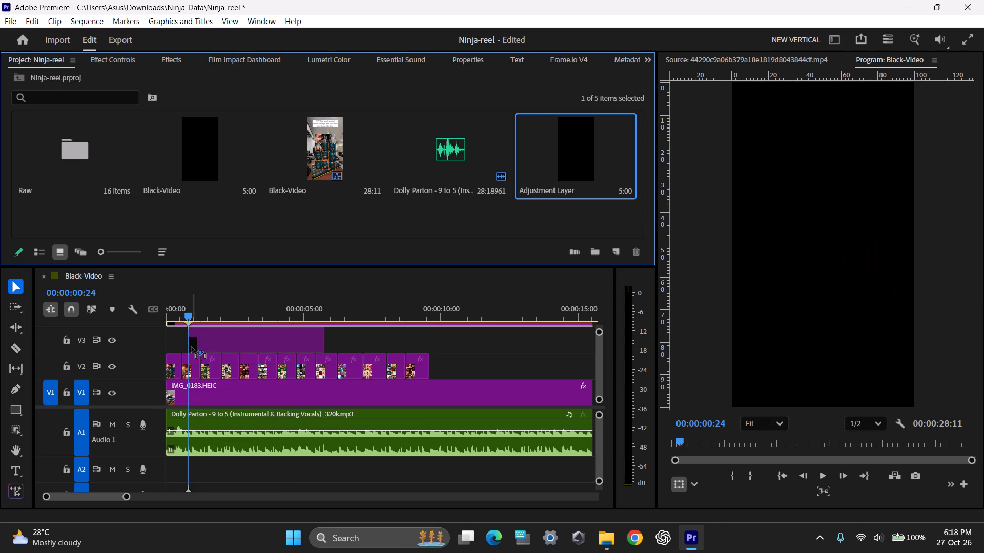
pyautogui.moveTo(192, 347); pyautogui.dragTo(202, 348)
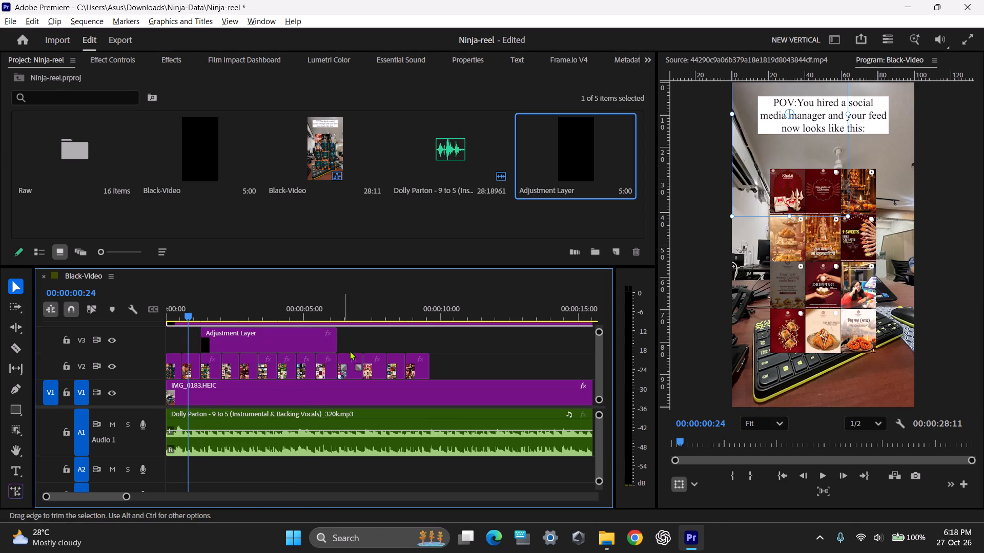
pyautogui.moveTo(338, 340); pyautogui.dragTo(426, 339)
pyautogui.click(357, 333)
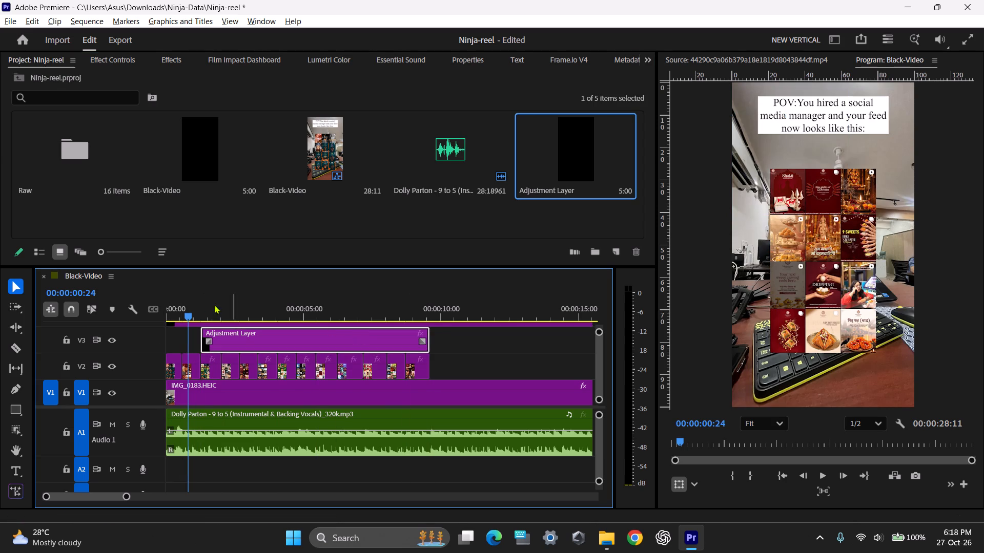
# Find the Transform effect by searching for "trans" and apply it to the adjustment layer on V3.
pyautogui.click(184, 312)
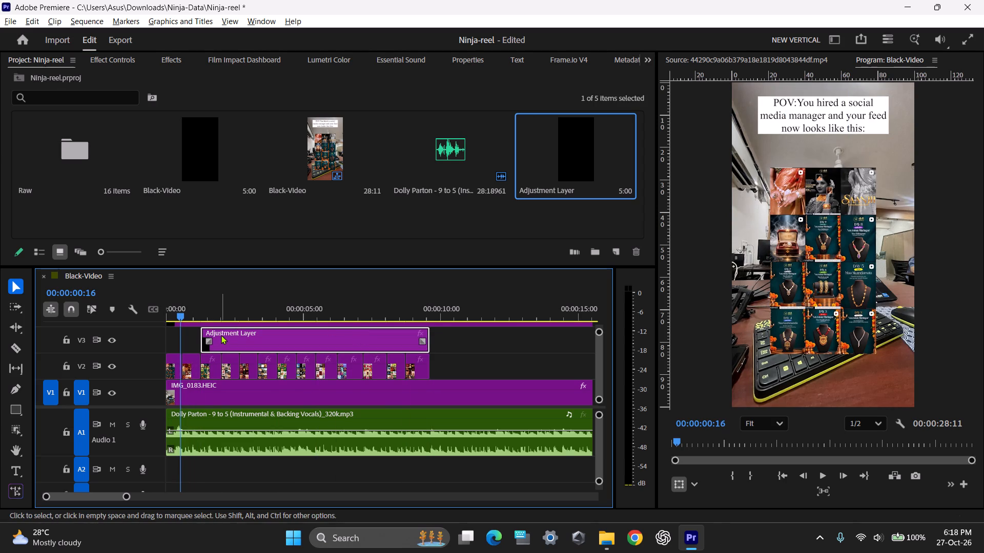
pyautogui.moveTo(194, 312); pyautogui.dragTo(229, 313)
pyautogui.moveTo(248, 346); pyautogui.dragTo(246, 339)
pyautogui.click(116, 63)
pyautogui.click(165, 60)
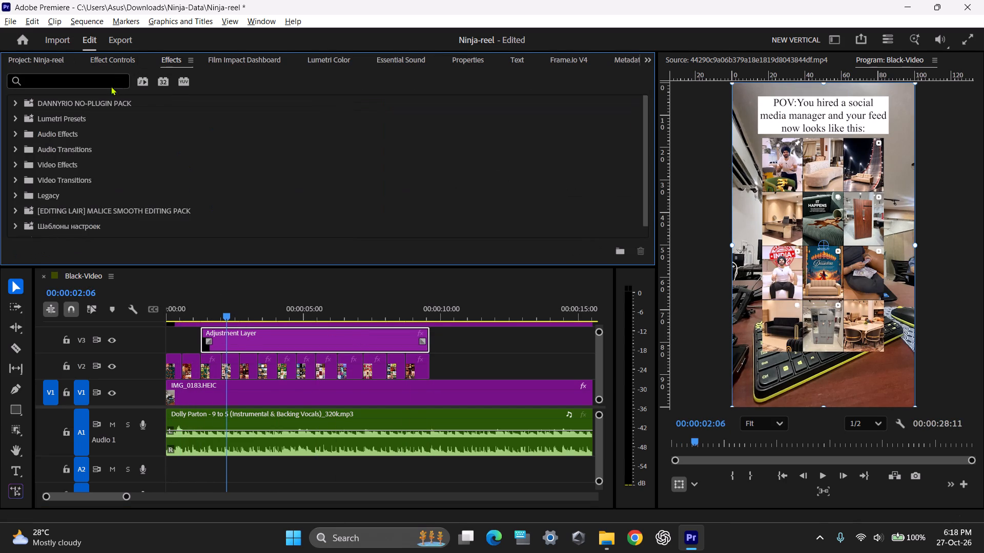
pyautogui.click(111, 81)
pyautogui.press('t')
pyautogui.write('ra')
pyautogui.write('ns')
pyautogui.scroll(-19, 84, 173)
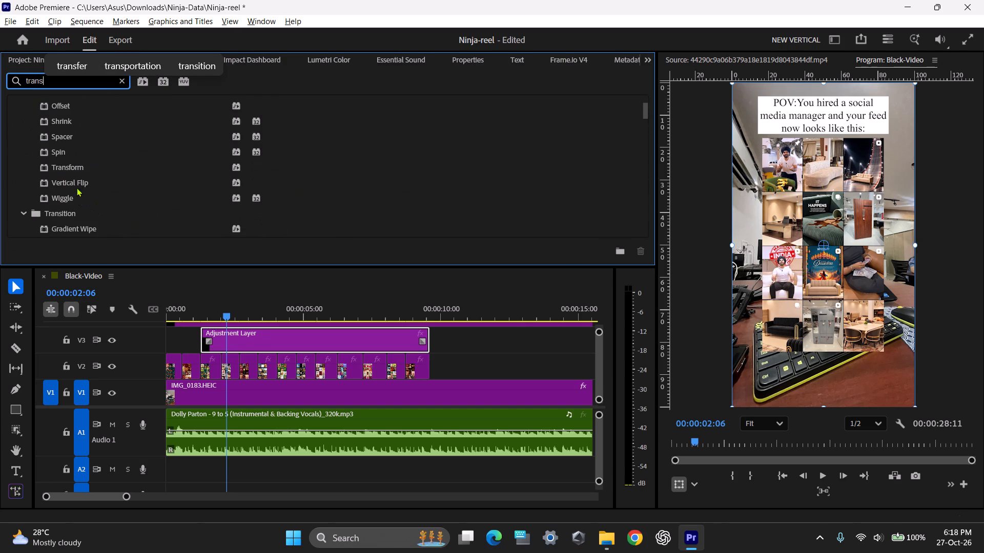
pyautogui.moveTo(72, 168); pyautogui.dragTo(256, 341)
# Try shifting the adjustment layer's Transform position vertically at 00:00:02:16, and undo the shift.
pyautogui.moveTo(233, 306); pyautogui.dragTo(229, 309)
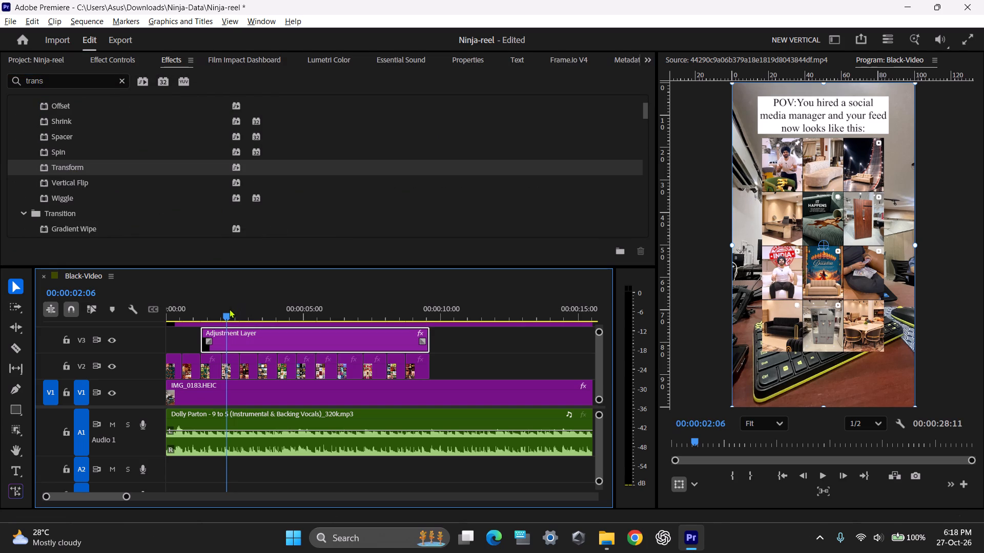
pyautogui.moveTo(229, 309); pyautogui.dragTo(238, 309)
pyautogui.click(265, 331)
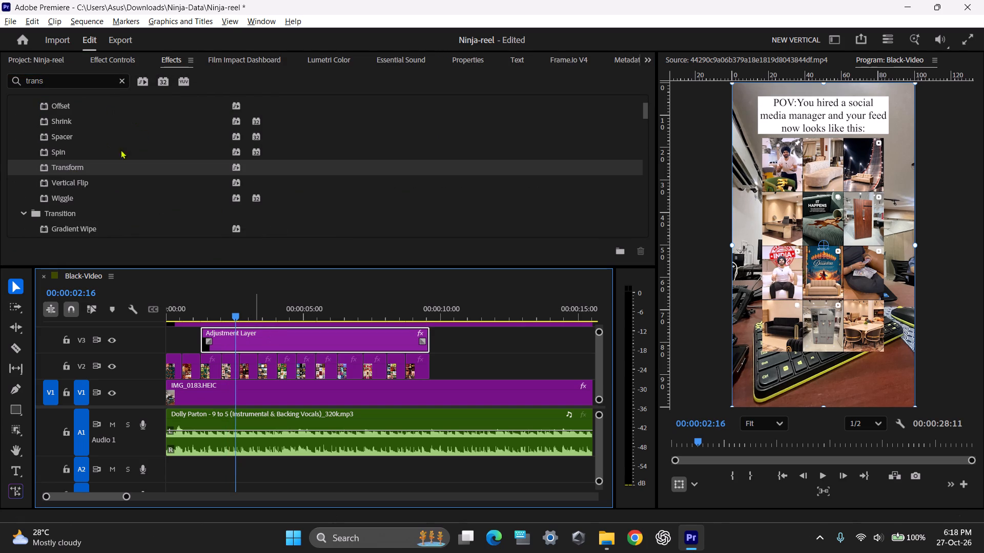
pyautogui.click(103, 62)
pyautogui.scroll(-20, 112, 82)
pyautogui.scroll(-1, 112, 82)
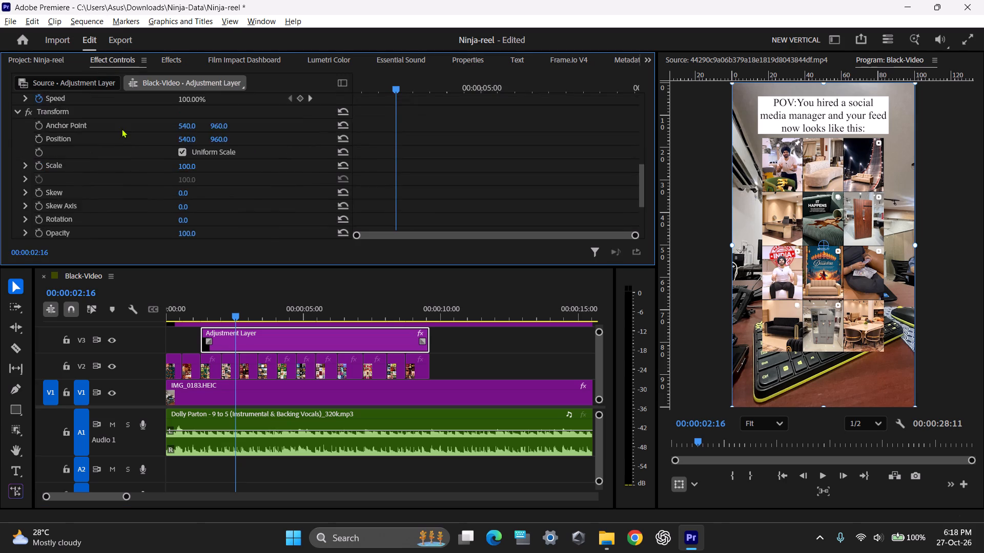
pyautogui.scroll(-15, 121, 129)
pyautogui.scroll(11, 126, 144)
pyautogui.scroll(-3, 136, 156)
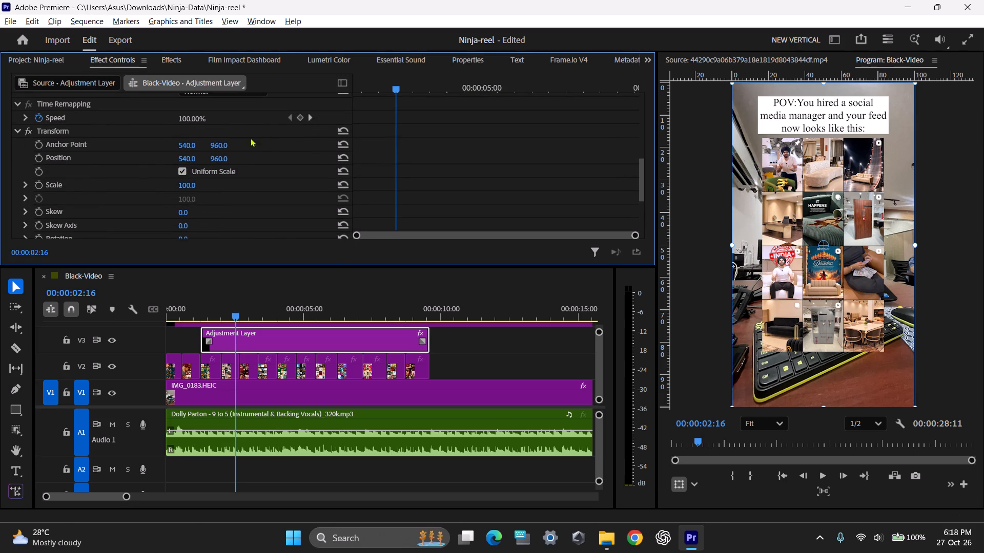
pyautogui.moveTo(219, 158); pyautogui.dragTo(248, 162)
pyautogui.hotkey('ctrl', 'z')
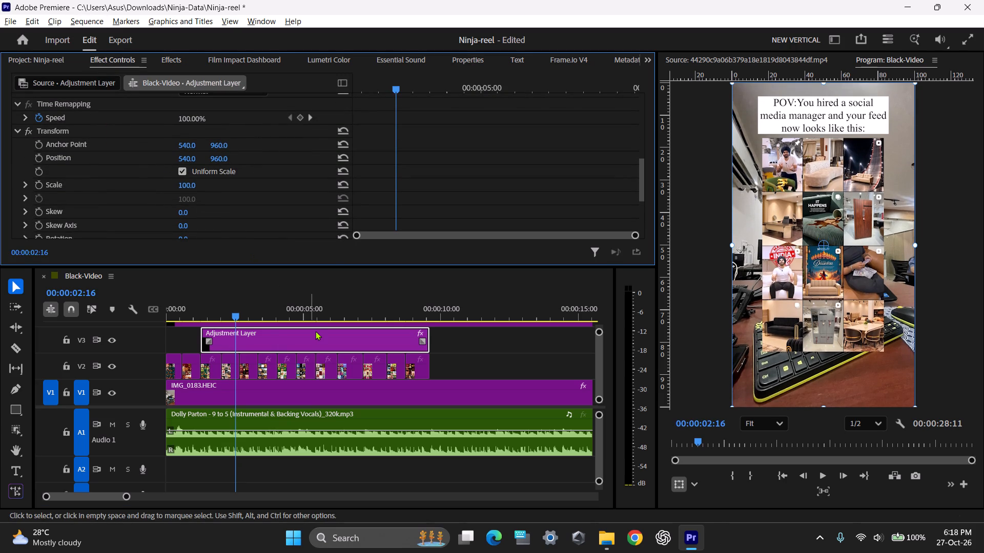
# Move the desk photo IMG_0183.HEIC on V1 to start at 00:00:09:19, where the feed images end.
pyautogui.moveTo(280, 392); pyautogui.dragTo(552, 403)
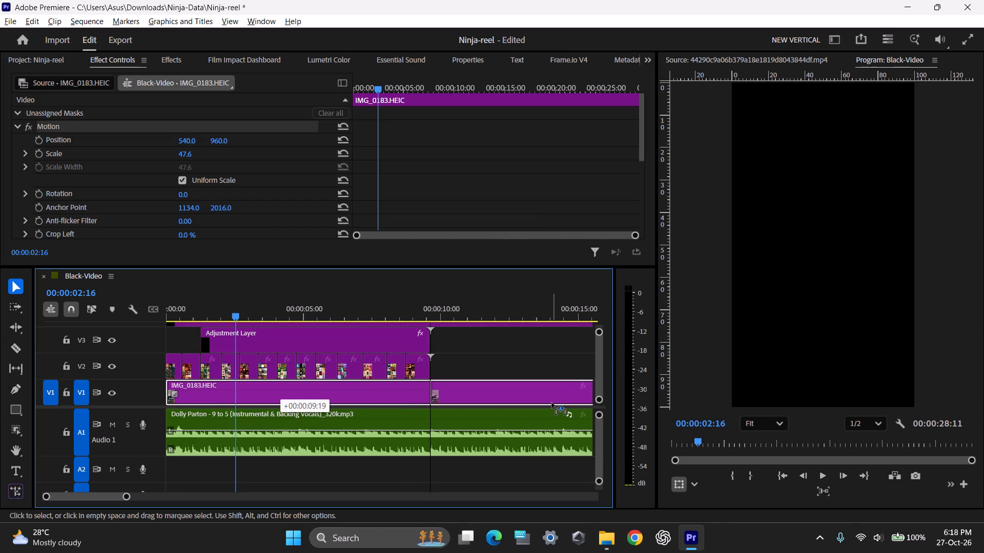
pyautogui.moveTo(552, 403); pyautogui.dragTo(563, 408)
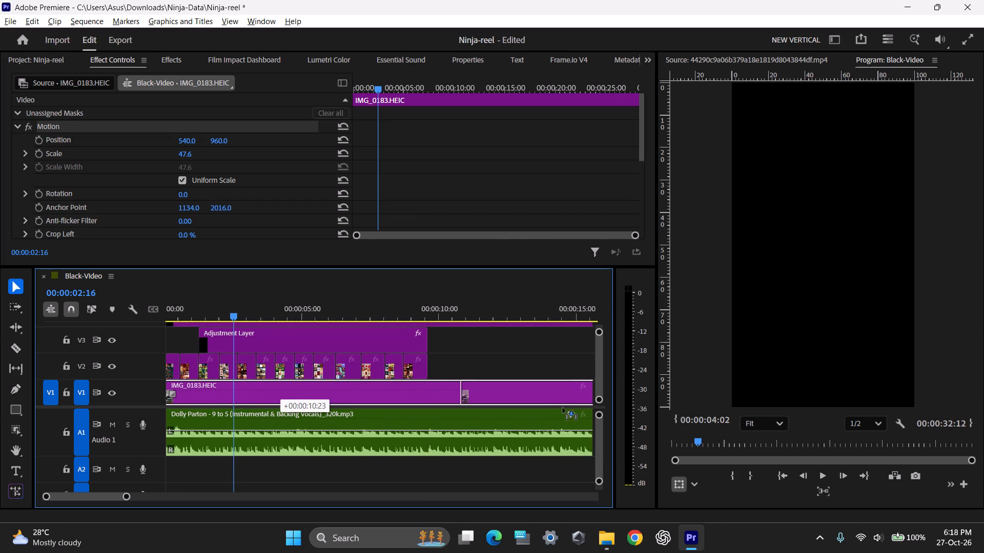
pyautogui.moveTo(563, 408); pyautogui.dragTo(540, 407)
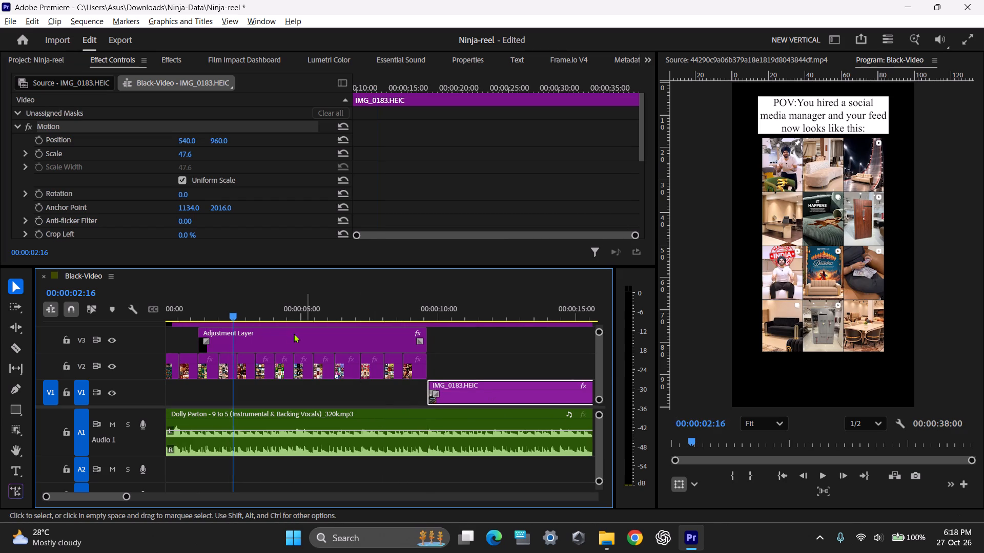
# Lower the feed images by setting the adjustment layer's Transform vertical position to 1038.
pyautogui.click(289, 331)
pyautogui.click(221, 140)
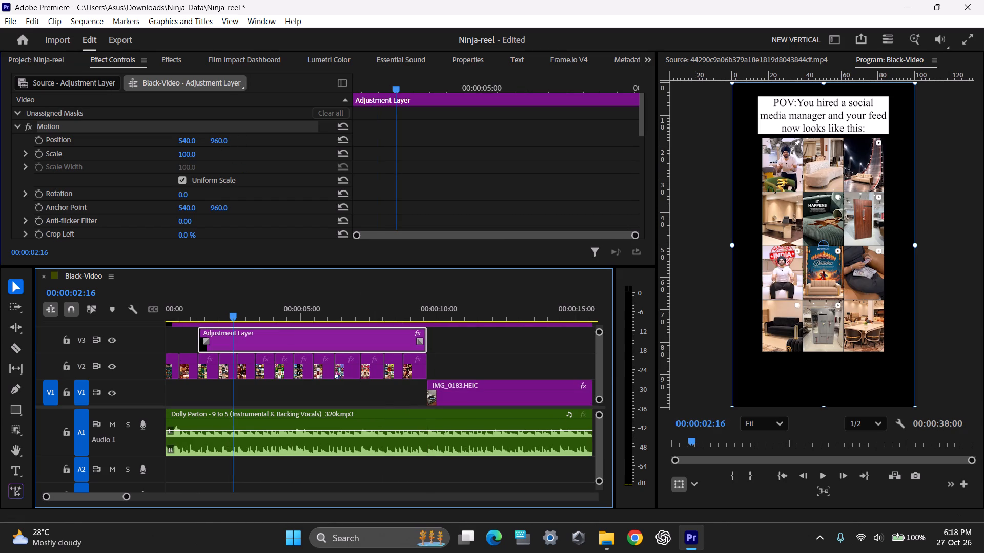
pyautogui.scroll(-16, 310, 144)
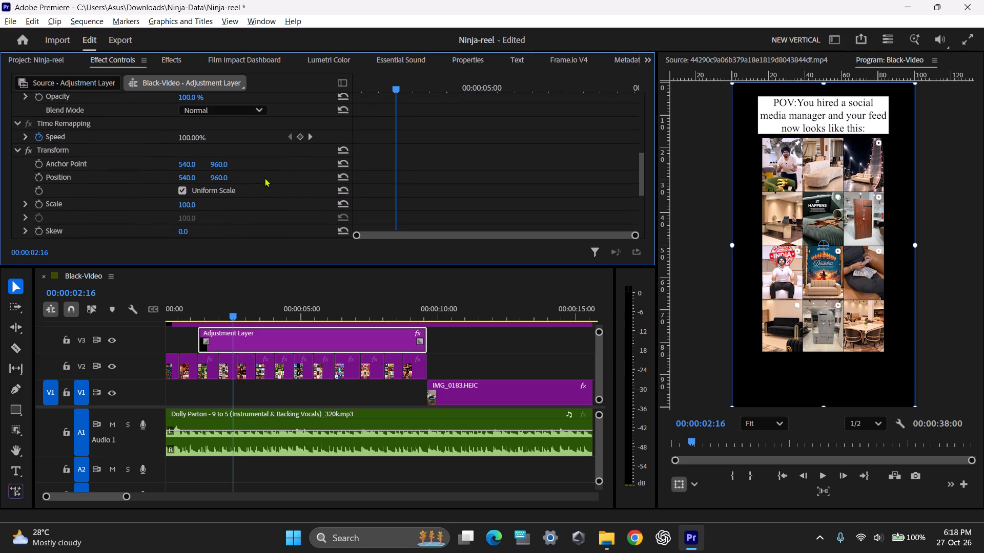
pyautogui.moveTo(215, 176); pyautogui.dragTo(282, 179)
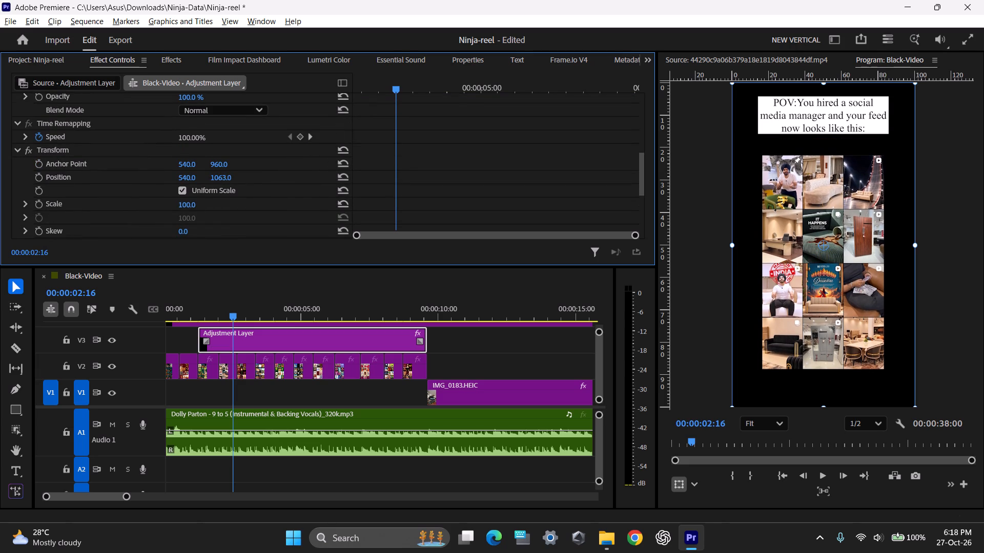
pyautogui.moveTo(282, 179); pyautogui.dragTo(267, 184)
# Scrub through the feed images to check their shifted placement below the caption, and review the adjustment layer's effect settings.
pyautogui.moveTo(230, 304); pyautogui.dragTo(277, 311)
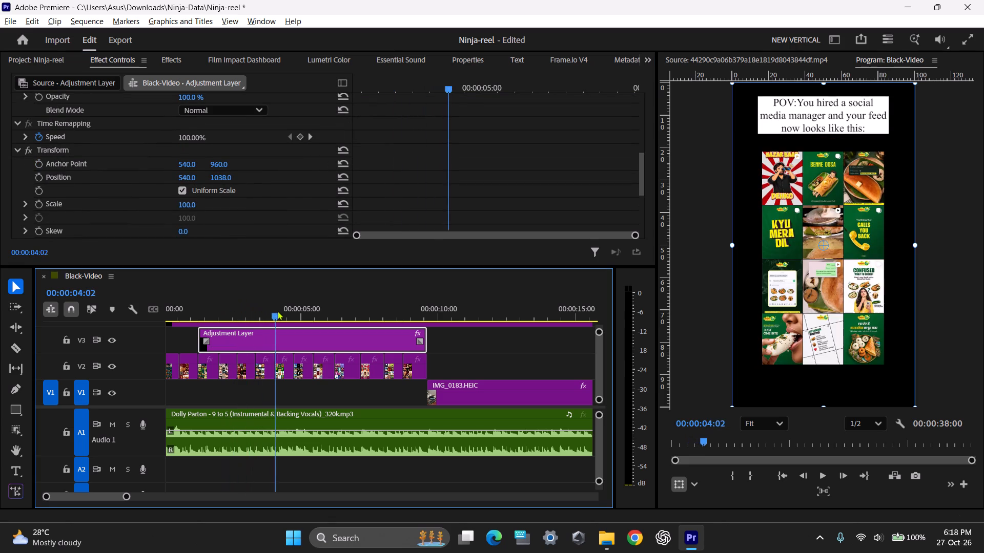
pyautogui.moveTo(277, 311); pyautogui.dragTo(211, 322)
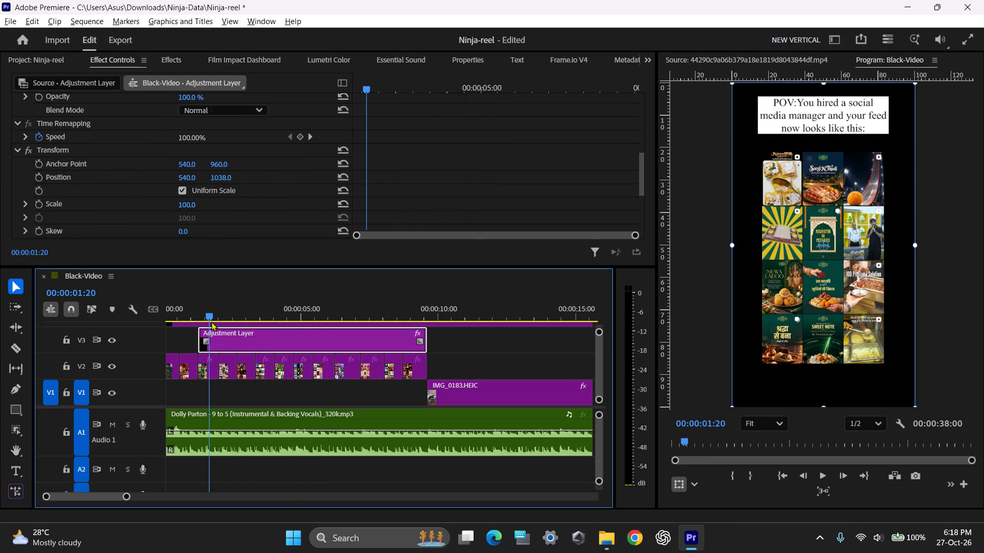
pyautogui.moveTo(211, 322); pyautogui.dragTo(408, 346)
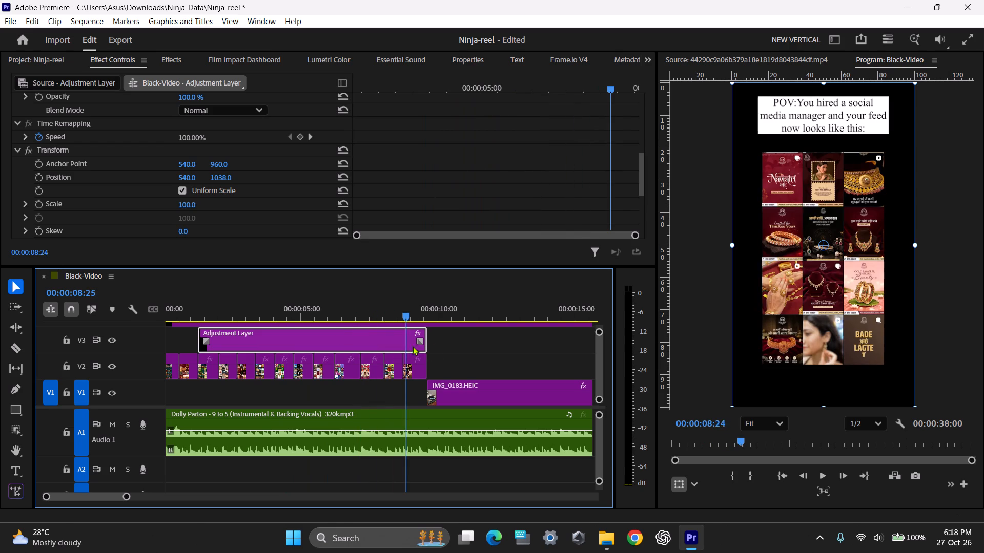
pyautogui.click(474, 356)
pyautogui.moveTo(416, 303); pyautogui.dragTo(389, 304)
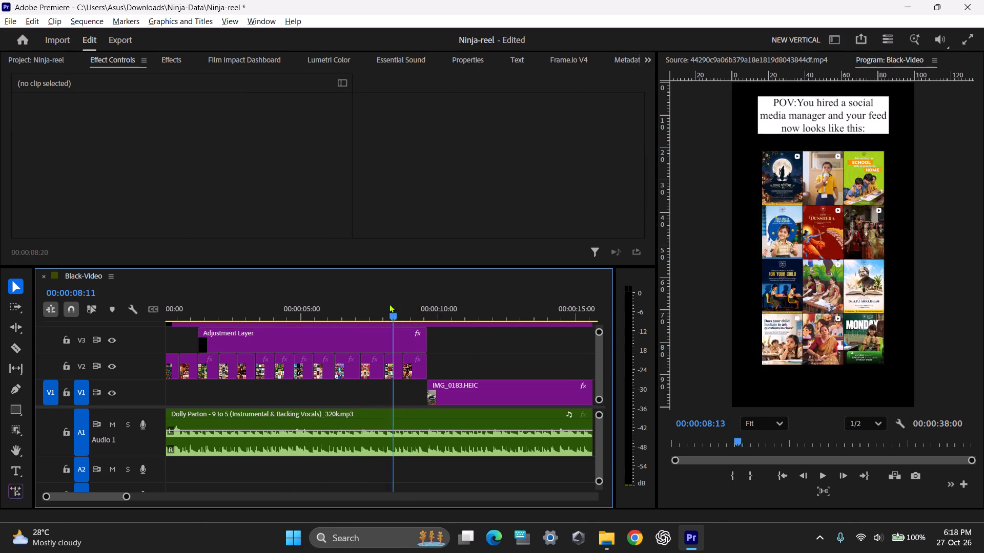
pyautogui.moveTo(389, 304); pyautogui.dragTo(353, 307)
pyautogui.click(307, 339)
pyautogui.scroll(-6, 277, 176)
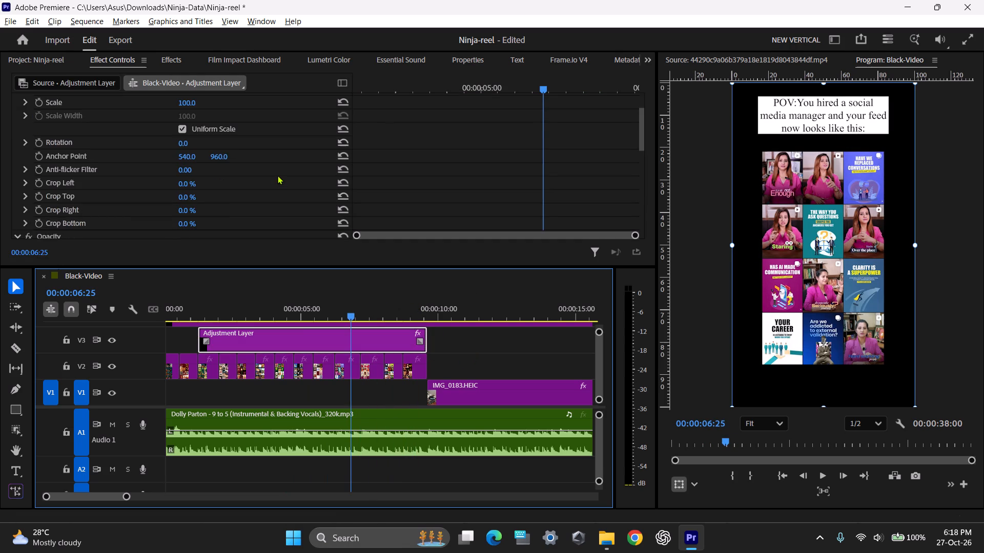
pyautogui.scroll(5, 257, 160)
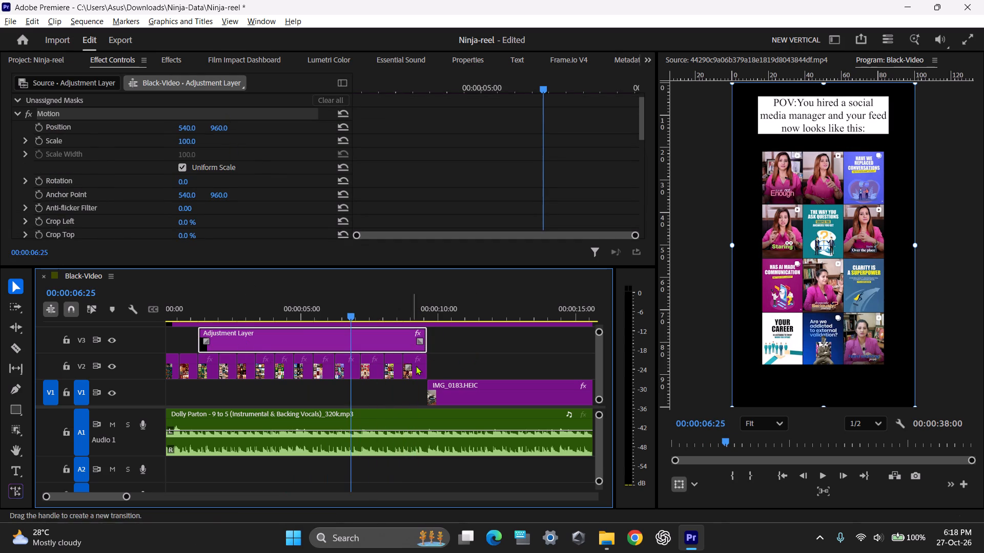
# Lower the POV caption on V4 closer to the feed images by setting its Vector Motion vertical position to 263.
pyautogui.keyDown('ctrl'); pyautogui.scroll(4, 481, 361); pyautogui.keyUp('ctrl')
pyautogui.click(399, 344)
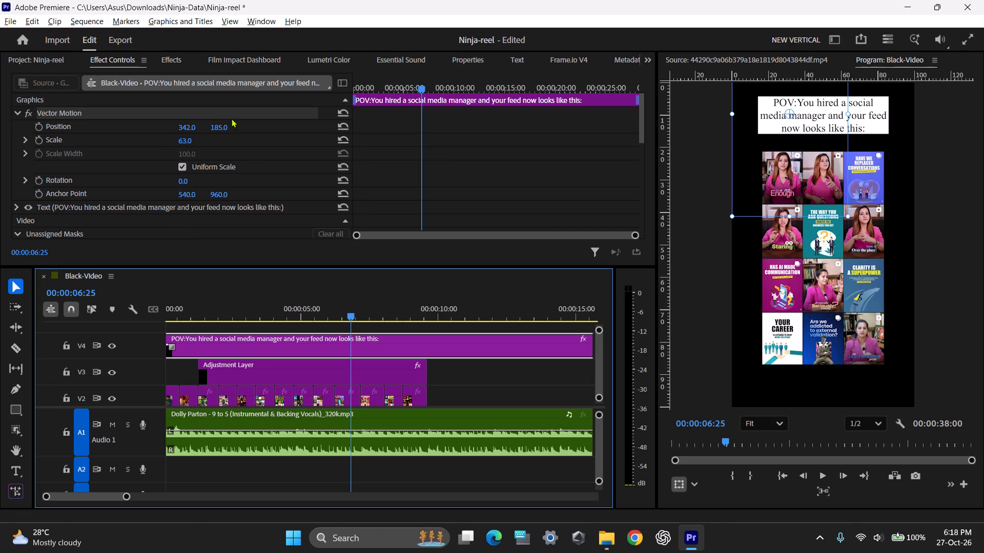
pyautogui.moveTo(216, 127); pyautogui.dragTo(264, 132)
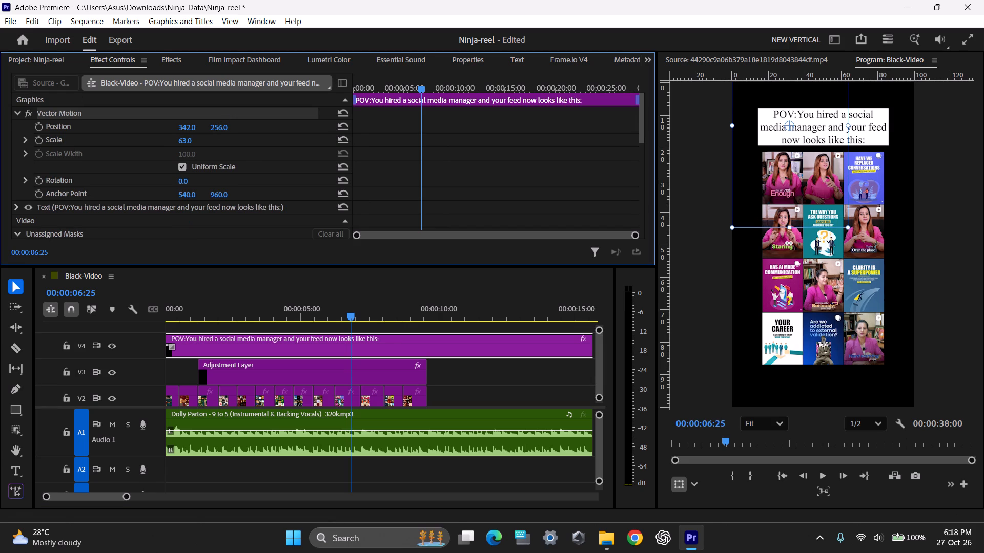
pyautogui.moveTo(264, 132); pyautogui.dragTo(271, 134)
# Compare the placement of the opening feed images on V2 with the images under the adjustment layer.
pyautogui.keyDown('ctrl'); pyautogui.scroll(-6, 478, 368); pyautogui.keyUp('ctrl')
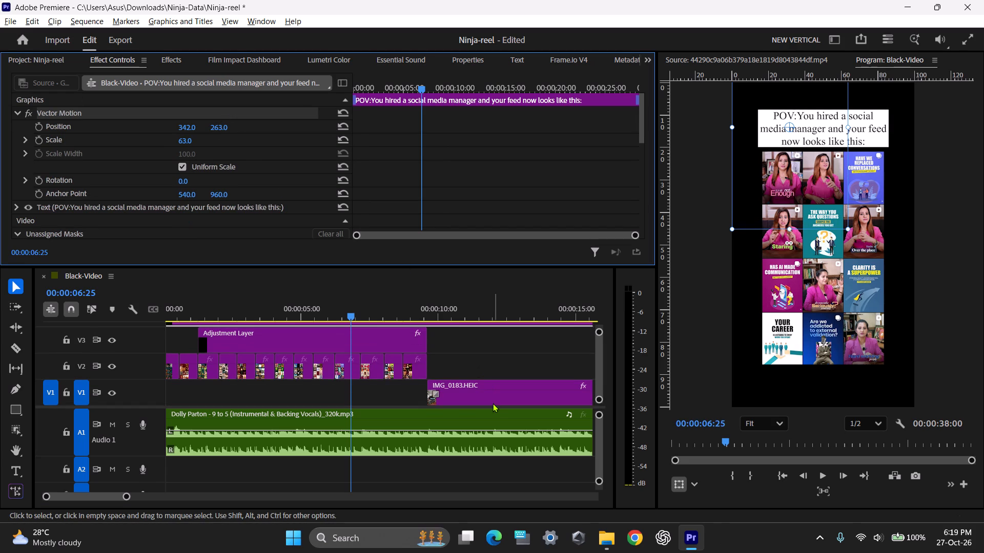
pyautogui.moveTo(353, 309); pyautogui.dragTo(146, 317)
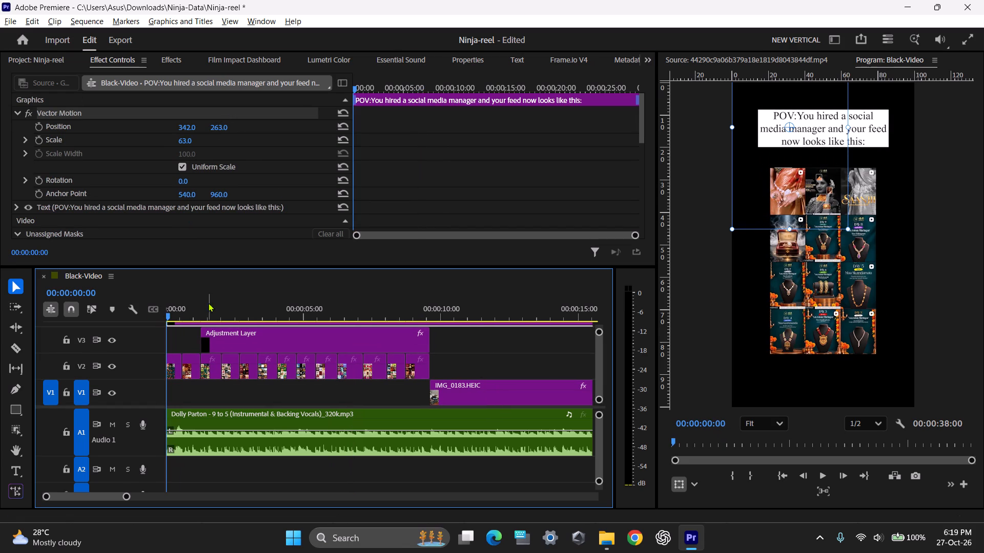
pyautogui.moveTo(174, 313); pyautogui.dragTo(212, 317)
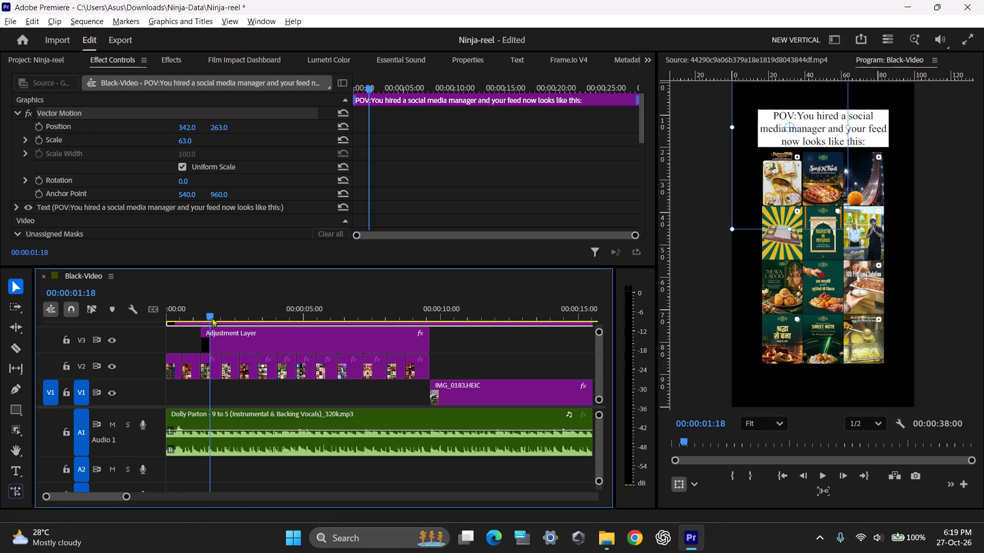
pyautogui.moveTo(212, 317); pyautogui.dragTo(212, 317)
pyautogui.click(237, 331)
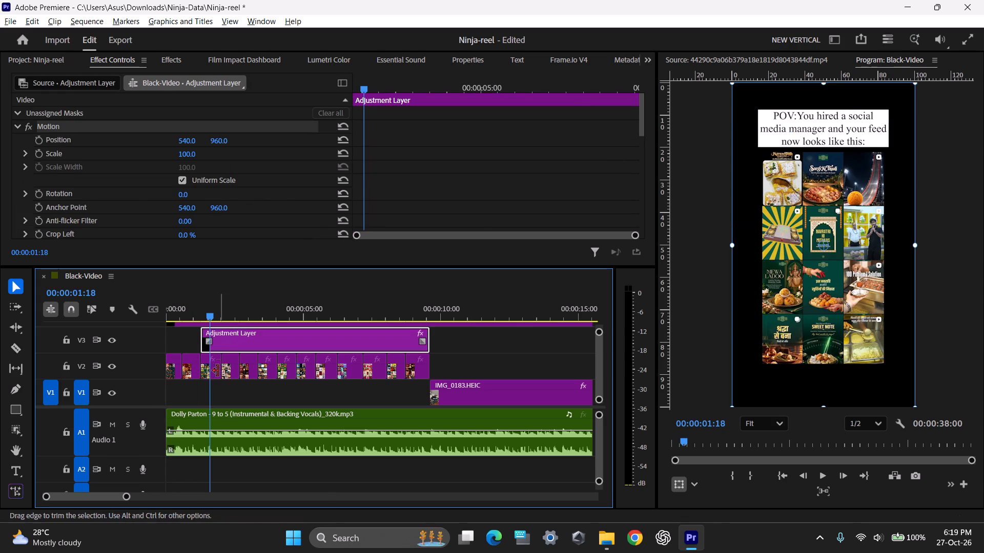
pyautogui.click(212, 371)
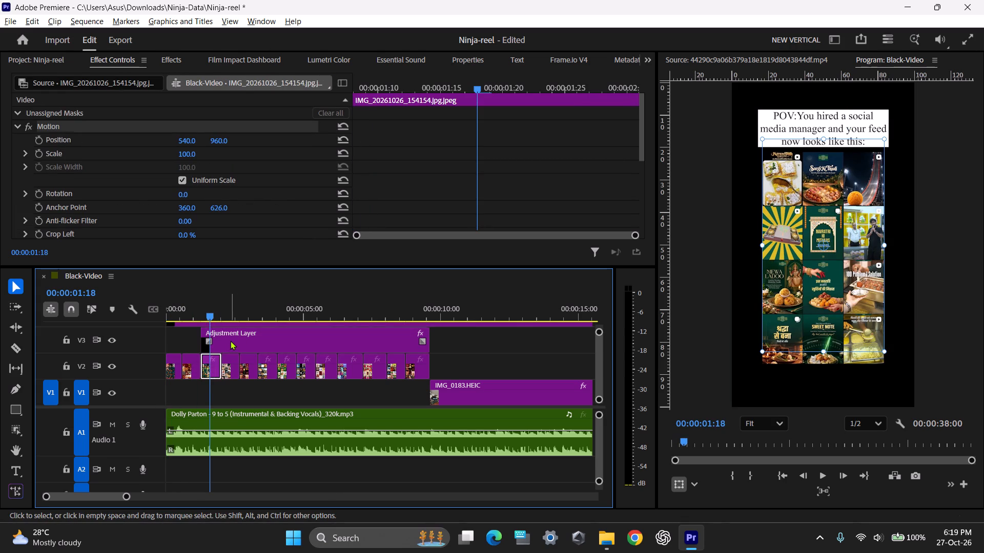
# Set the second feed image's vertical position to 1038, copied from the adjustment layer's Transform, and its scale to 100.
pyautogui.click(230, 341)
pyautogui.scroll(-19, 171, 107)
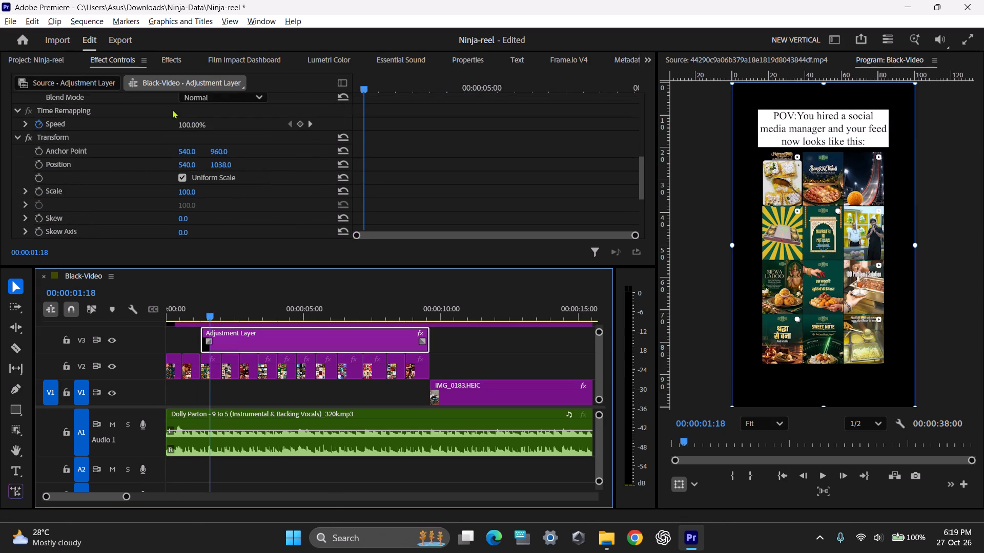
pyautogui.click(223, 141)
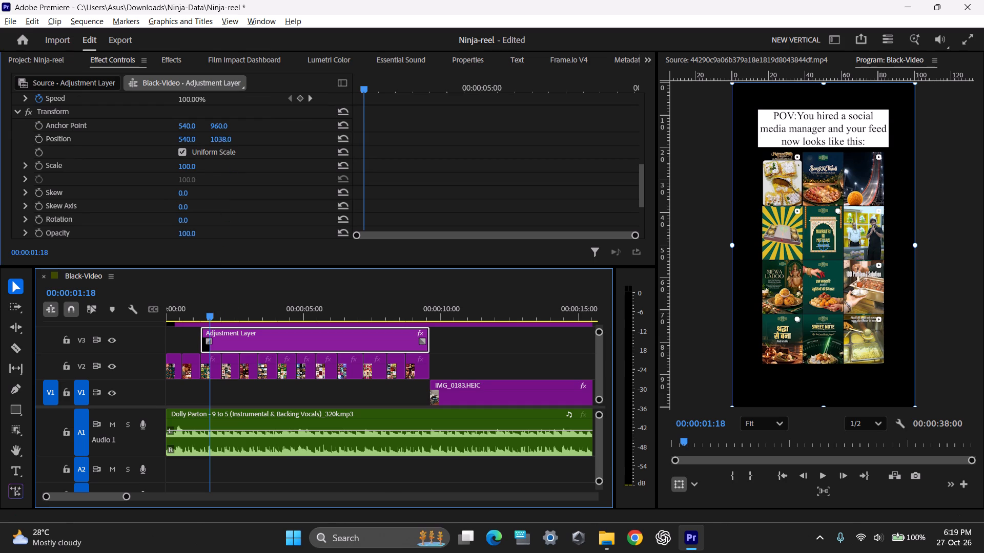
pyautogui.hotkey('ctrl', 'c')
pyautogui.click(190, 367)
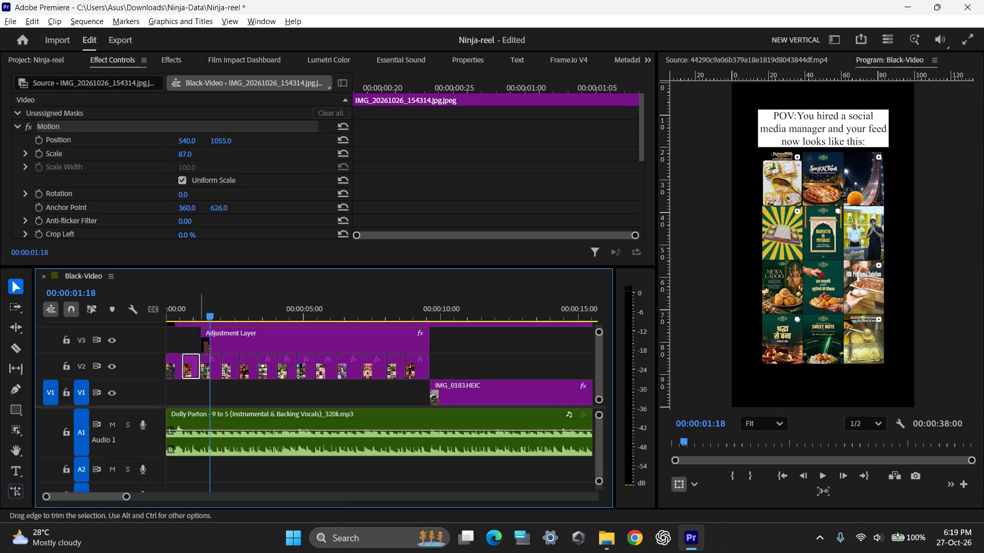
pyautogui.moveTo(213, 315); pyautogui.dragTo(195, 322)
pyautogui.click(227, 140)
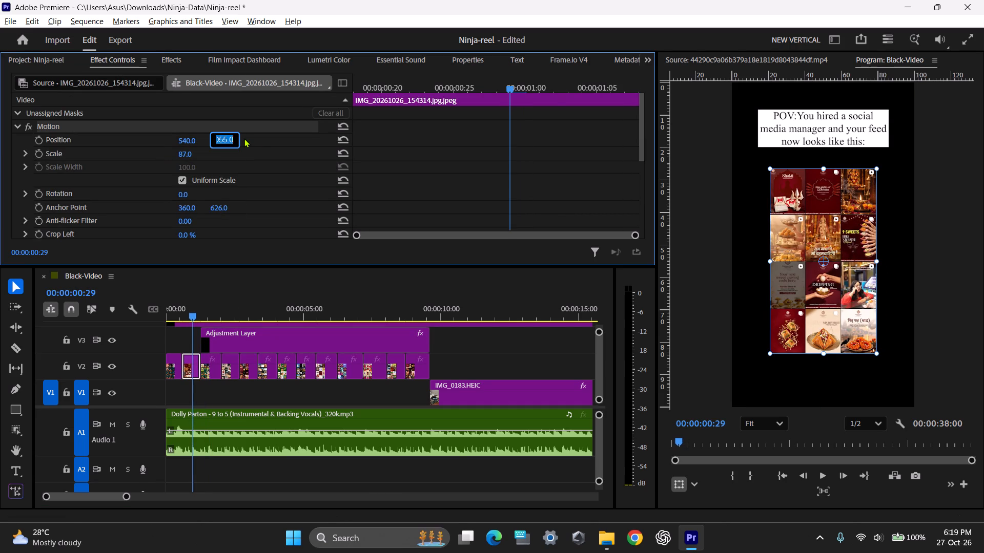
pyautogui.hotkey('ctrl', 'v')
pyautogui.press('Return')
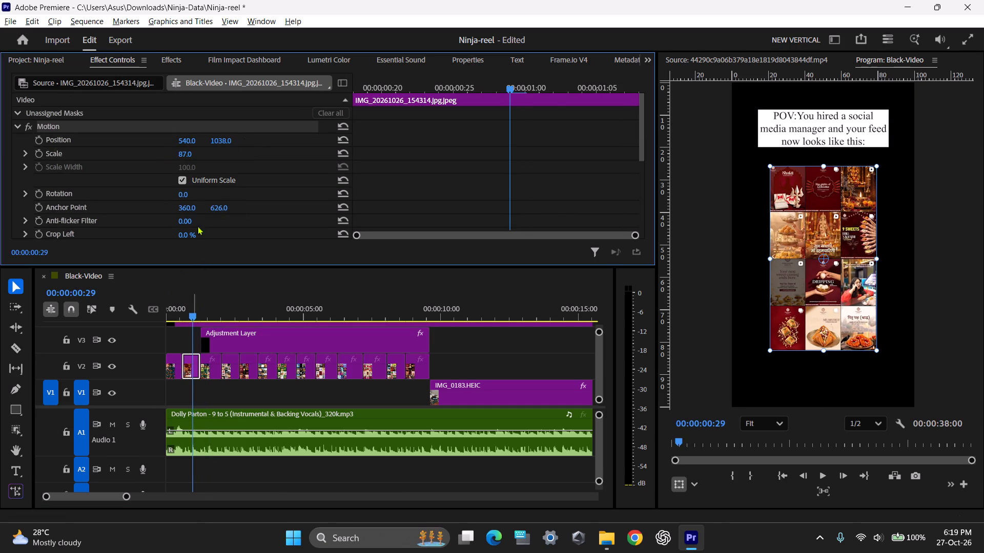
pyautogui.click(191, 154)
pyautogui.write('100')
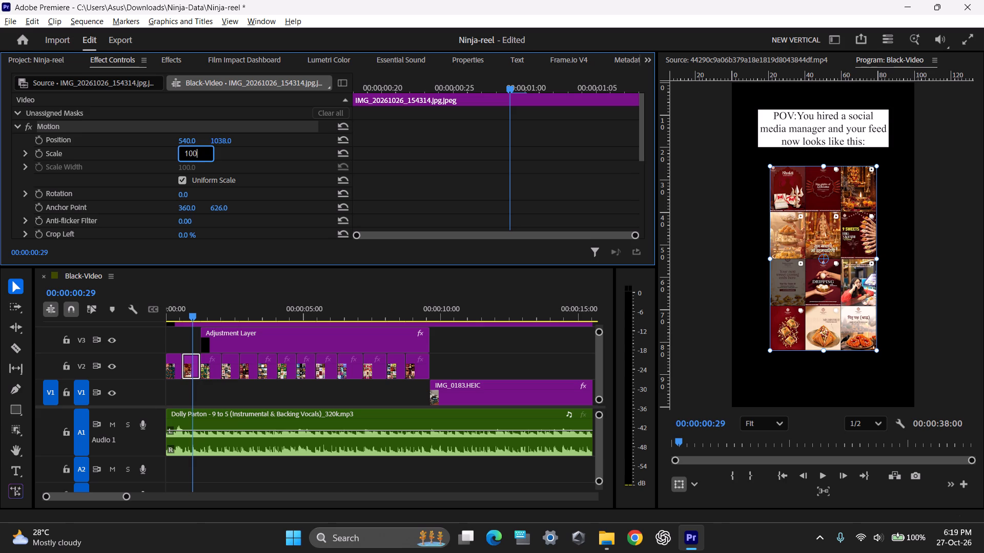
pyautogui.press('Return')
# Set the first feed image on V2 to scale 100 and vertical position 1038.
pyautogui.click(174, 367)
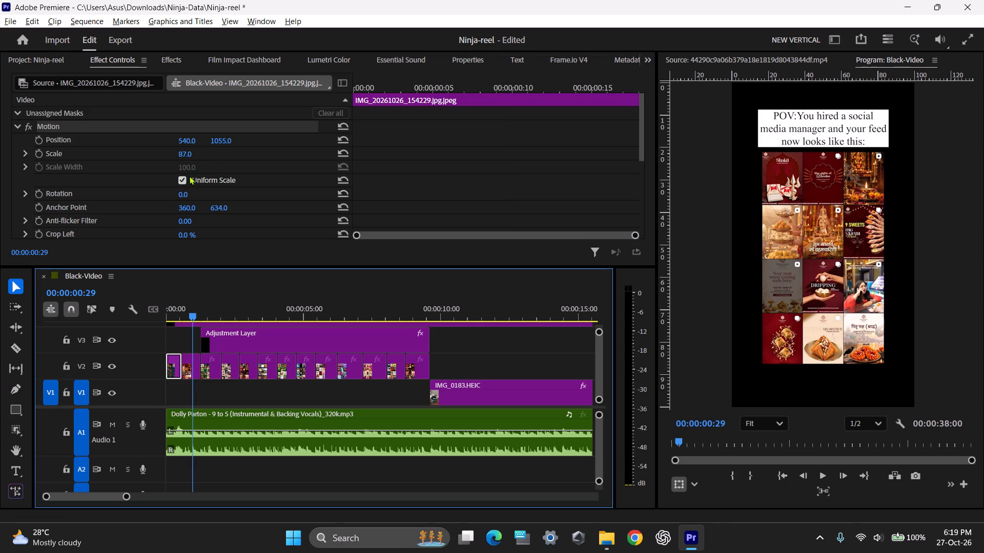
pyautogui.click(186, 152)
pyautogui.write('100')
pyautogui.press('Return')
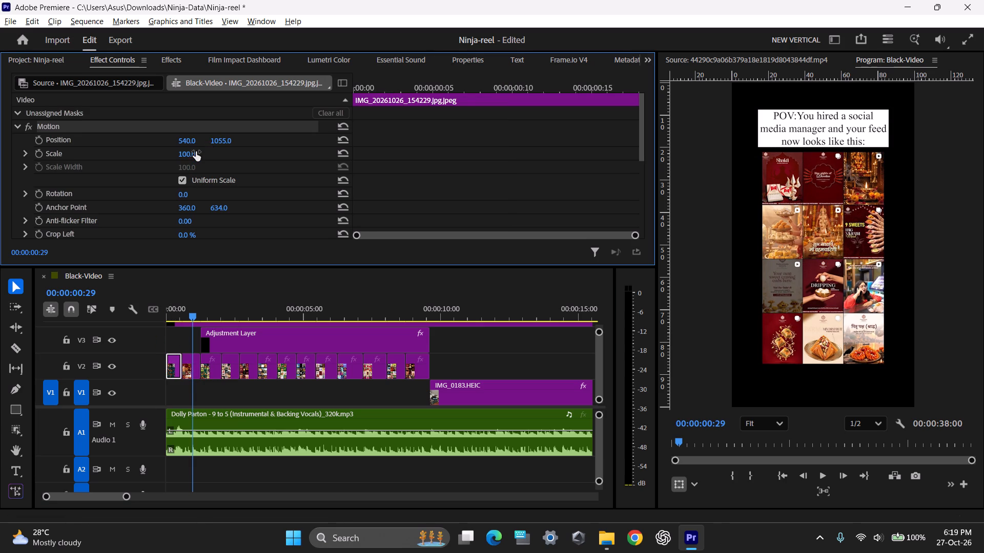
pyautogui.click(227, 136)
pyautogui.hotkey('ctrl', 'v')
pyautogui.press('Return')
# Play the feed images from near the start to check their alignment, and save the project.
pyautogui.moveTo(194, 307); pyautogui.dragTo(173, 317)
pyautogui.press('space')
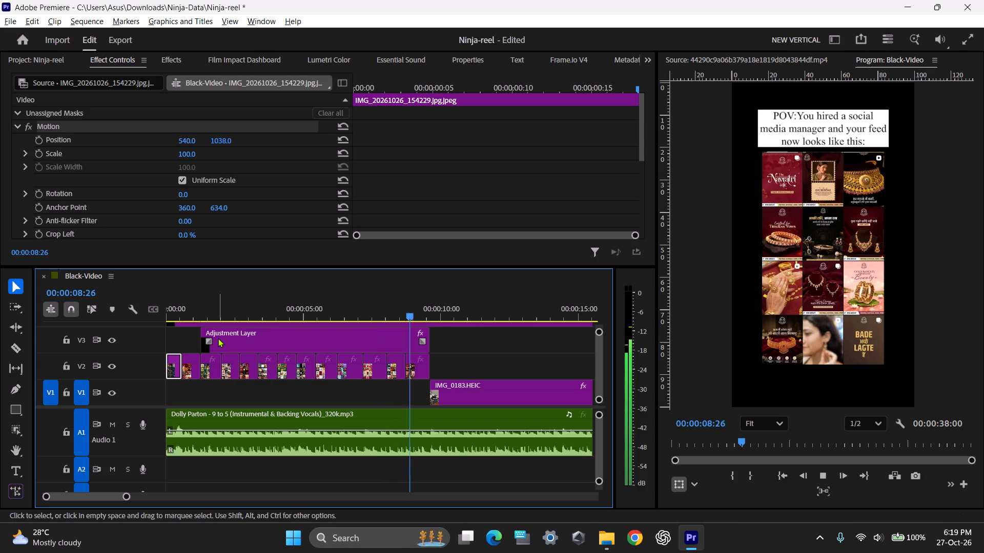
pyautogui.press('space')
pyautogui.hotkey('ctrl', 's')
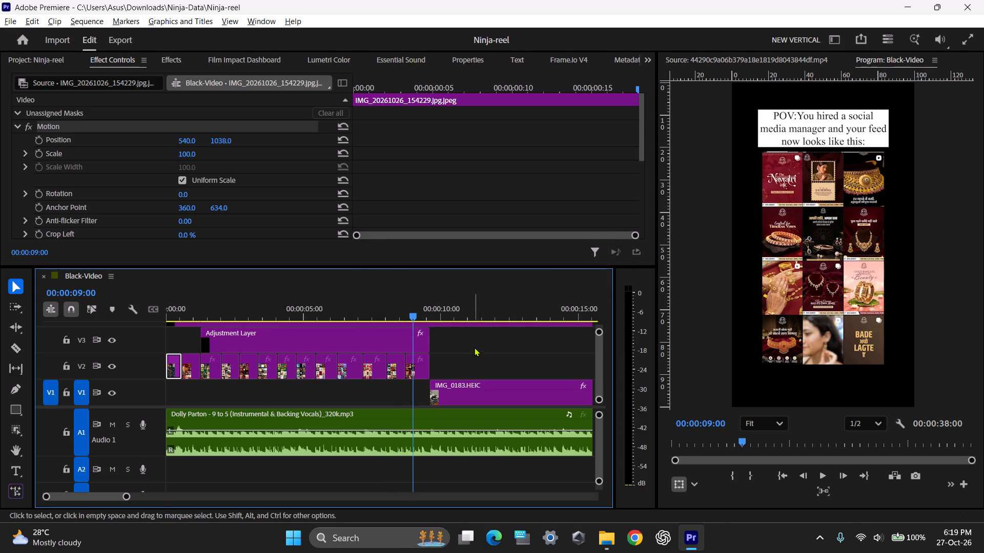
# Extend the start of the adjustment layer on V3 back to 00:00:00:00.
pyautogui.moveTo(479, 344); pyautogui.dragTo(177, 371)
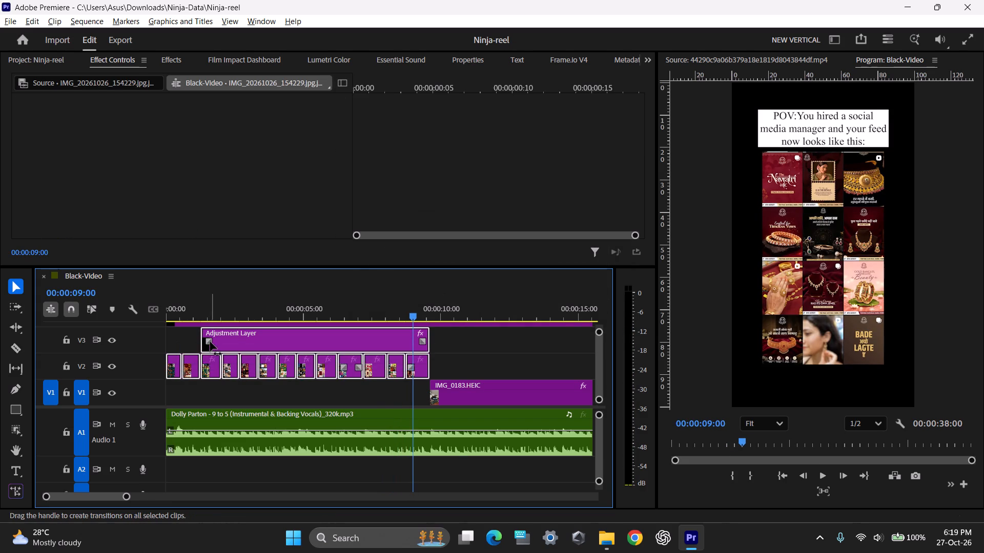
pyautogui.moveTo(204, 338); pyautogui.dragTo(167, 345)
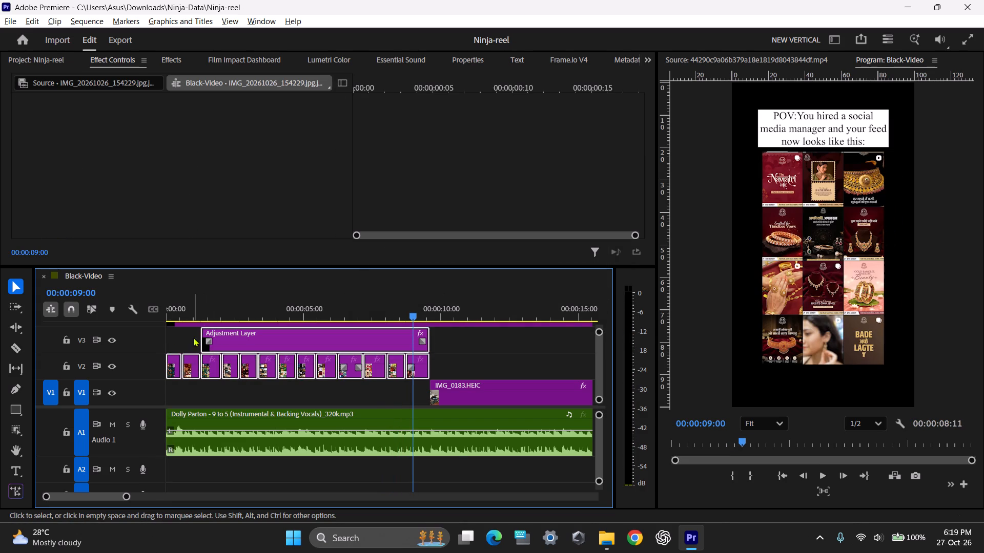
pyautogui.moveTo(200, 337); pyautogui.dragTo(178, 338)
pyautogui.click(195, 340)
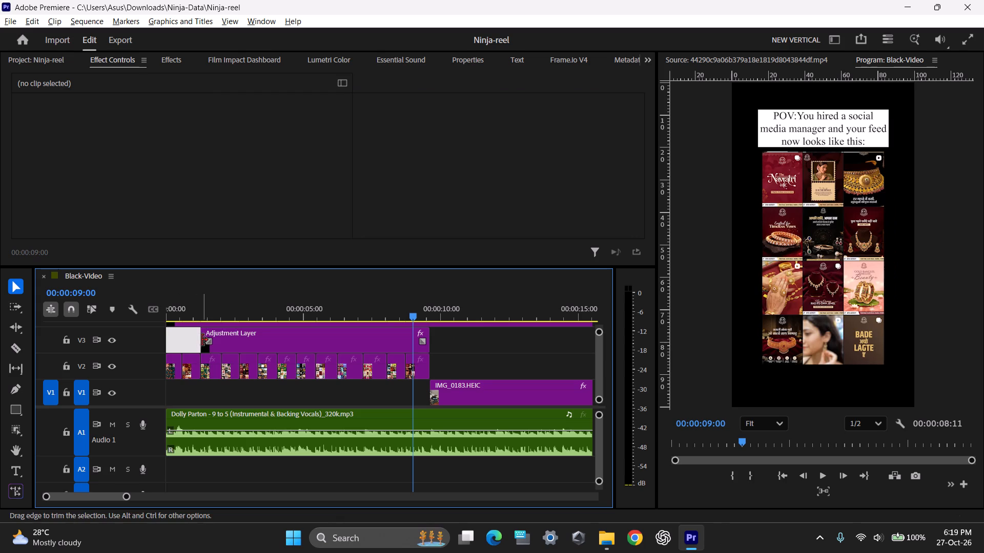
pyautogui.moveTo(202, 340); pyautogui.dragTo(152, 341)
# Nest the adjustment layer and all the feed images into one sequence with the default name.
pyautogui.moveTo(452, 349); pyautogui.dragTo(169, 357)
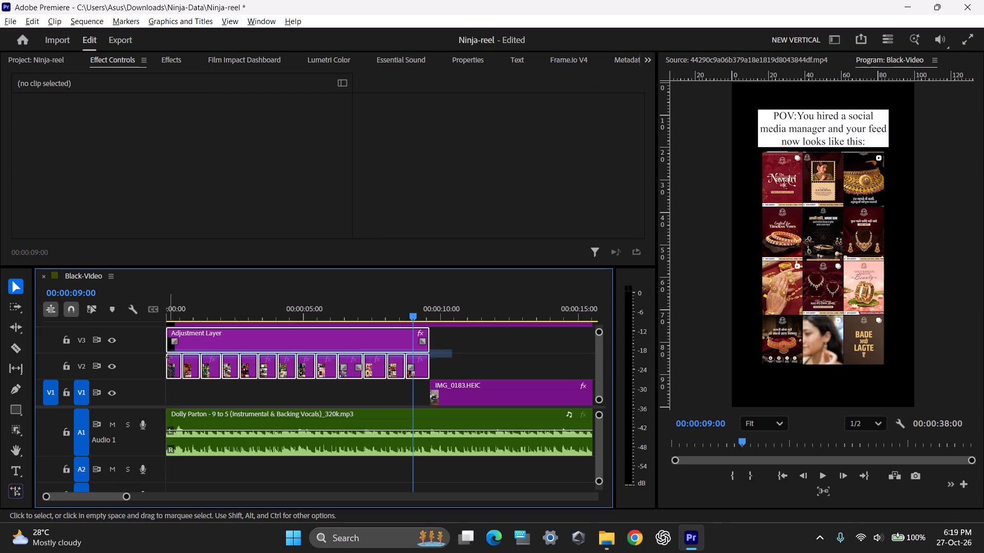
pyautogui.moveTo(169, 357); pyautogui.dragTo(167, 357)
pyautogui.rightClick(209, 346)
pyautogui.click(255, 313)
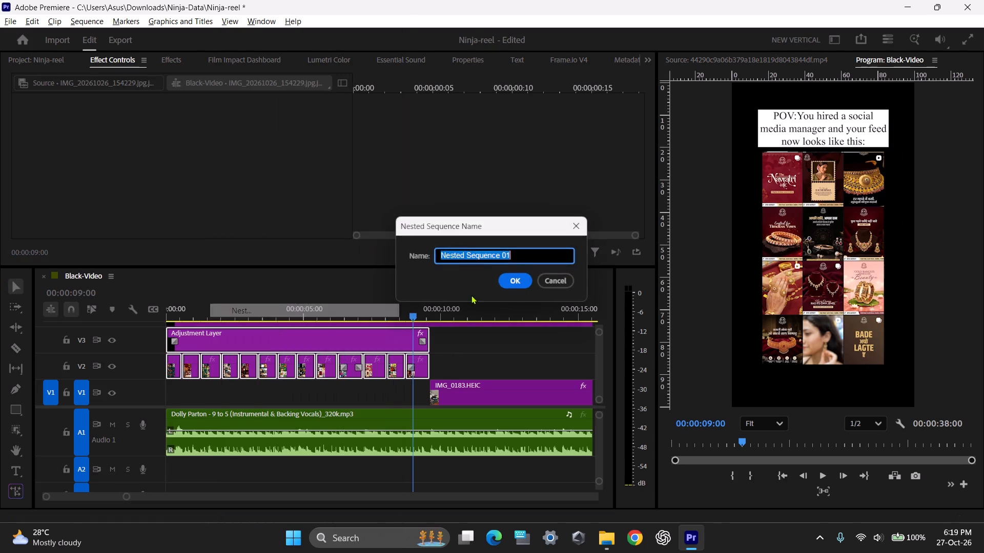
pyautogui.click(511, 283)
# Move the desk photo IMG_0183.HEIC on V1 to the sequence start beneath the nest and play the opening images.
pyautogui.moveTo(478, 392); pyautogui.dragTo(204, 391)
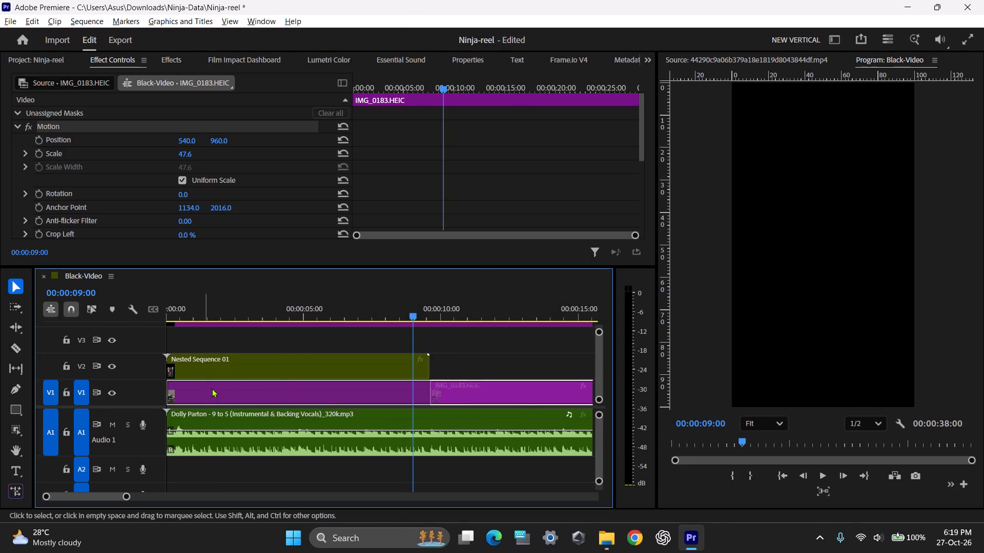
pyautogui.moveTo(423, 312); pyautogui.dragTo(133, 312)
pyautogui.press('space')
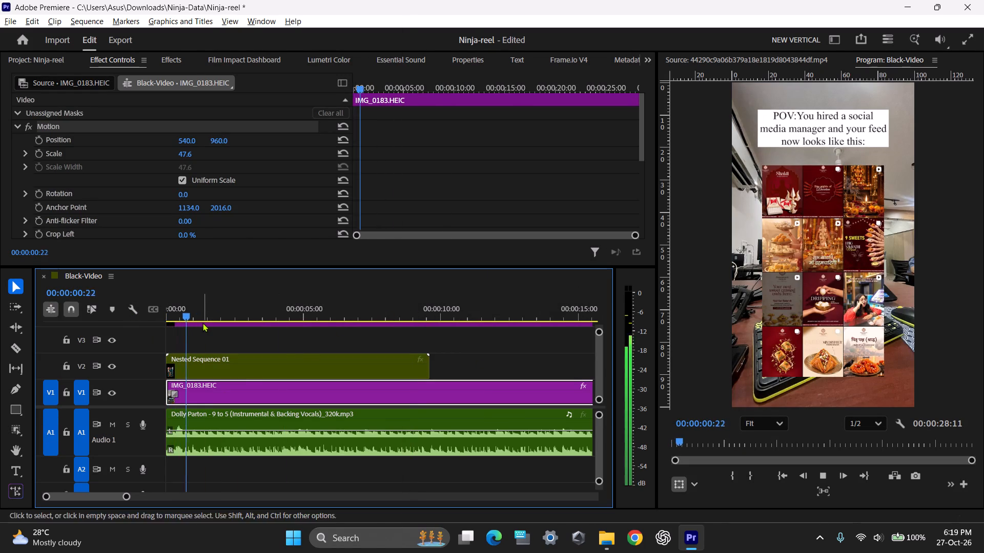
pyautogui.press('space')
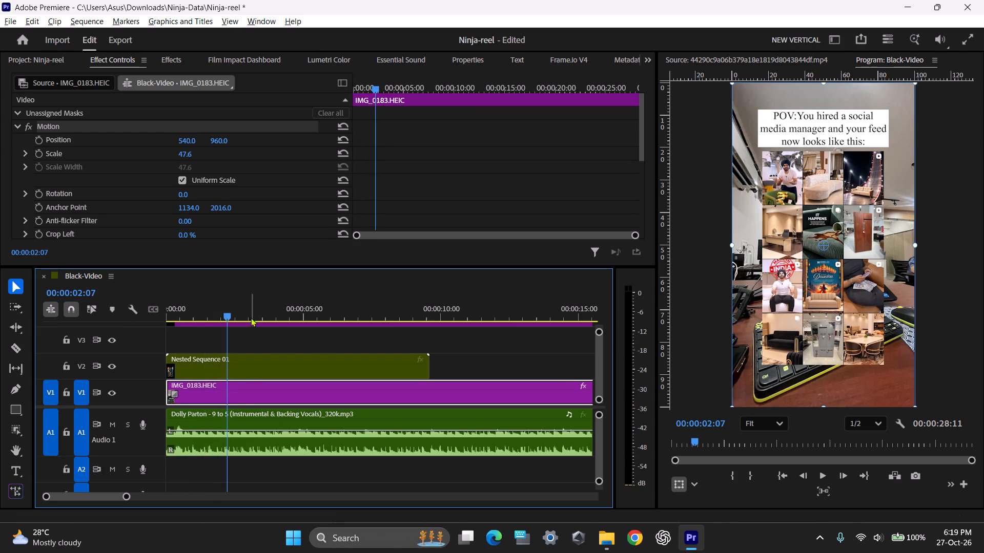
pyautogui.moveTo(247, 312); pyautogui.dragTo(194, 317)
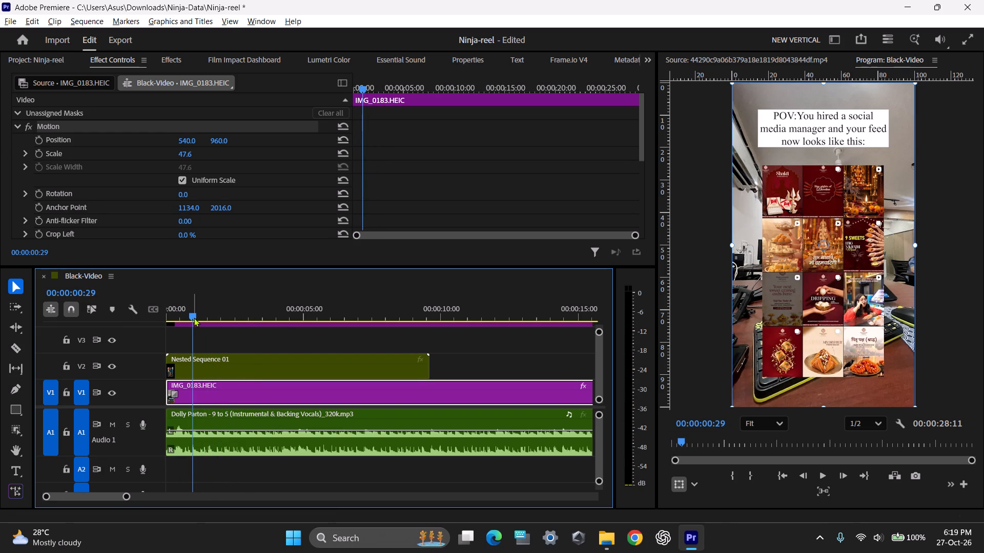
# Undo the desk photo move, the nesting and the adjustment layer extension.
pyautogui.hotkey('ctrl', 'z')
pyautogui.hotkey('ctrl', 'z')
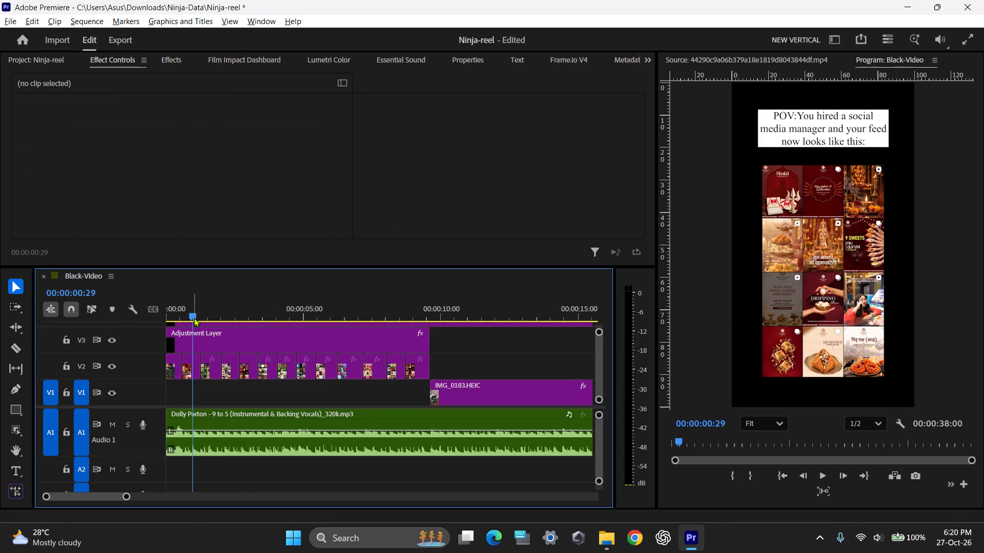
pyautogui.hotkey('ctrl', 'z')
# Play and scrub through the feed images to check their placement against the black background.
pyautogui.moveTo(199, 313); pyautogui.dragTo(121, 320)
pyautogui.press('space')
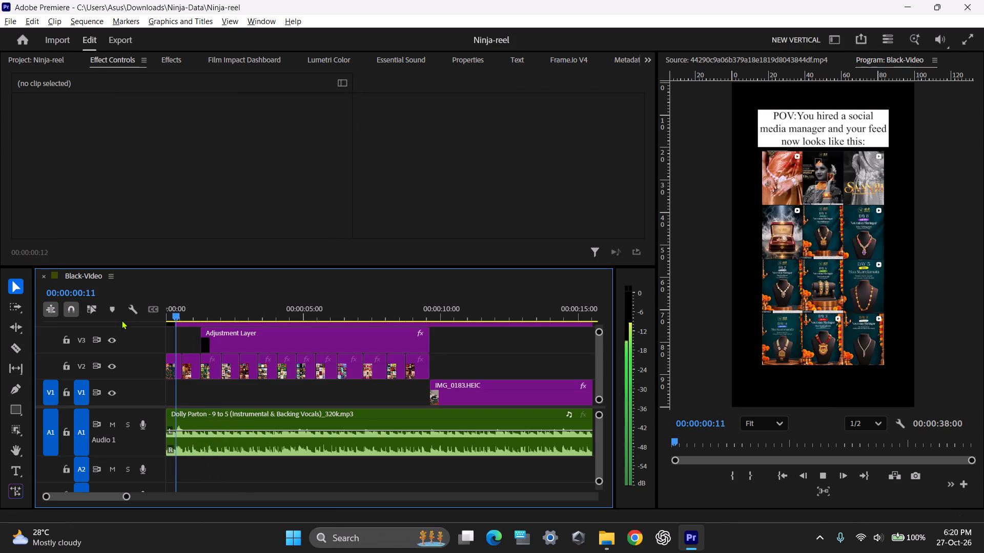
pyautogui.press('space')
pyautogui.moveTo(192, 308); pyautogui.dragTo(225, 314)
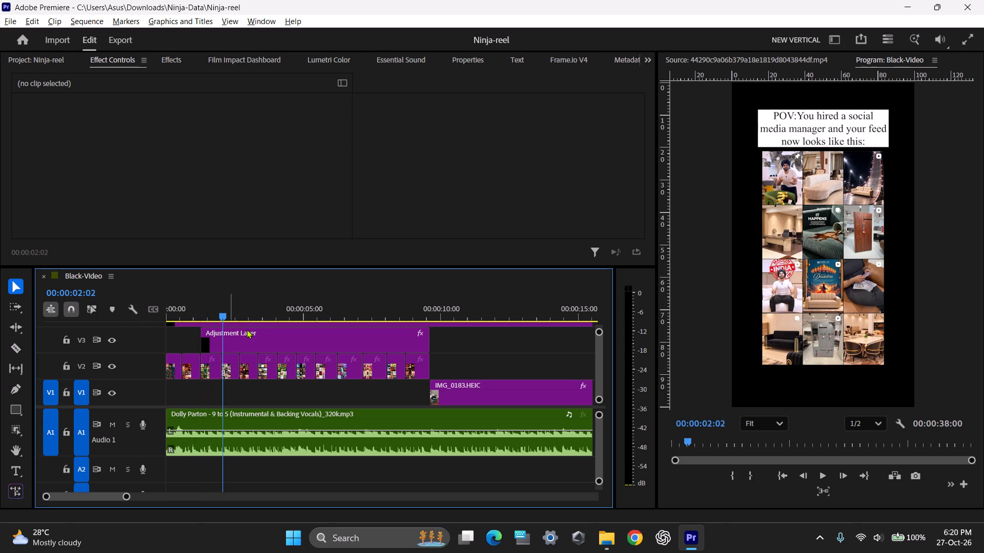
pyautogui.click(494, 361)
pyautogui.moveTo(243, 313); pyautogui.dragTo(383, 314)
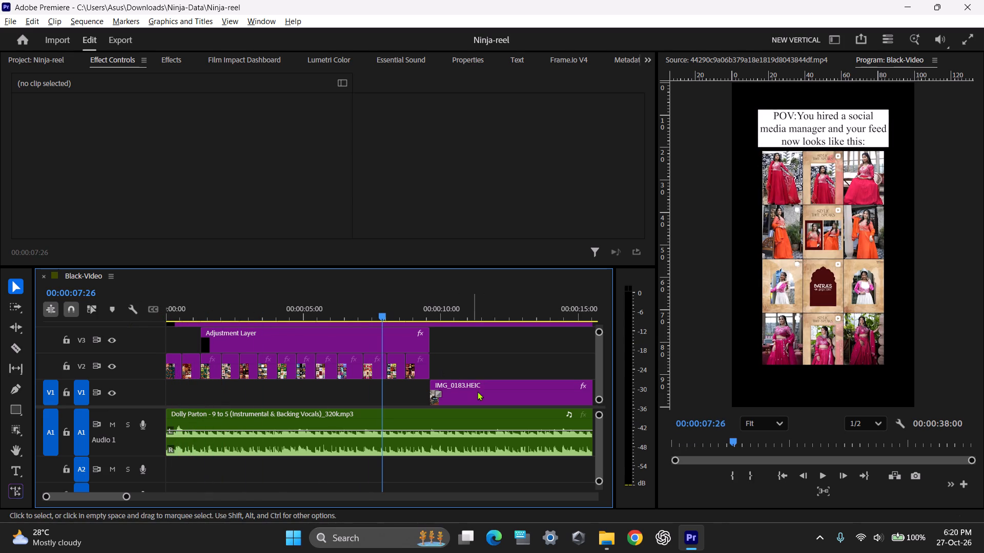
# Move the desk photo IMG_0183.HEIC on V1 to the sequence start beneath the feed images and play the opening.
pyautogui.moveTo(479, 392); pyautogui.dragTo(171, 381)
pyautogui.moveTo(397, 313); pyautogui.dragTo(139, 318)
pyautogui.press('space')
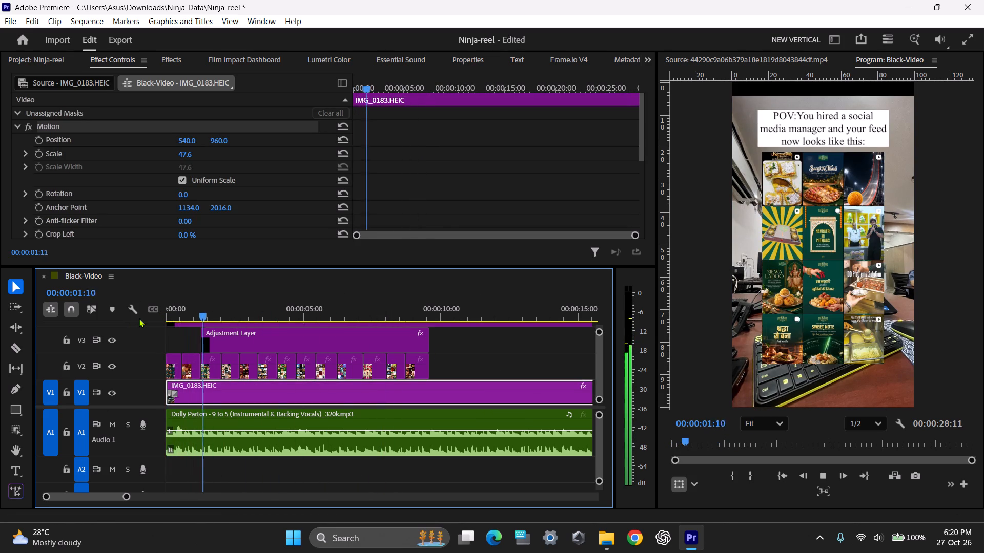
pyautogui.press('space')
# Scrub through the opening feed images and examine the adjustment layer's Transform settings and the desk photo's Motion settings.
pyautogui.moveTo(227, 307); pyautogui.dragTo(163, 316)
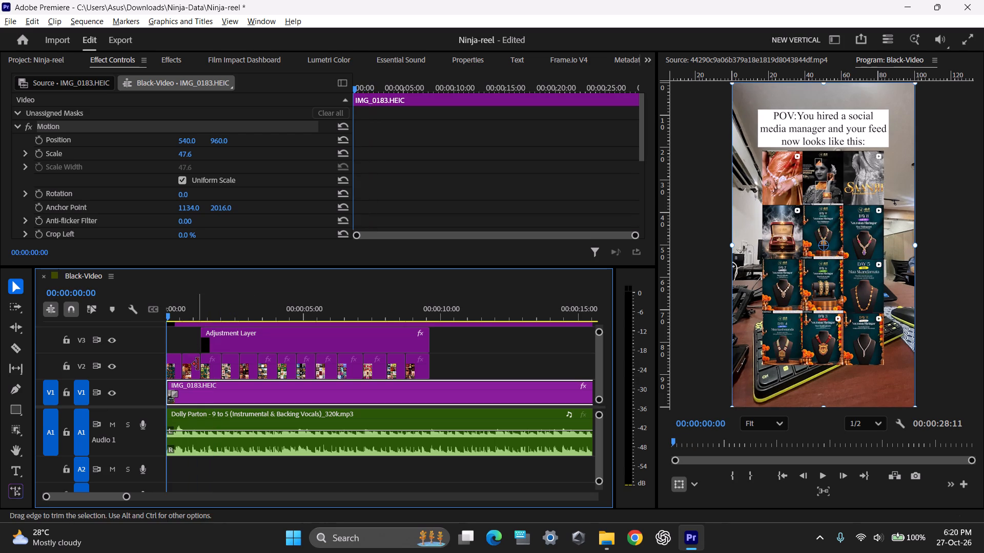
pyautogui.click(194, 368)
pyautogui.click(217, 367)
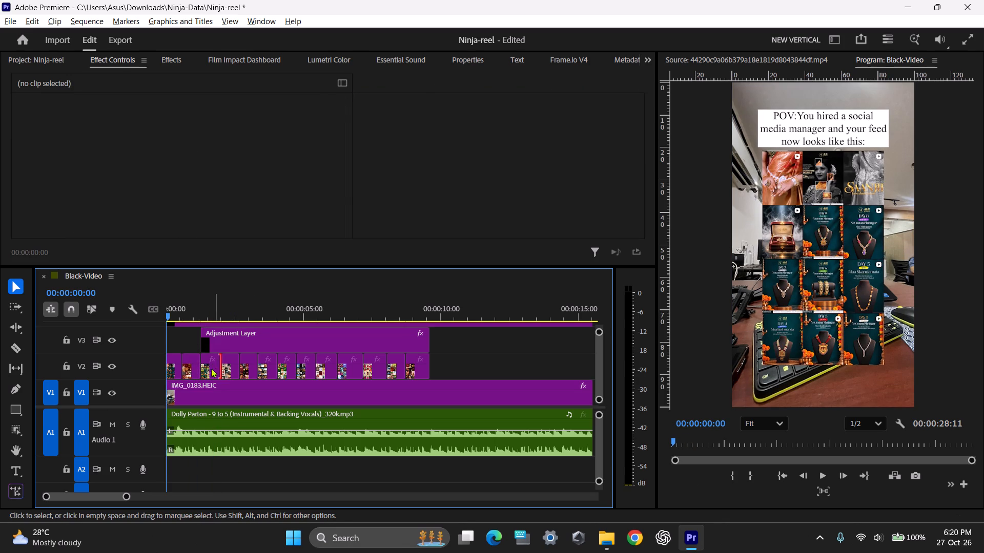
pyautogui.click(210, 368)
pyautogui.click(231, 336)
pyautogui.scroll(-8, 196, 175)
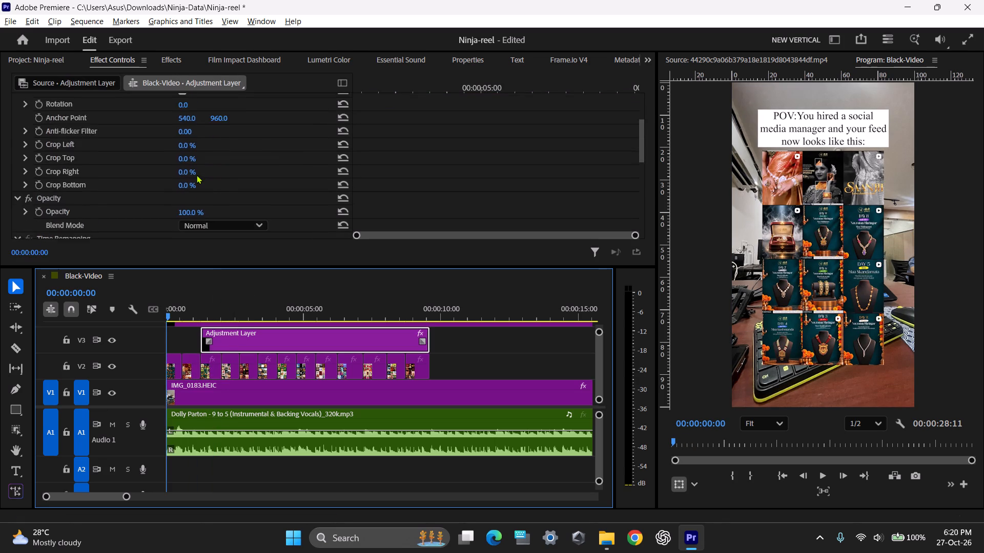
pyautogui.scroll(-12, 196, 175)
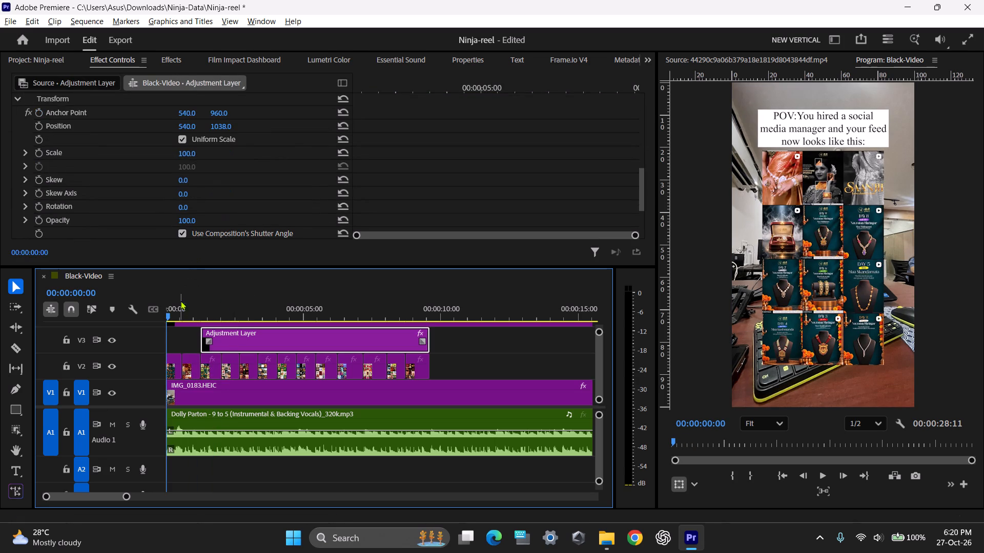
pyautogui.moveTo(168, 306); pyautogui.dragTo(193, 308)
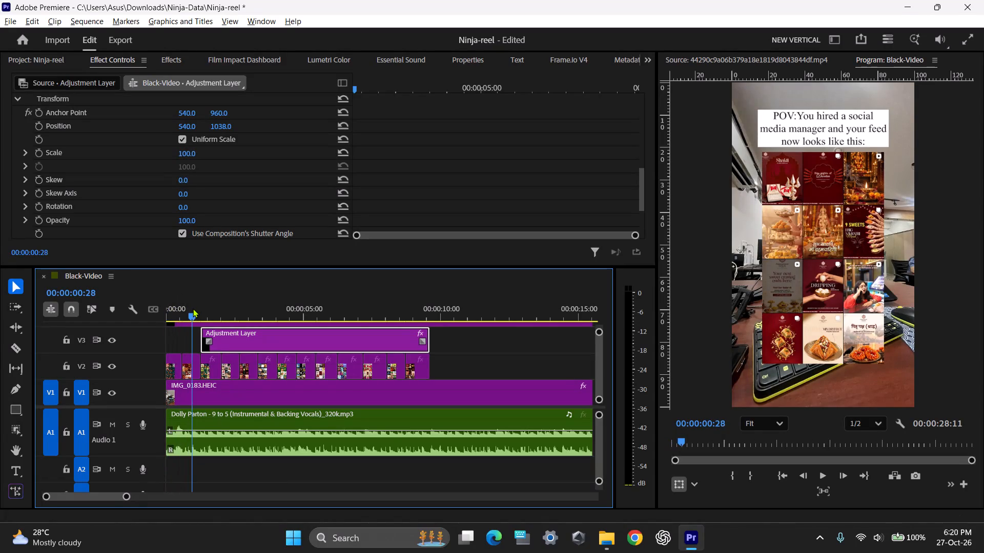
pyautogui.moveTo(193, 308); pyautogui.dragTo(223, 312)
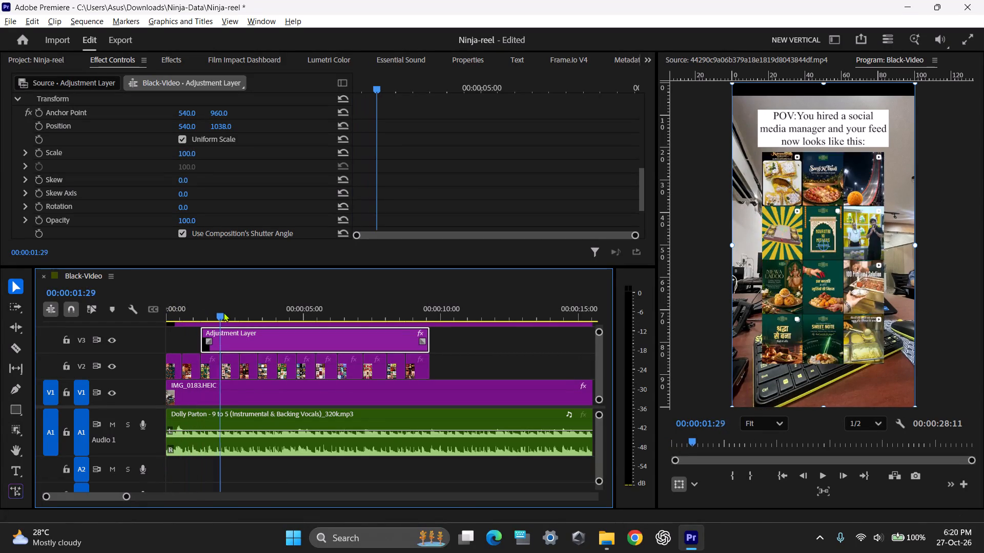
pyautogui.moveTo(223, 312); pyautogui.dragTo(225, 312)
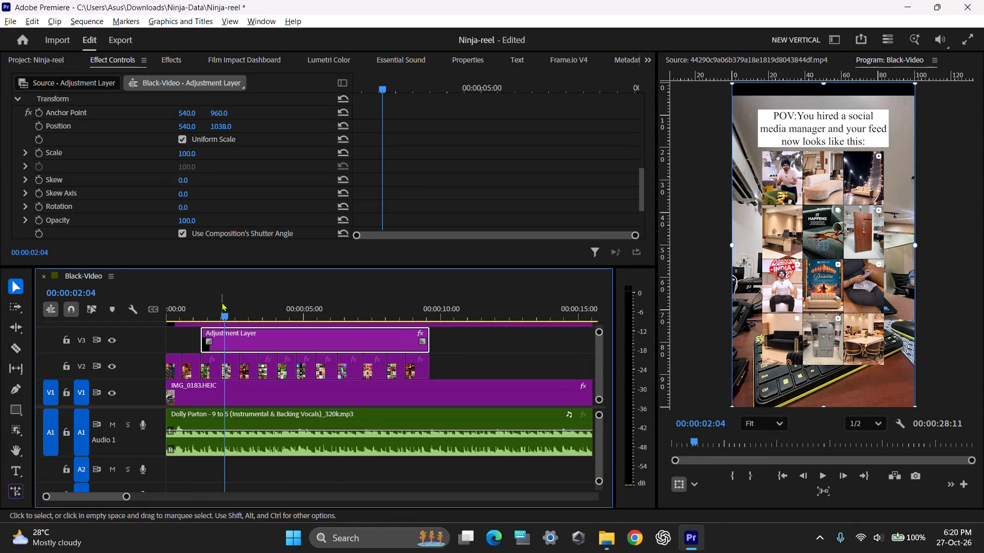
pyautogui.click(234, 397)
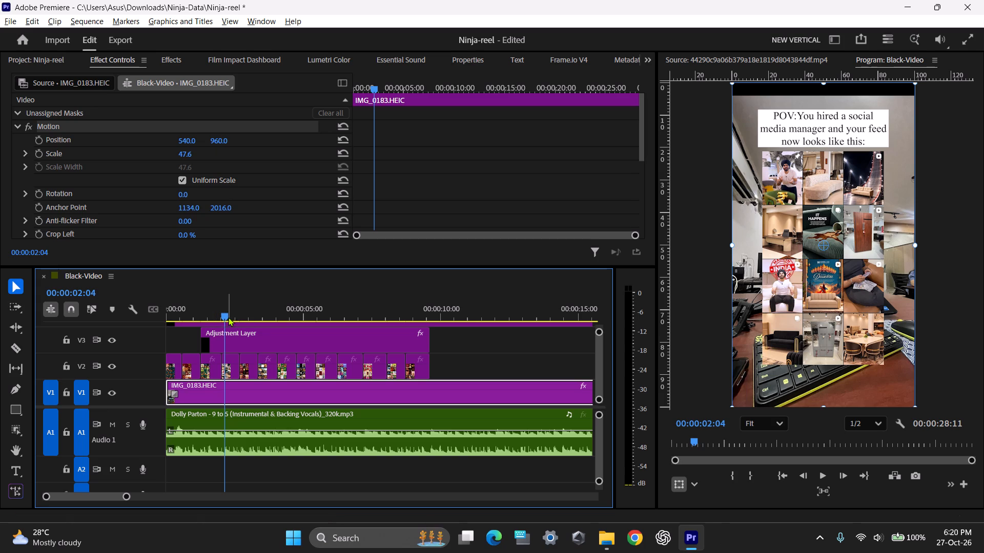
pyautogui.moveTo(223, 312); pyautogui.dragTo(242, 311)
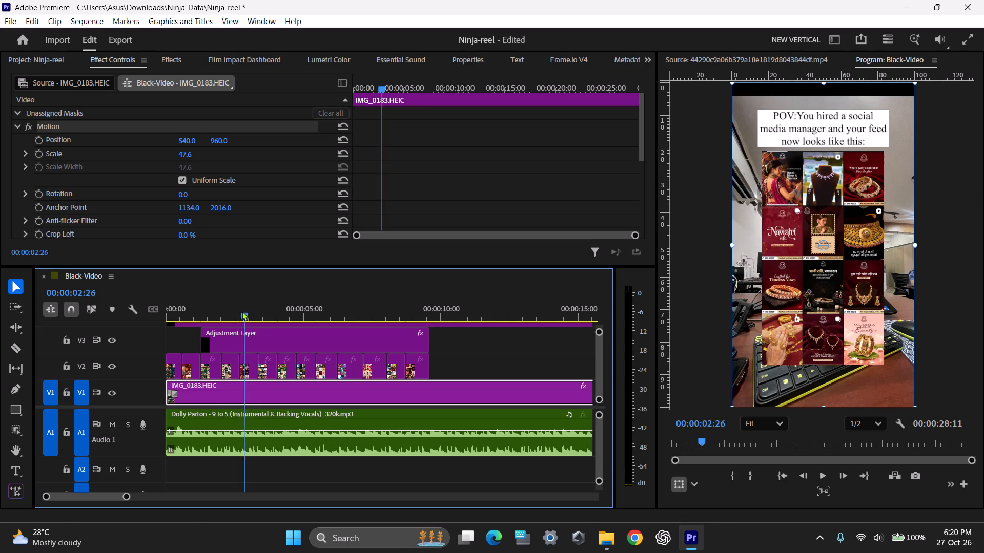
pyautogui.moveTo(242, 311); pyautogui.dragTo(162, 313)
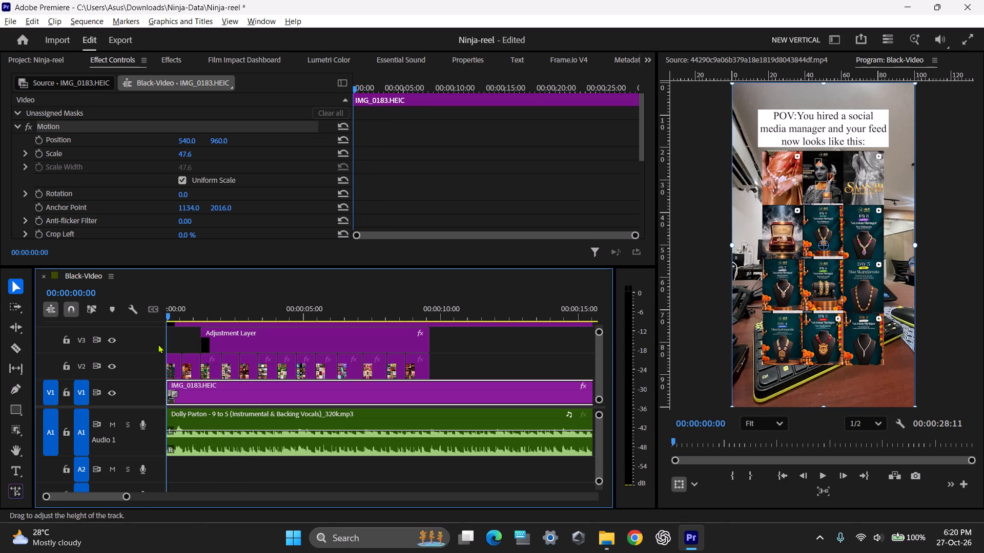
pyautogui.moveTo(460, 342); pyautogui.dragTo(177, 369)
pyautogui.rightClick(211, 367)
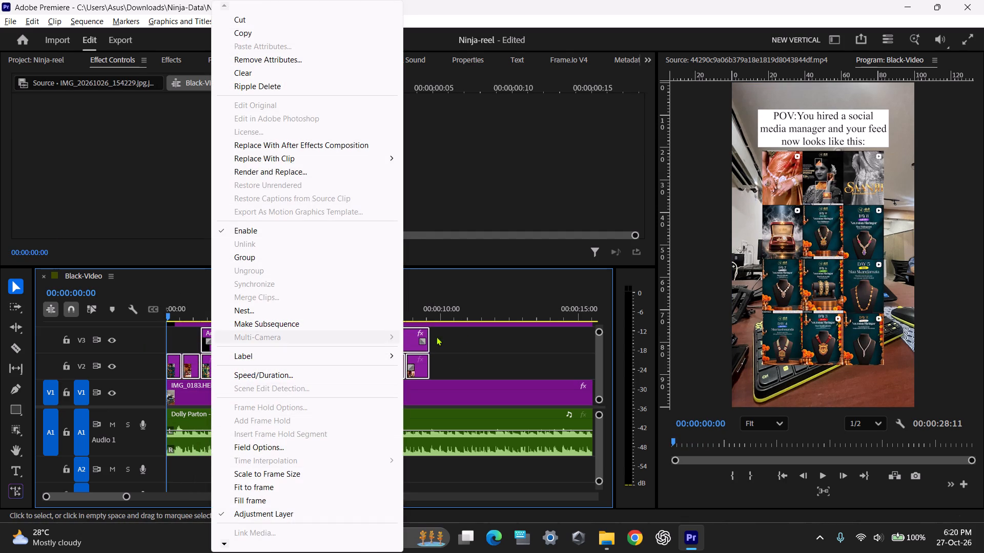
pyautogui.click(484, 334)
# Delete the first two feed images on V2, leaving the opening before the third image empty.
pyautogui.click(192, 373)
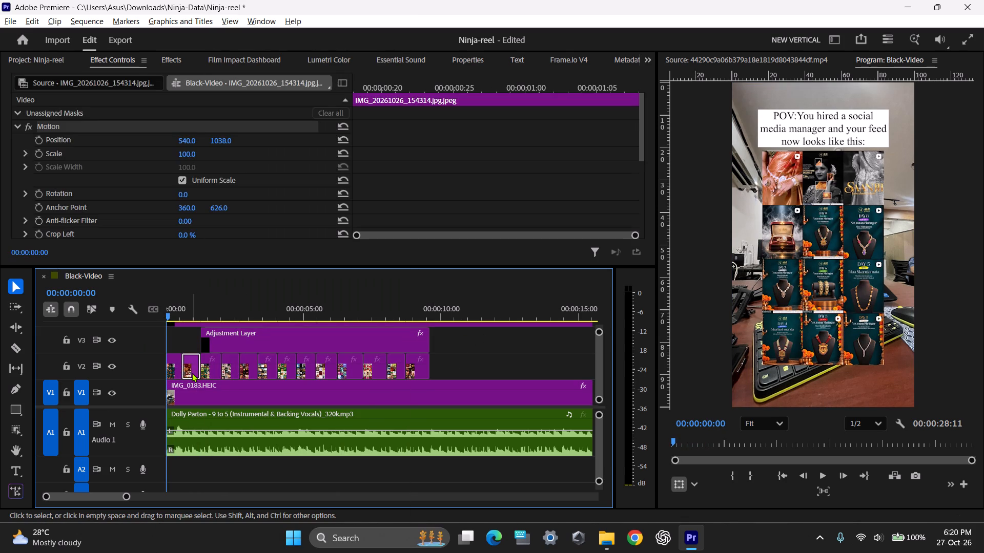
pyautogui.press('Delete')
pyautogui.click(177, 367)
pyautogui.press('Delete')
# Extend the start of the adjustment layer on V3 back to the beginning of the sequence.
pyautogui.moveTo(202, 340); pyautogui.dragTo(161, 340)
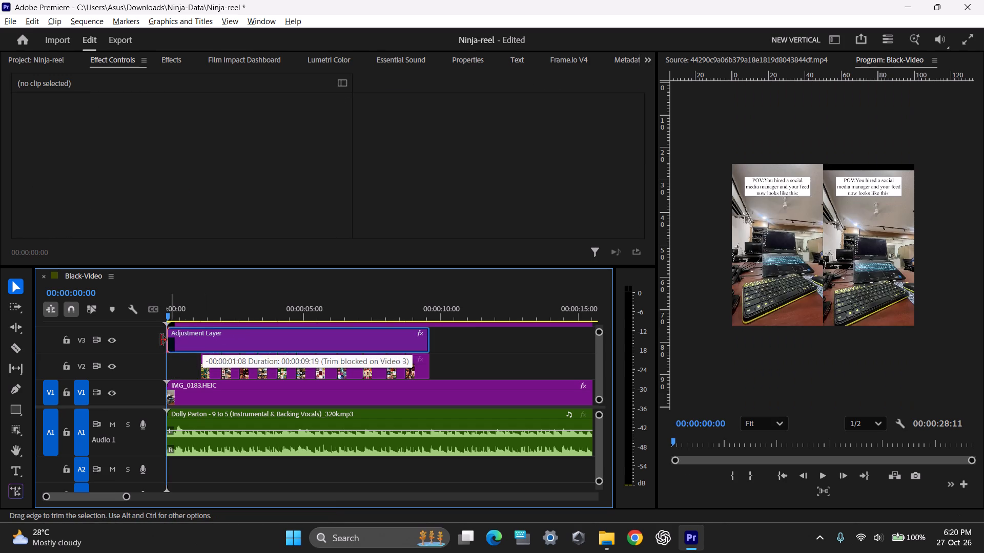
pyautogui.moveTo(161, 340); pyautogui.dragTo(160, 340)
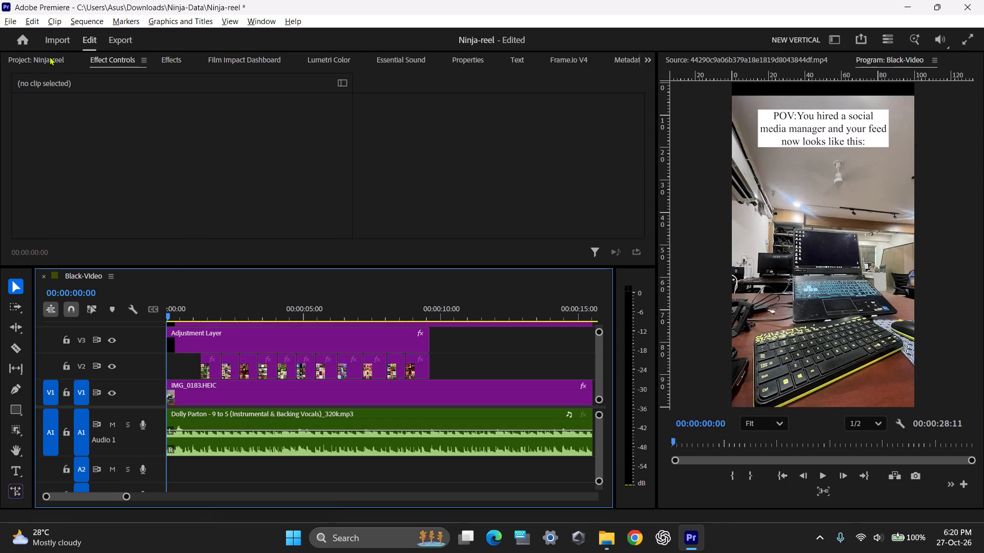
# Place a 9-frame section of IMG_20261026_154229 from the Raw bin at the start of V2 and extend its end to 00:00:00:18.
pyautogui.click(49, 56)
pyautogui.doubleClick(73, 156)
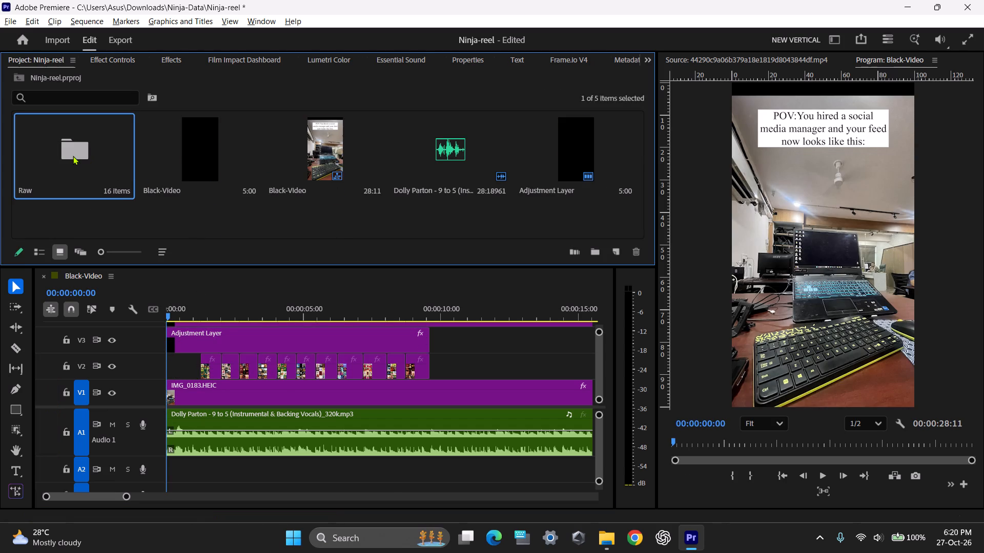
pyautogui.click(452, 147)
pyautogui.click(452, 147)
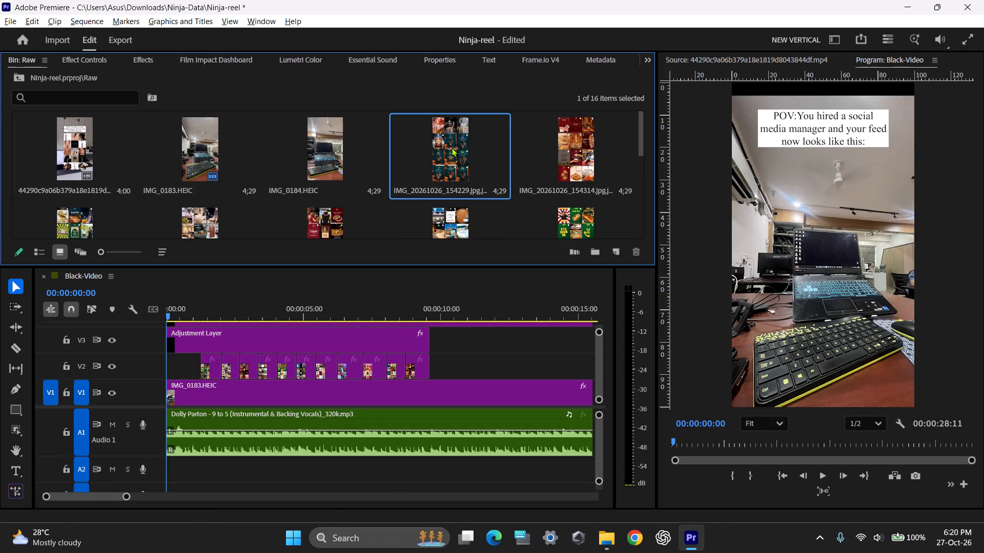
pyautogui.doubleClick(458, 148)
pyautogui.moveTo(672, 456); pyautogui.dragTo(686, 459)
pyautogui.press('o')
pyautogui.moveTo(797, 441); pyautogui.dragTo(770, 443)
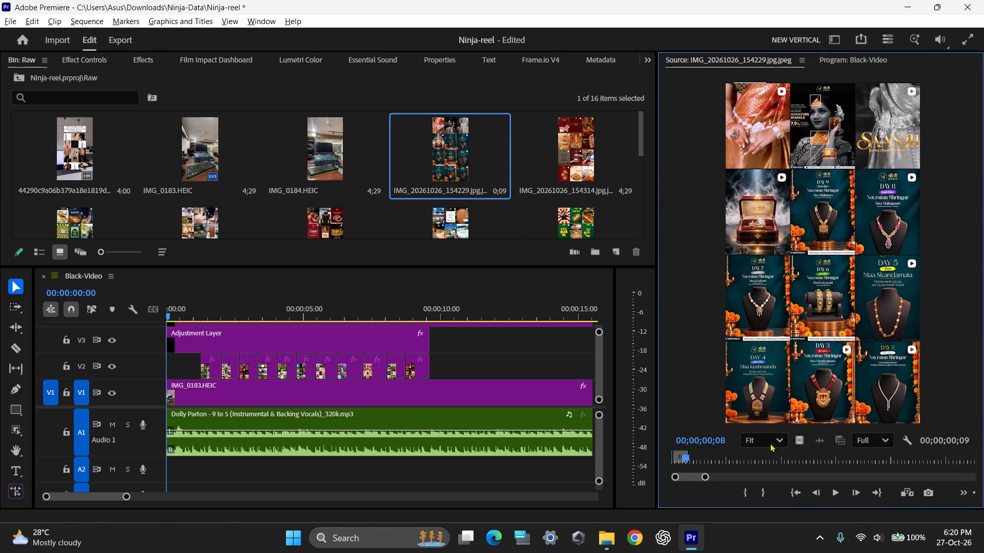
pyautogui.moveTo(770, 443); pyautogui.dragTo(161, 361)
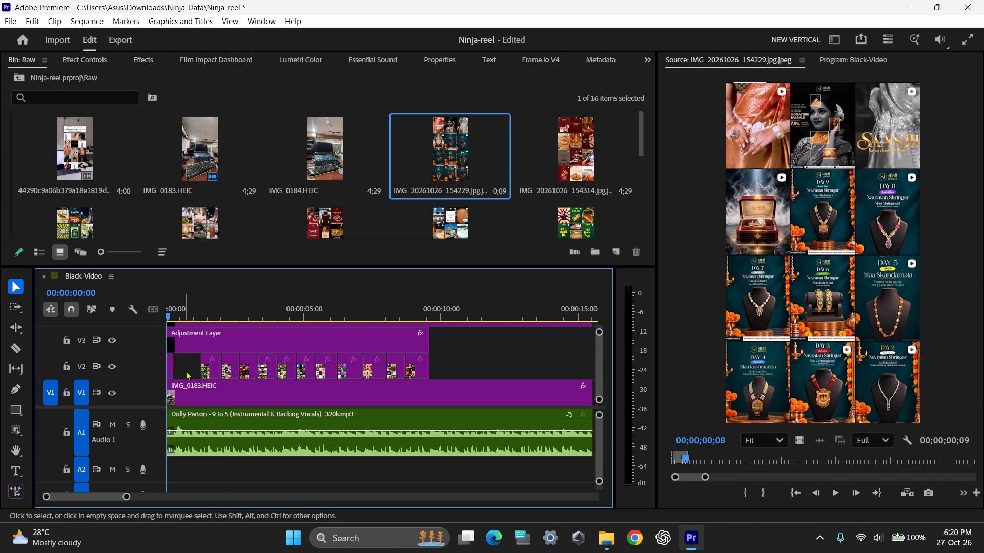
pyautogui.press('=')
pyautogui.press('=')
pyautogui.press('space')
pyautogui.press('space')
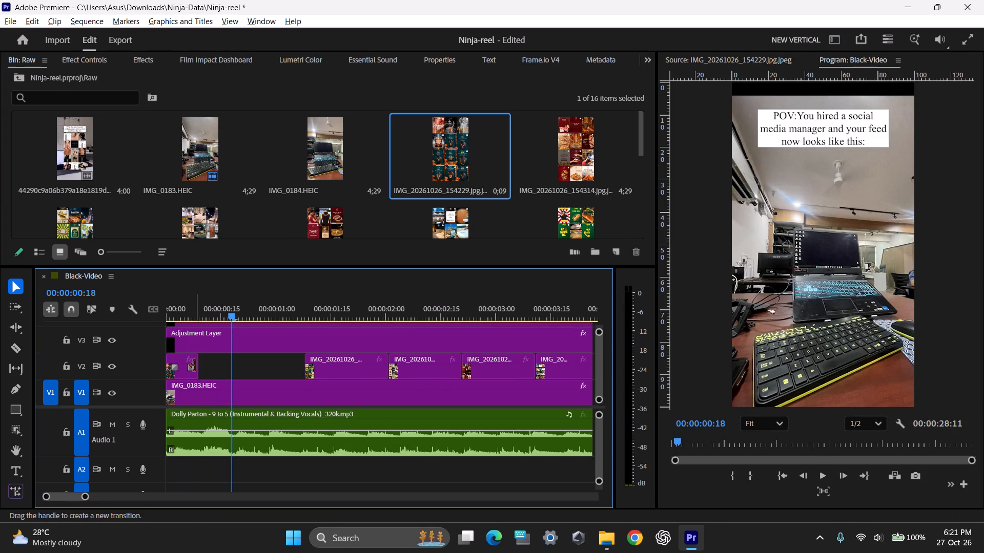
pyautogui.moveTo(195, 366); pyautogui.dragTo(226, 367)
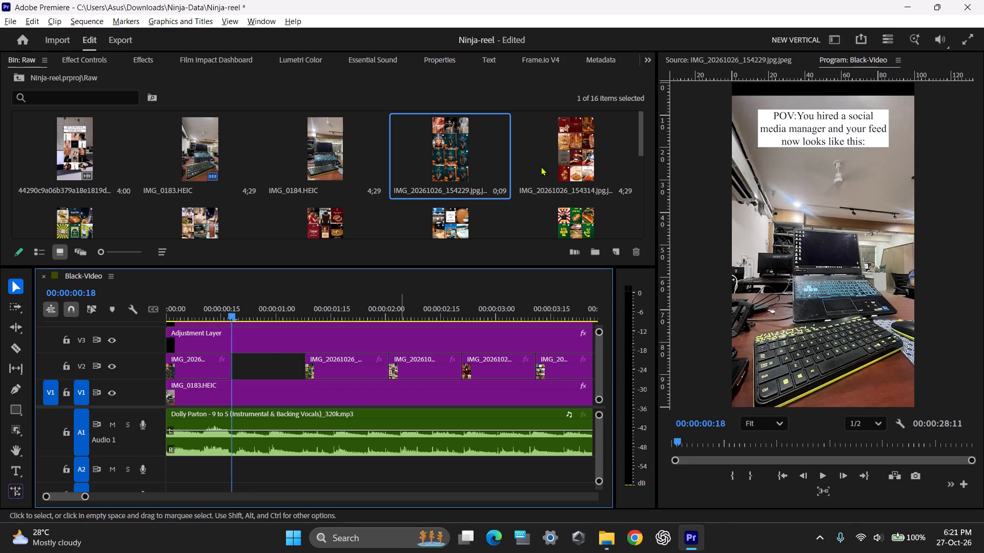
# Place a 10-frame section of IMG_20261026_154314 on V2 after the first image and extend it to meet the following feed image.
pyautogui.click(561, 155)
pyautogui.moveTo(561, 155); pyautogui.dragTo(567, 158)
pyautogui.moveTo(679, 450); pyautogui.dragTo(692, 455)
pyautogui.click(688, 457)
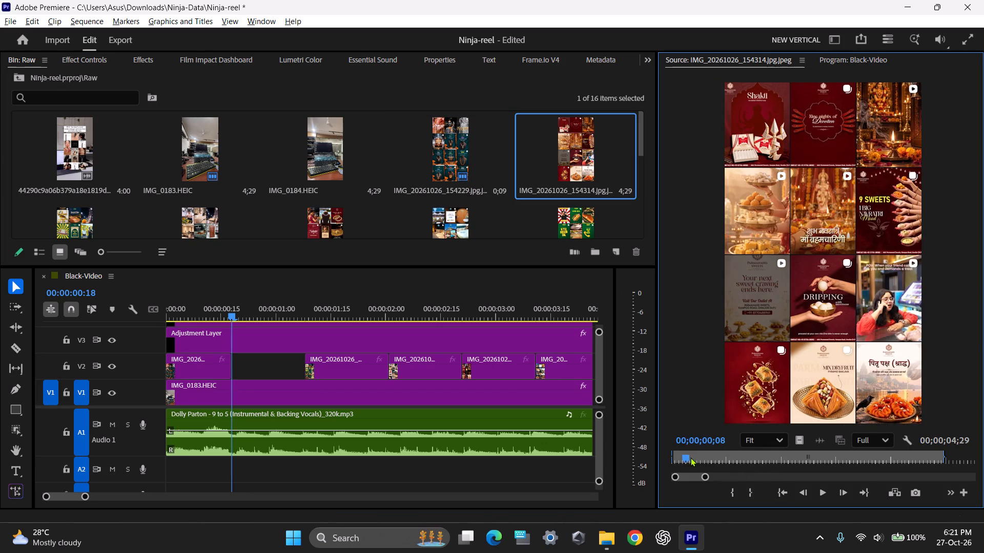
pyautogui.press('o')
pyautogui.moveTo(797, 440); pyautogui.dragTo(539, 404)
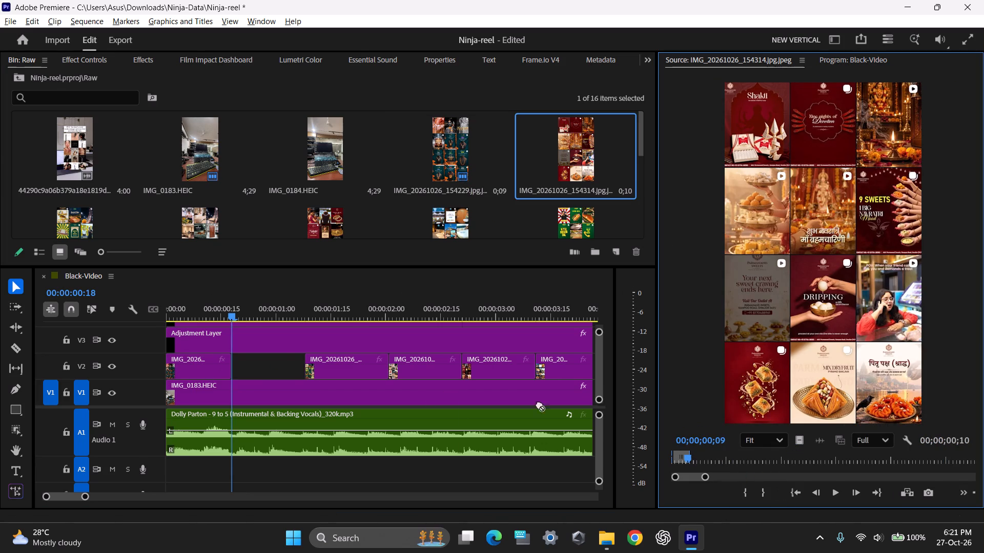
pyautogui.moveTo(539, 404); pyautogui.dragTo(237, 365)
pyautogui.moveTo(266, 364); pyautogui.dragTo(309, 370)
# Play and scrub the opening to check the placement and timing of the two replaced feed images.
pyautogui.moveTo(235, 307); pyautogui.dragTo(352, 318)
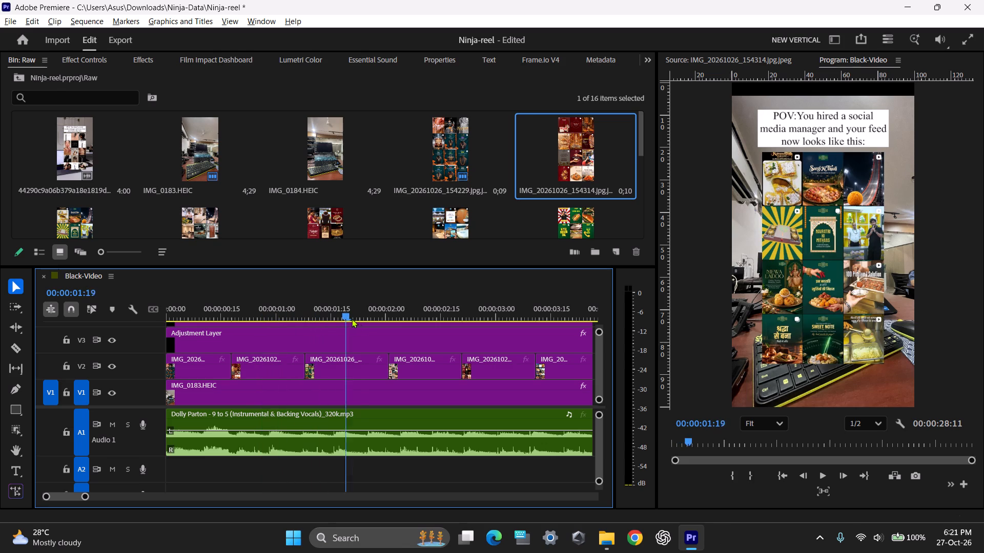
pyautogui.moveTo(352, 318); pyautogui.dragTo(359, 320)
pyautogui.press('-')
pyautogui.moveTo(261, 304); pyautogui.dragTo(68, 322)
pyautogui.press('space')
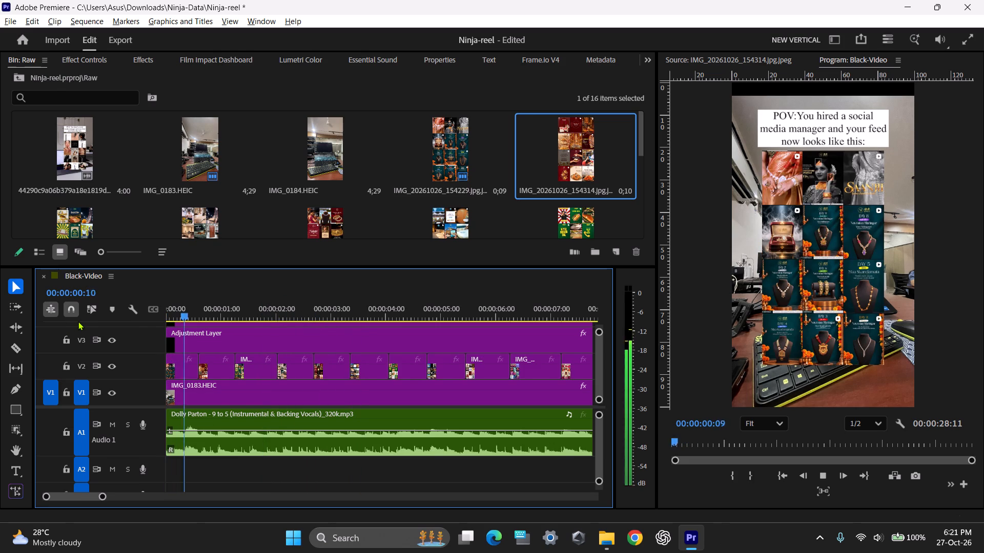
pyautogui.press('space')
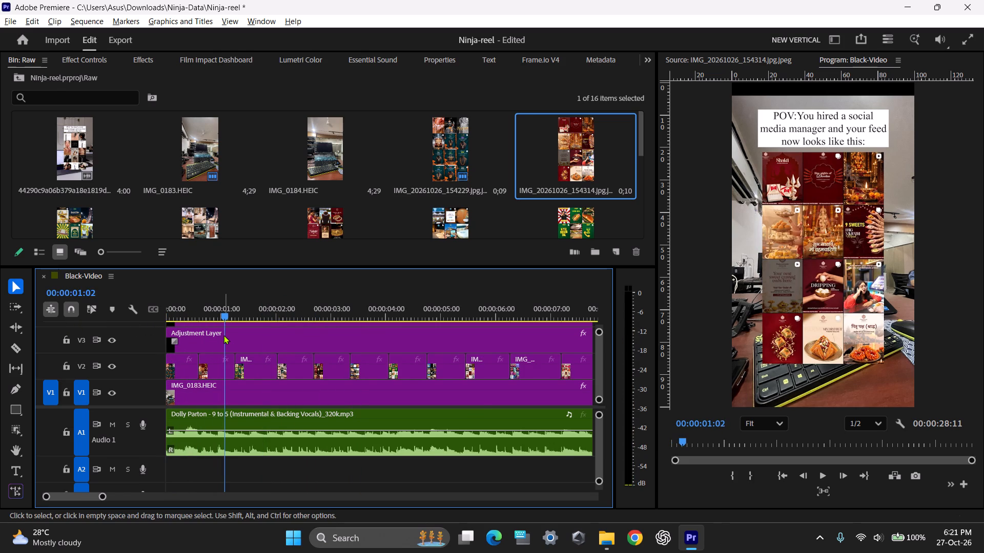
pyautogui.press('\\')
pyautogui.press('space')
pyautogui.press('space')
pyautogui.moveTo(194, 305); pyautogui.dragTo(137, 316)
# Nest the V3 adjustment layer with all the V2 feed images under the default name and save the project.
pyautogui.moveTo(354, 340); pyautogui.dragTo(241, 352)
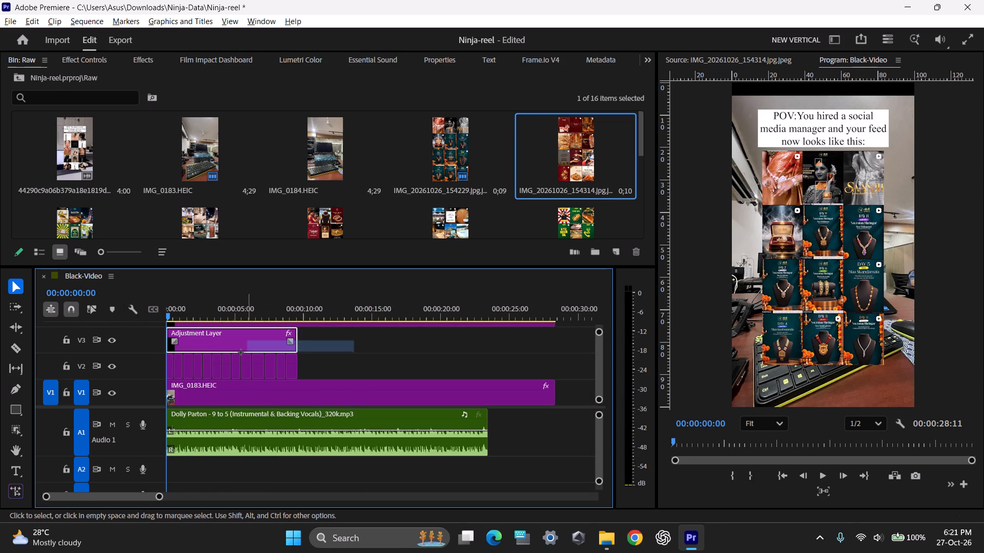
pyautogui.moveTo(241, 352); pyautogui.dragTo(169, 369)
pyautogui.rightClick(204, 349)
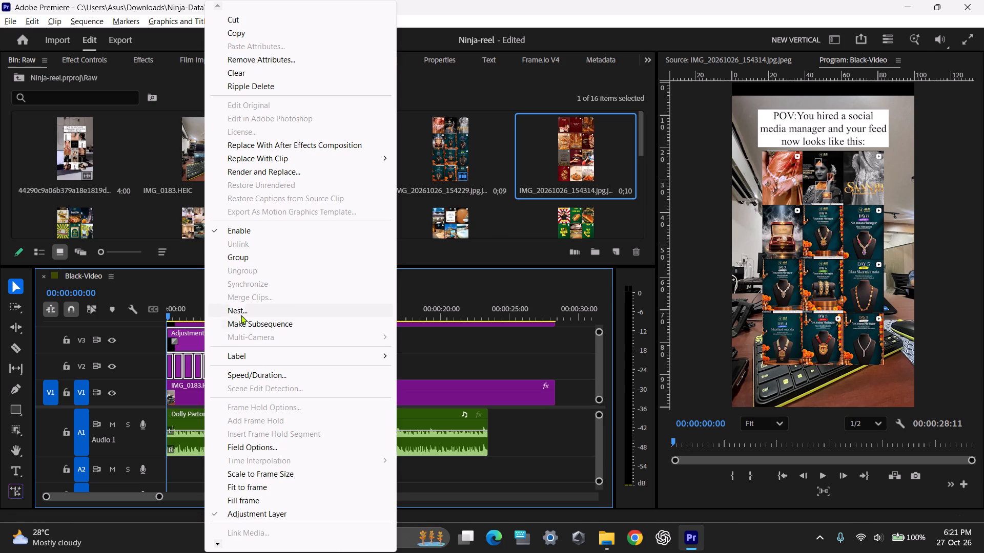
pyautogui.click(240, 314)
pyautogui.click(511, 282)
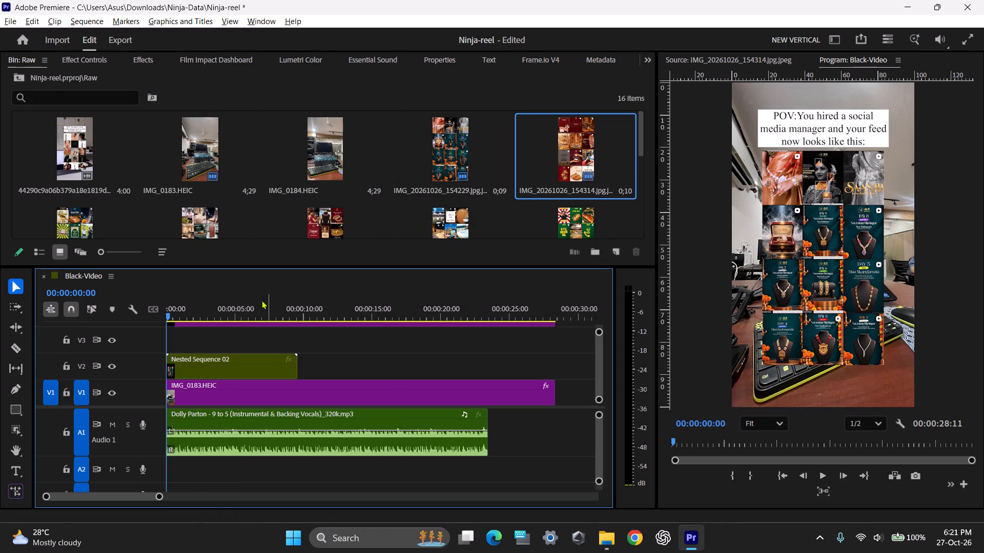
pyautogui.moveTo(206, 308); pyautogui.dragTo(108, 310)
pyautogui.press('space')
pyautogui.press('space')
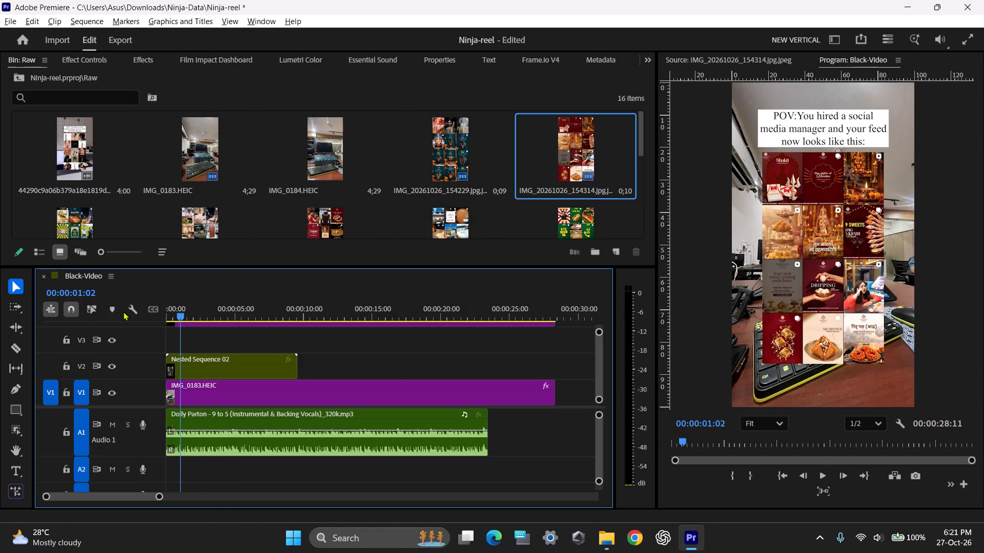
pyautogui.hotkey('ctrl', 's')
# Play and scrub through the nested feed images up to near their end over the desk photo.
pyautogui.press('space')
pyautogui.press('space')
pyautogui.press('space')
pyautogui.moveTo(198, 308); pyautogui.dragTo(254, 312)
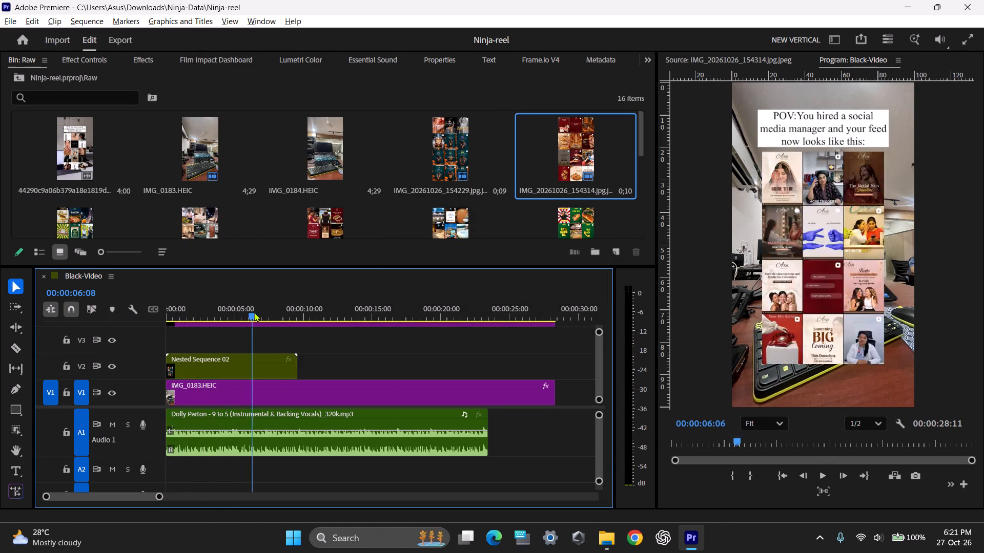
pyautogui.moveTo(254, 312); pyautogui.dragTo(281, 315)
pyautogui.press('space')
pyautogui.press('space')
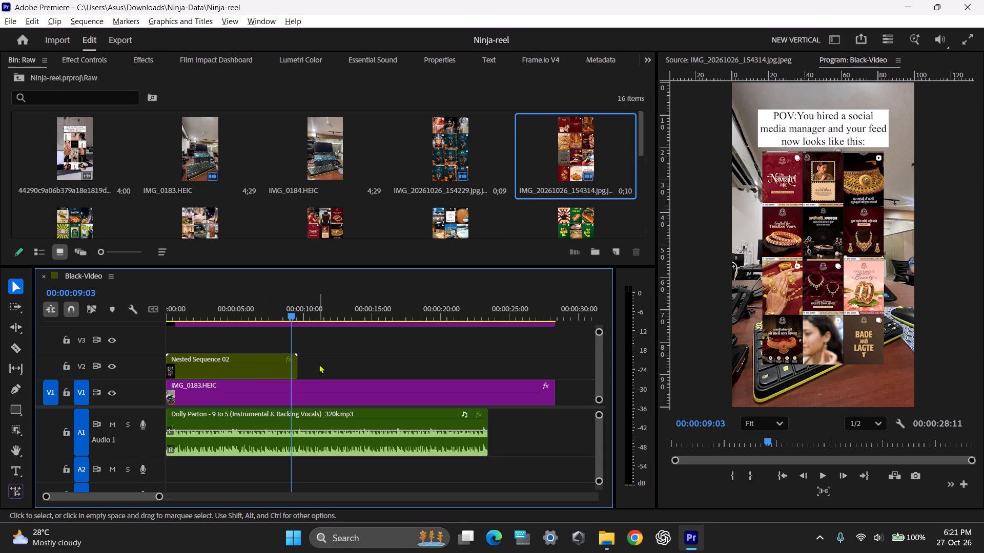
# Cut the desk photo and the 9 to 5 music at the nested sequence's end, delete both remainders and save the project.
pyautogui.press('c')
pyautogui.click(299, 390)
pyautogui.press('v')
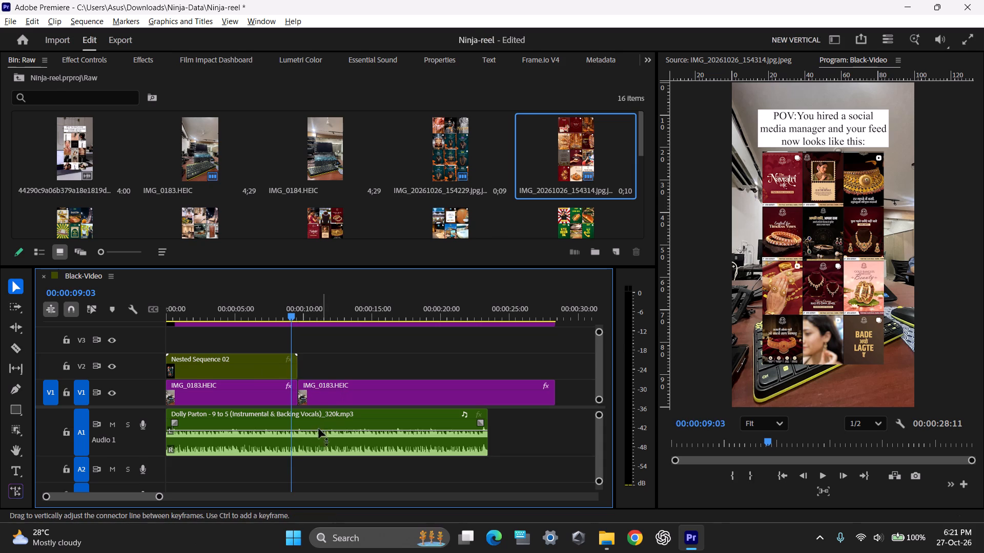
pyautogui.press('c')
pyautogui.click(296, 437)
pyautogui.press('v')
pyautogui.moveTo(335, 471); pyautogui.dragTo(355, 376)
pyautogui.press('Delete')
pyautogui.hotkey('ctrl', 's')
# Cut the POV caption on V4 at the nested sequence's end and delete the remainder.
pyautogui.moveTo(288, 309); pyautogui.dragTo(176, 323)
pyautogui.keyDown('ctrl'); pyautogui.scroll(5, 348, 371); pyautogui.keyUp('ctrl')
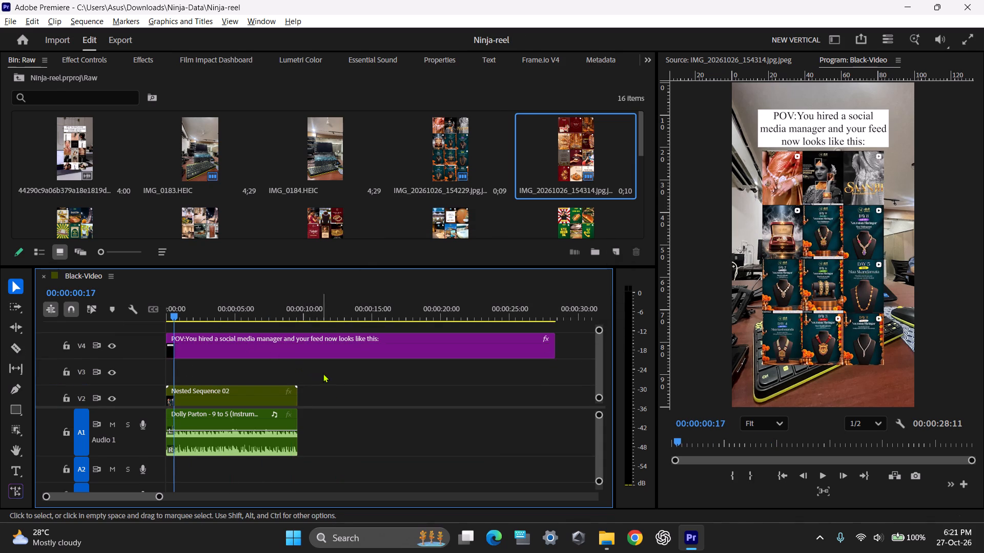
pyautogui.press('c')
pyautogui.click(299, 356)
pyautogui.press('v')
pyautogui.click(335, 349)
pyautogui.press('Delete')
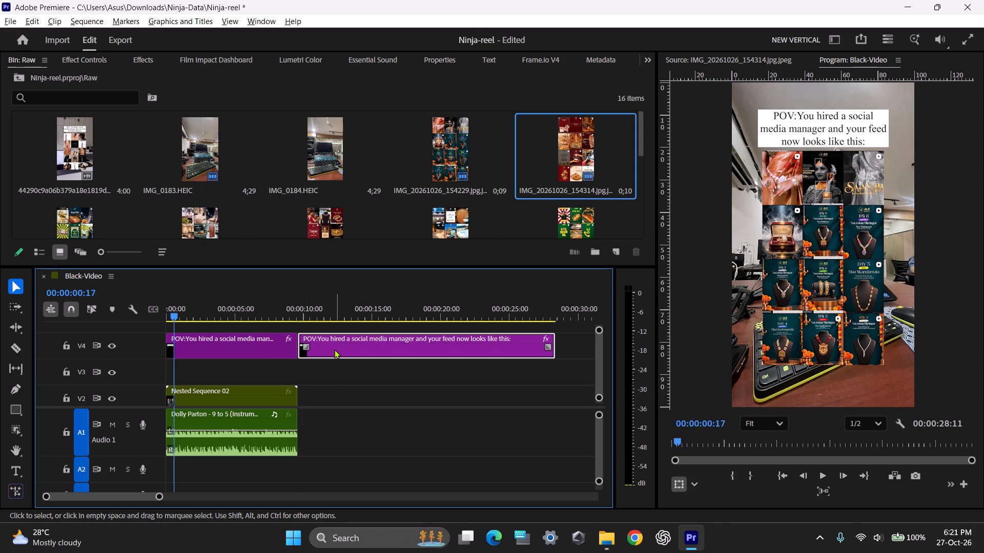
# Move the trimmed POV caption from V4 down to V3 directly above the nest and save the project.
pyautogui.moveTo(264, 347); pyautogui.dragTo(264, 371)
pyautogui.hotkey('ctrl', 's')
pyautogui.press('=')
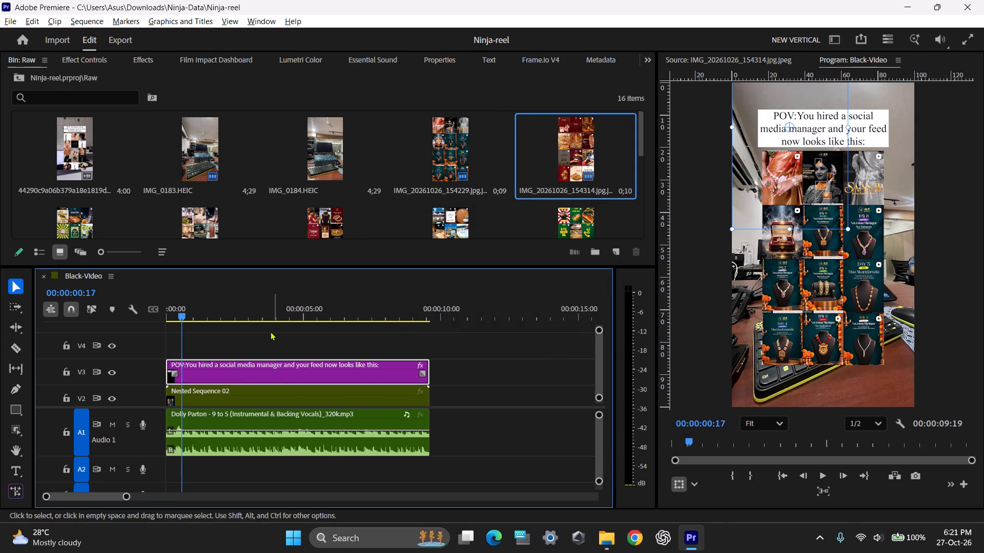
# Play the trimmed reel from the start to check the feed image cuts, and save the project.
pyautogui.moveTo(231, 307); pyautogui.dragTo(67, 323)
pyautogui.press('space')
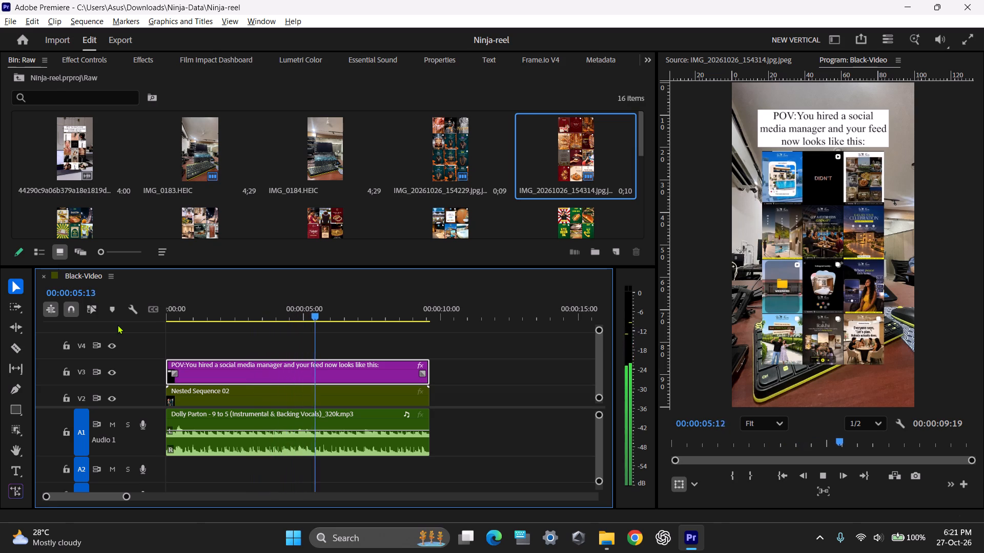
pyautogui.press('space')
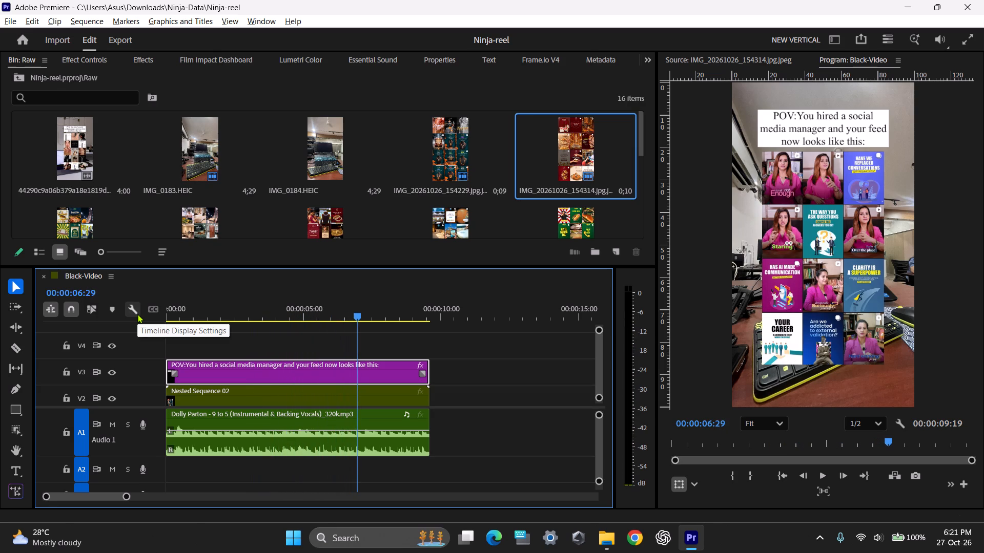
pyautogui.hotkey('ctrl', 's')
# Apply the Spin effect to the desk photo IMG_0183 on V1 and return to the sequence start.
pyautogui.keyDown('ctrl'); pyautogui.scroll(-8, 395, 366); pyautogui.keyUp('ctrl')
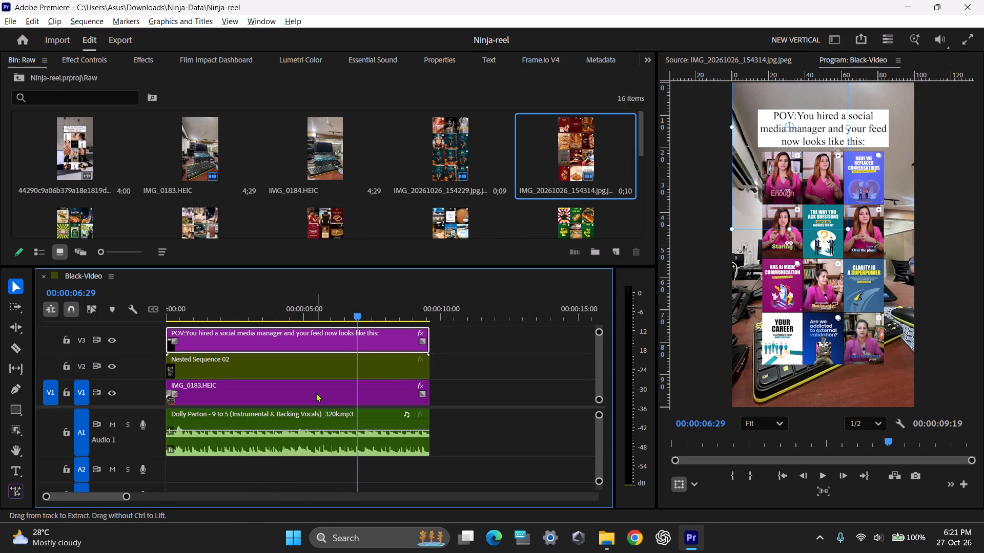
pyautogui.click(316, 393)
pyautogui.click(305, 381)
pyautogui.moveTo(365, 308); pyautogui.dragTo(55, 317)
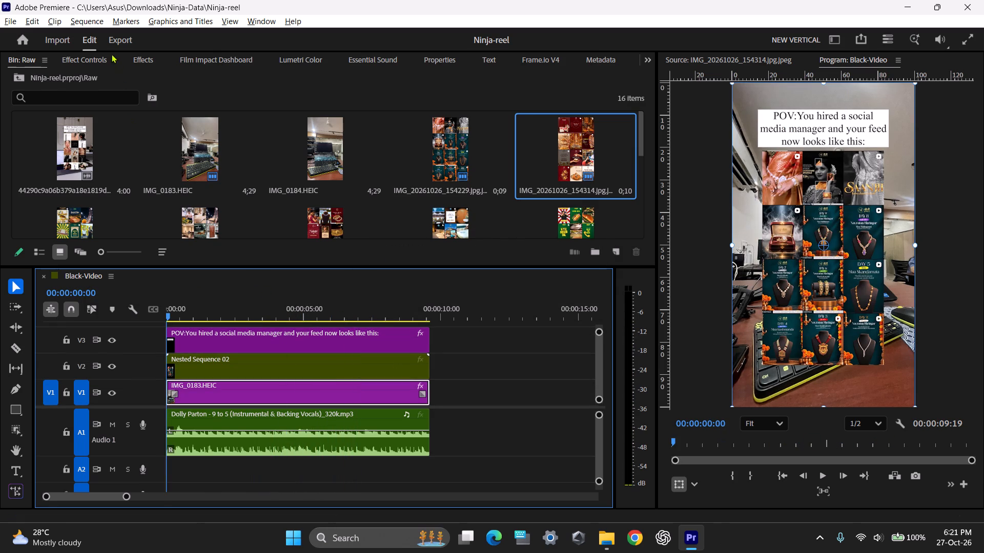
pyautogui.click(97, 60)
pyautogui.click(132, 59)
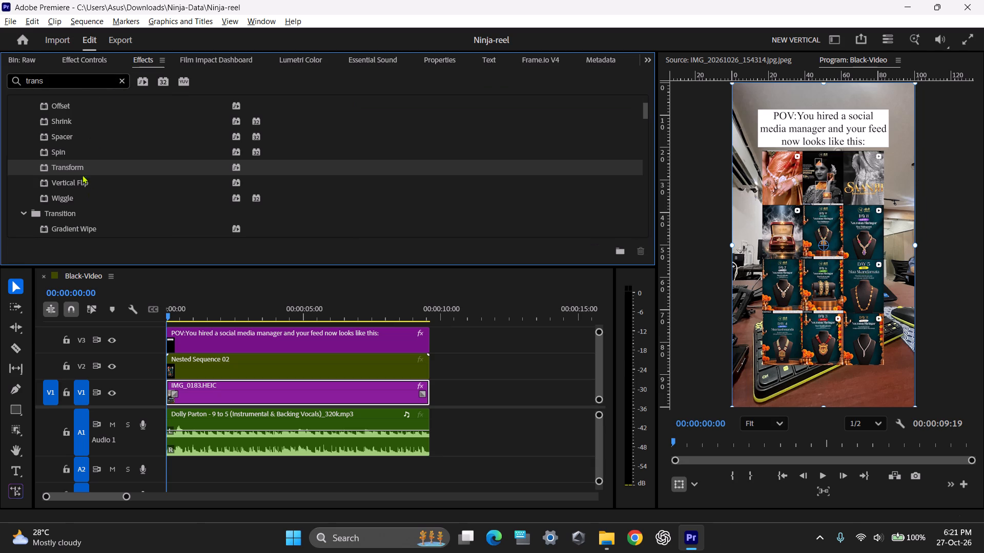
pyautogui.moveTo(70, 157); pyautogui.dragTo(199, 400)
pyautogui.moveTo(178, 303); pyautogui.dragTo(91, 294)
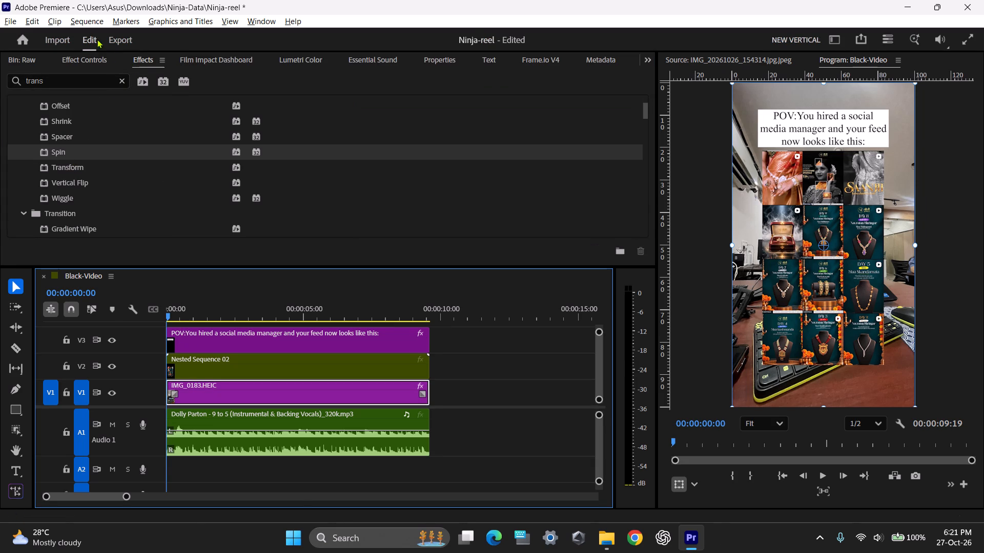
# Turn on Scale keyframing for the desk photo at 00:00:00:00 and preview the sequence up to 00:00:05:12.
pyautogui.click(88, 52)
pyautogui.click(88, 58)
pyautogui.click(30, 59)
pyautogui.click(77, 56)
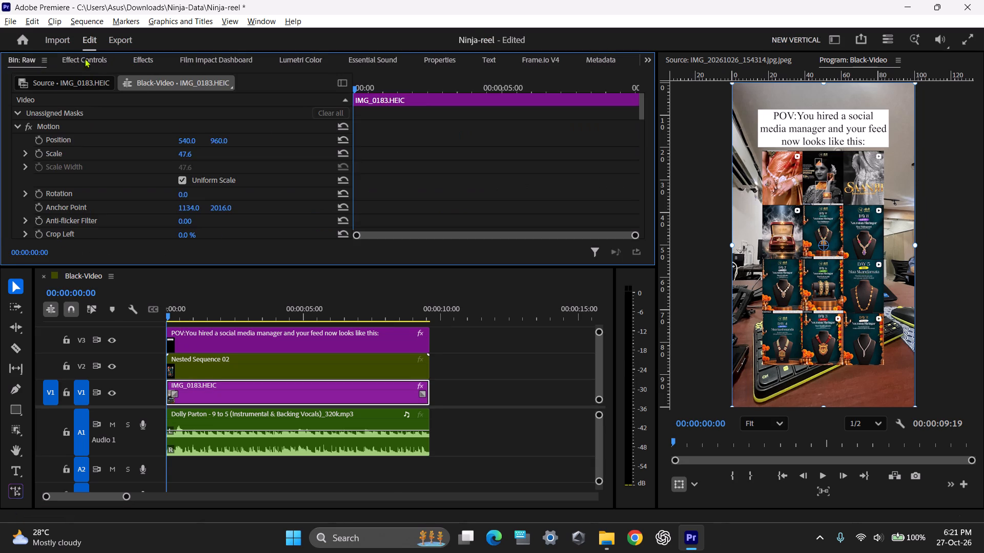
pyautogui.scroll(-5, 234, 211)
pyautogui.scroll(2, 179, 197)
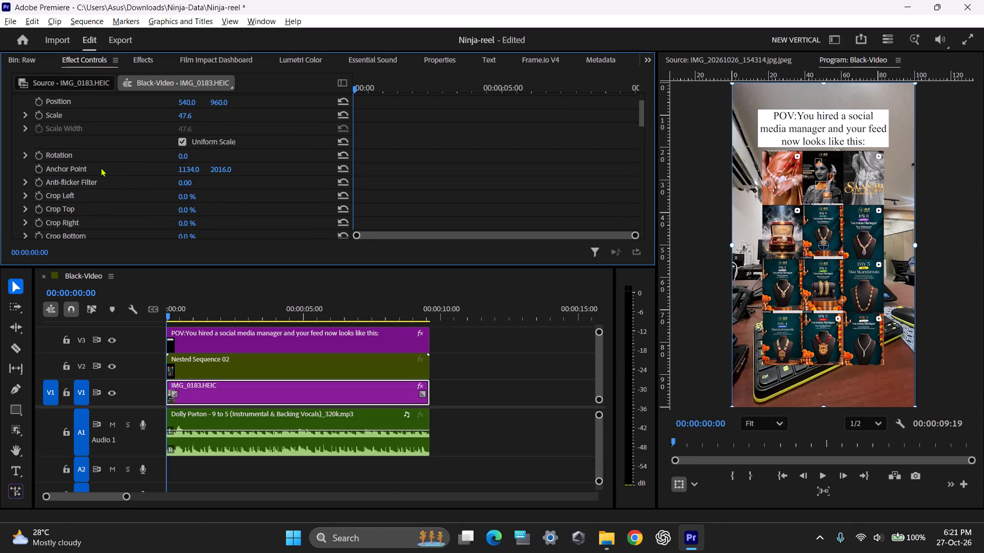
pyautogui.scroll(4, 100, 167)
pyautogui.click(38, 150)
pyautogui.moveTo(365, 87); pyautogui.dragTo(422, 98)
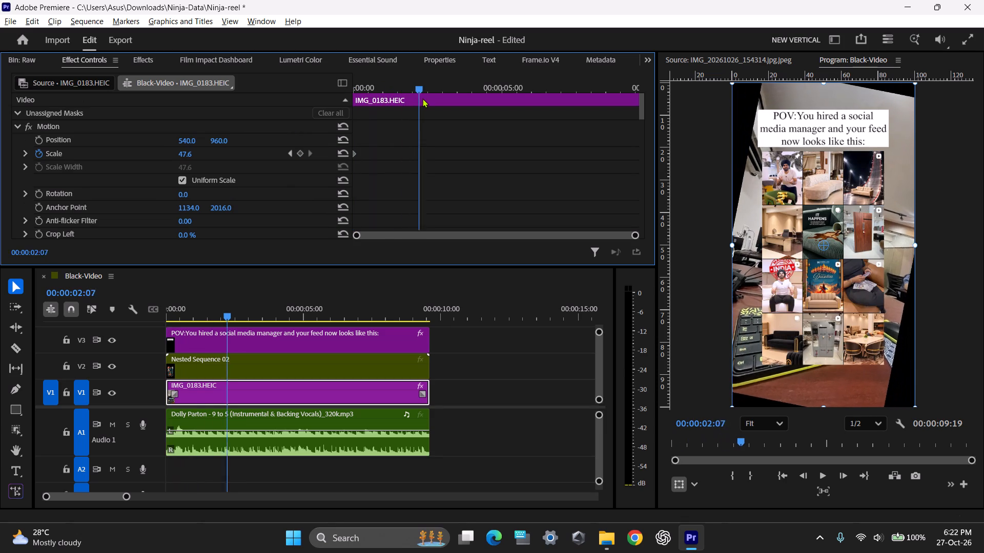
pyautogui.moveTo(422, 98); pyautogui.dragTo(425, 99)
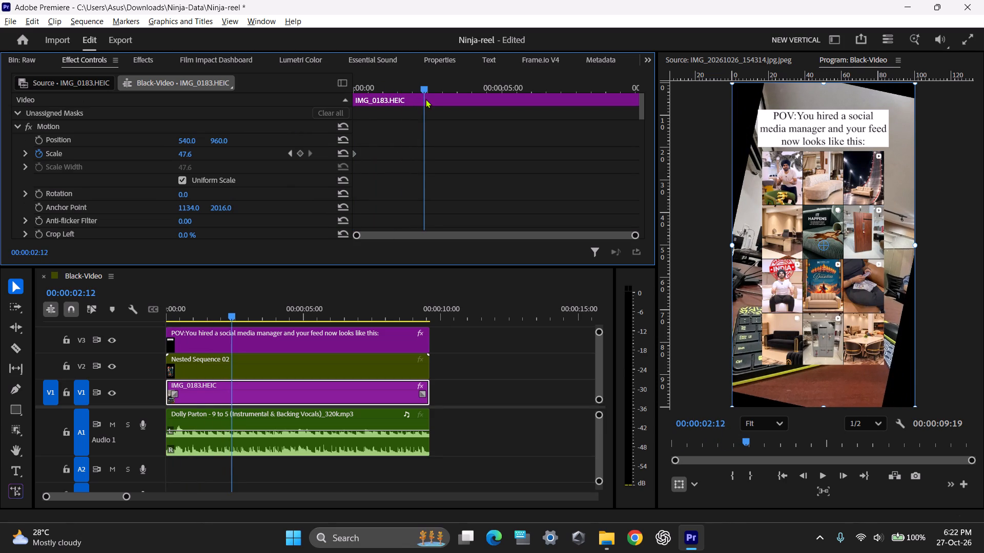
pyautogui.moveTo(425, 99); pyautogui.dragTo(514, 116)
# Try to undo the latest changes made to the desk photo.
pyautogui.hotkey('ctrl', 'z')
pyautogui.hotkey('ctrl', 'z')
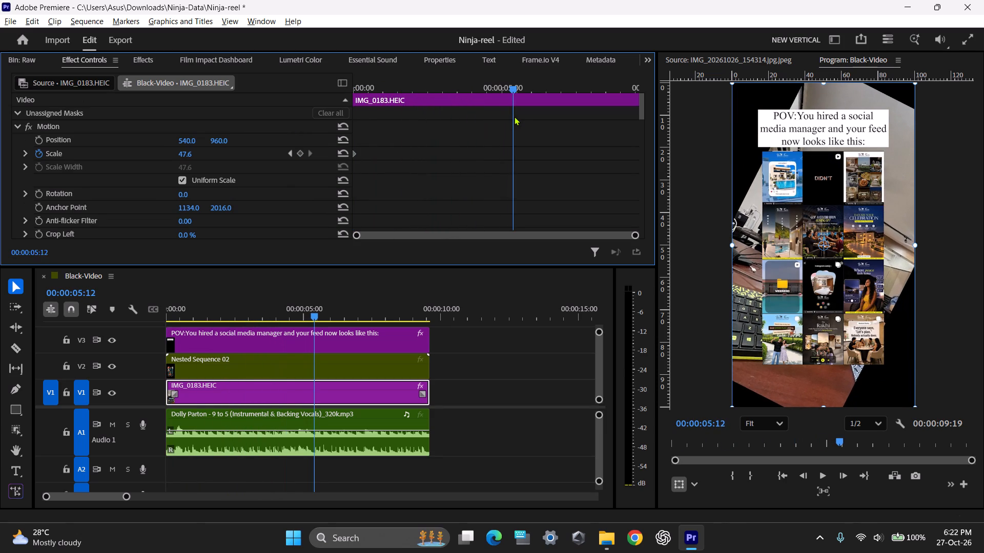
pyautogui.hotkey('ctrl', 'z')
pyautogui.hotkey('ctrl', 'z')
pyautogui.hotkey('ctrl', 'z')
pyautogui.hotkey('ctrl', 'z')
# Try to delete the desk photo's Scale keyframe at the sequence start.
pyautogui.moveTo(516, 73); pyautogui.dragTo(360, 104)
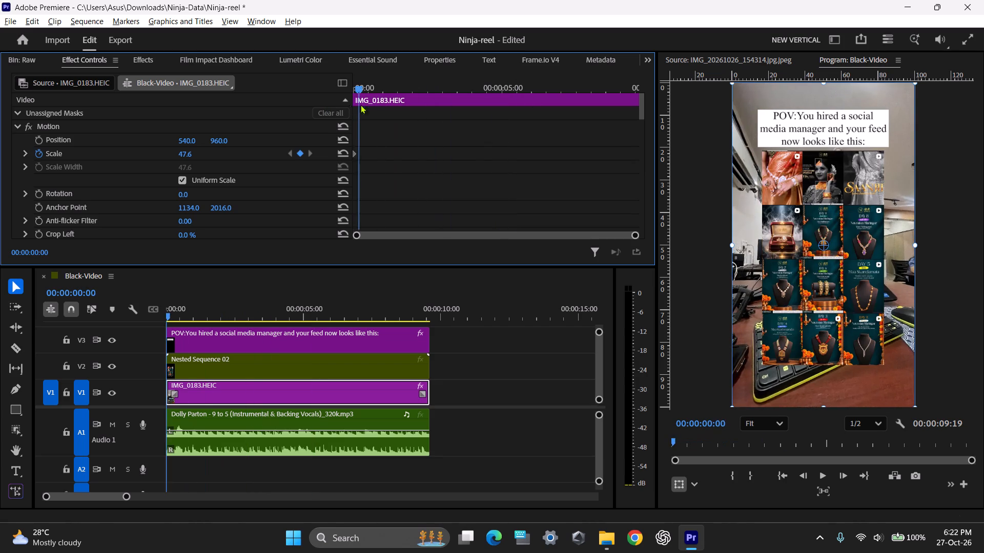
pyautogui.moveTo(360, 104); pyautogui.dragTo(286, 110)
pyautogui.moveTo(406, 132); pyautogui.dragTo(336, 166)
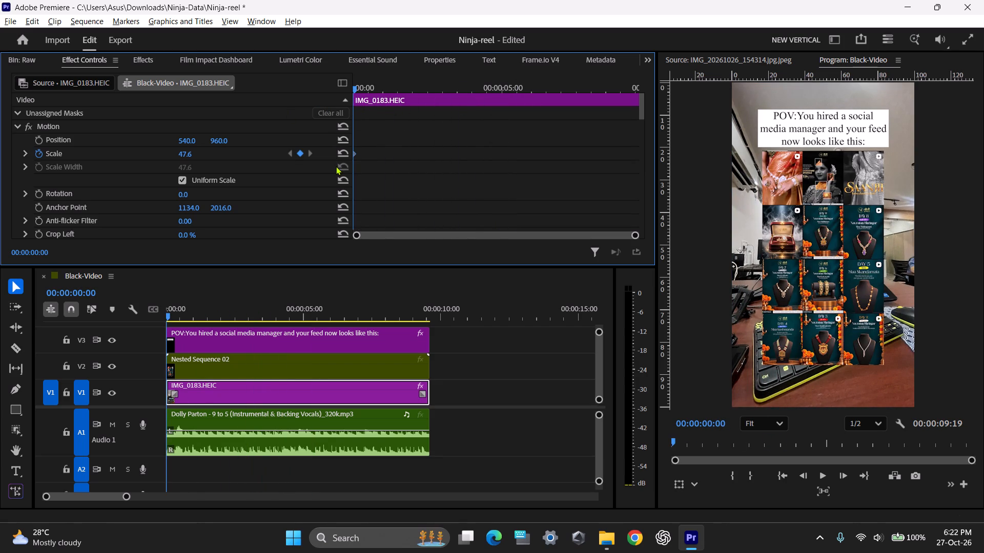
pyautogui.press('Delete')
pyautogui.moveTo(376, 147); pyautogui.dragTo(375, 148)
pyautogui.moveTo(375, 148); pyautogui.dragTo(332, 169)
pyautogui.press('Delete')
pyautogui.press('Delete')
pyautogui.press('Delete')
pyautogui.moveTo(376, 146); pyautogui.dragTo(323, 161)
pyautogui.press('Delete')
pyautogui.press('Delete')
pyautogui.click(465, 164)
# Examine the desk photo's rotation over the first three seconds of the sequence, ending back at its start.
pyautogui.moveTo(356, 83); pyautogui.dragTo(243, 96)
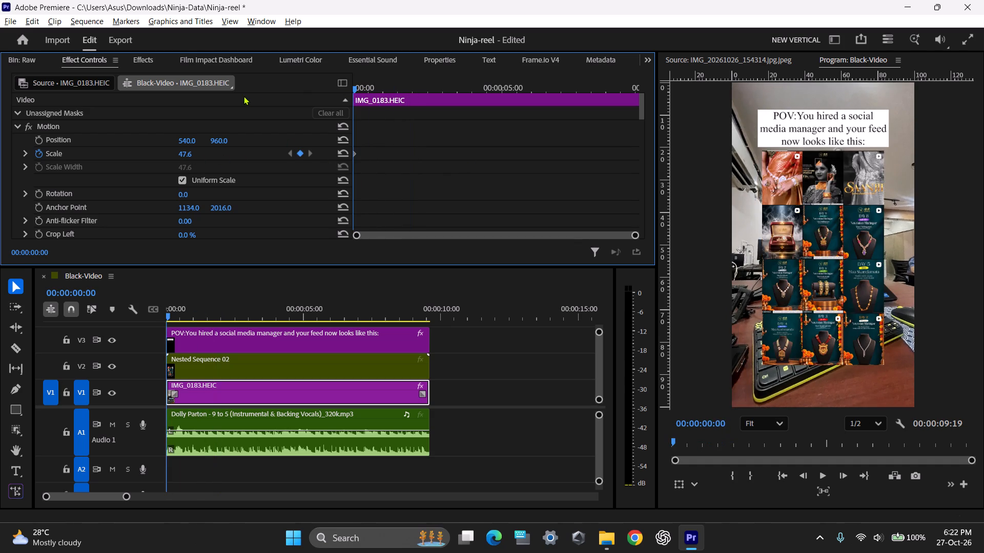
pyautogui.moveTo(243, 96); pyautogui.dragTo(222, 109)
pyautogui.moveTo(357, 87); pyautogui.dragTo(437, 103)
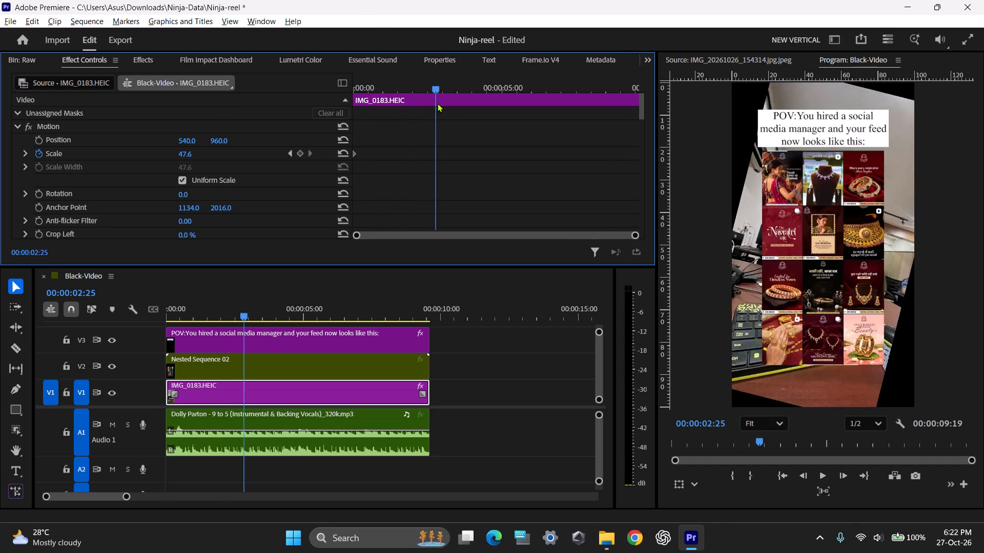
pyautogui.moveTo(437, 103); pyautogui.dragTo(406, 97)
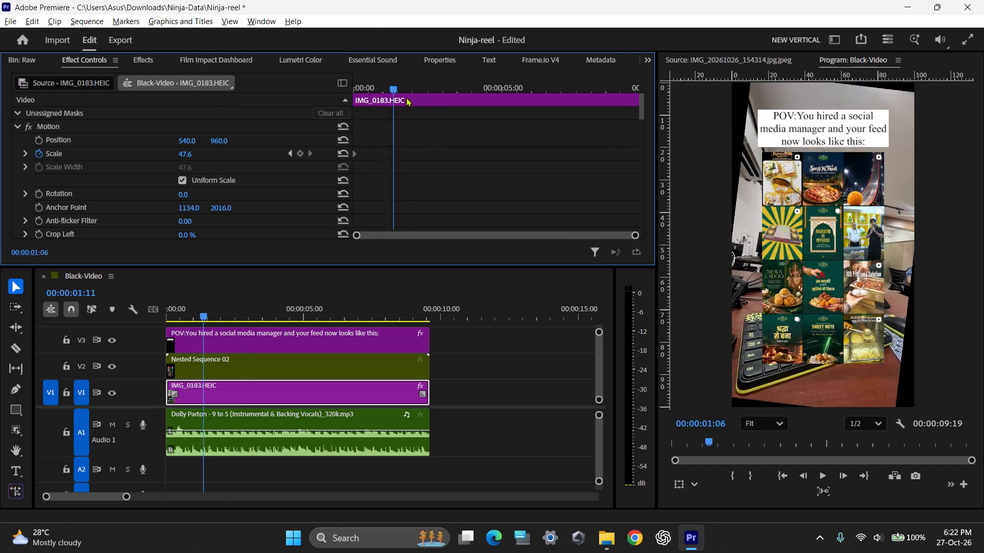
pyautogui.moveTo(406, 97); pyautogui.dragTo(370, 104)
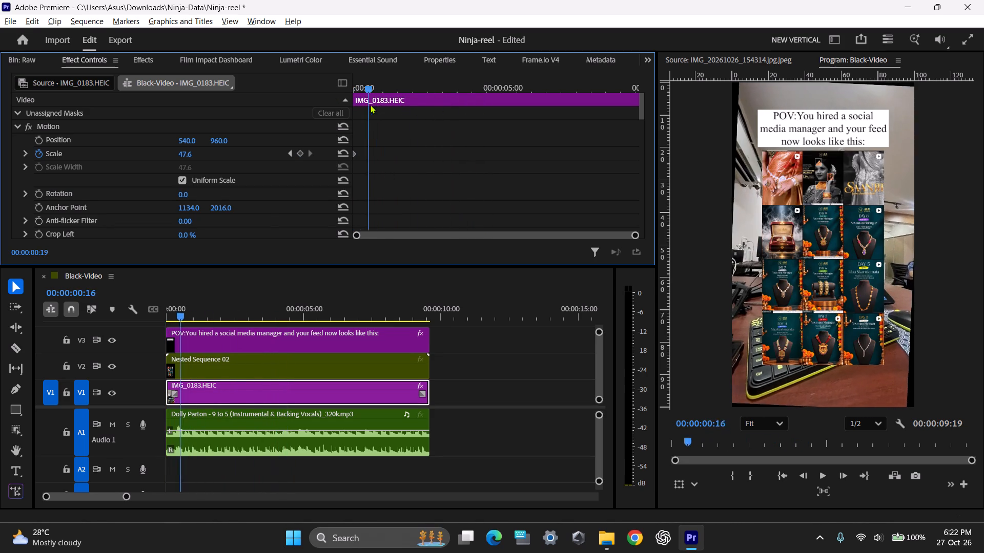
pyautogui.moveTo(370, 104); pyautogui.dragTo(355, 119)
pyautogui.moveTo(169, 312); pyautogui.dragTo(230, 316)
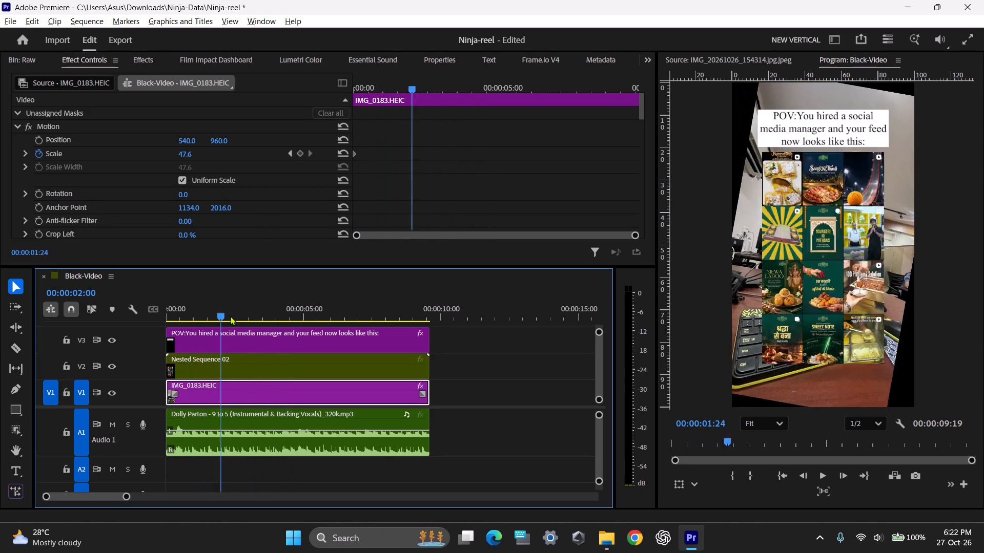
pyautogui.moveTo(230, 316); pyautogui.dragTo(208, 304)
pyautogui.press('+')
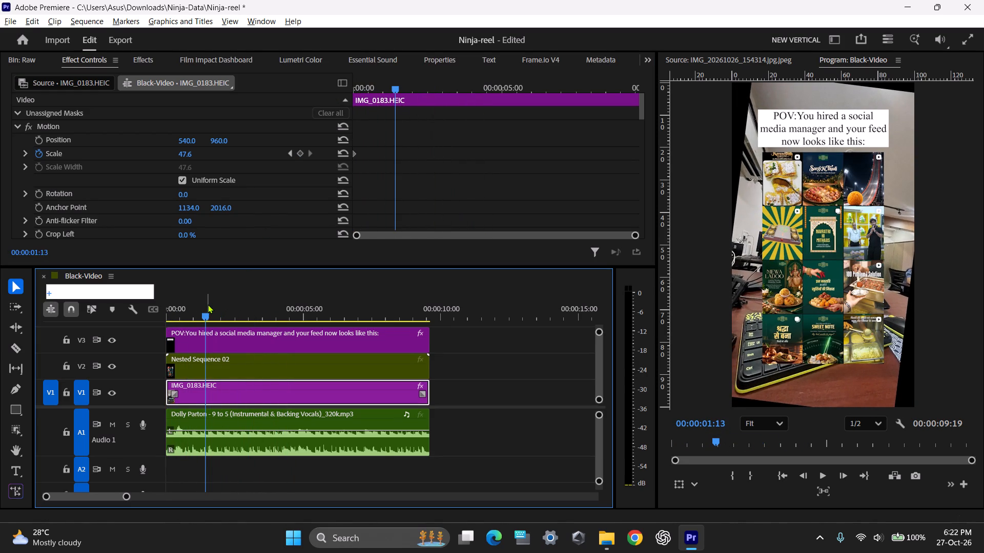
pyautogui.moveTo(202, 314); pyautogui.dragTo(233, 304)
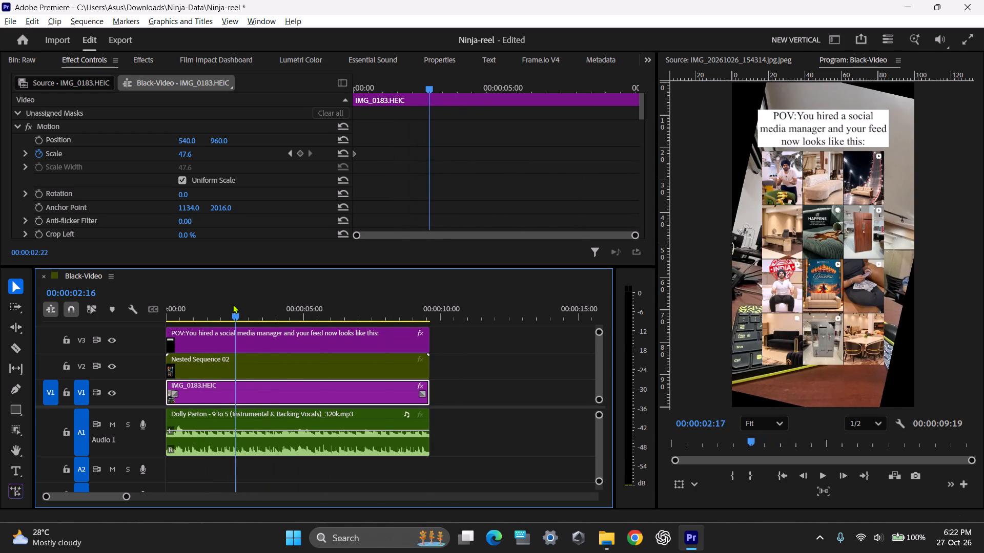
pyautogui.moveTo(233, 304); pyautogui.dragTo(53, 312)
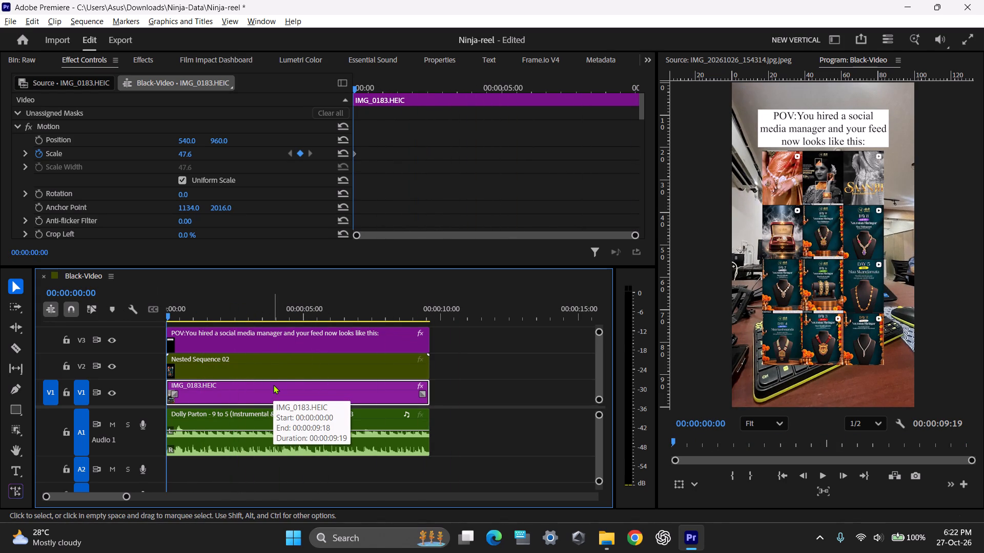
# Save the project, close Premiere and reopen the Ninja-reel project from the Ninja-Data folder in Downloads.
pyautogui.hotkey('ctrl', 's')
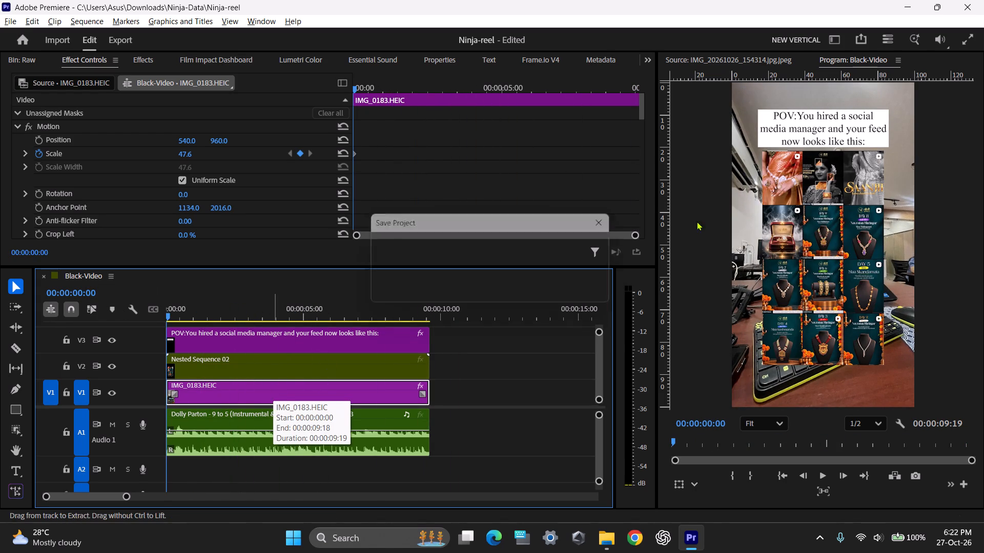
pyautogui.click(983, 0)
pyautogui.doubleClick(22, 29)
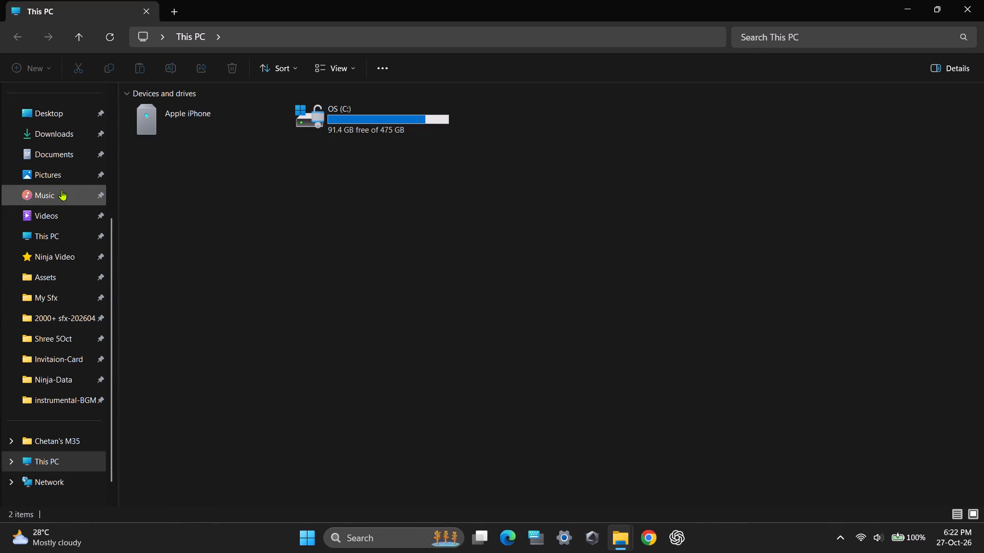
pyautogui.click(57, 135)
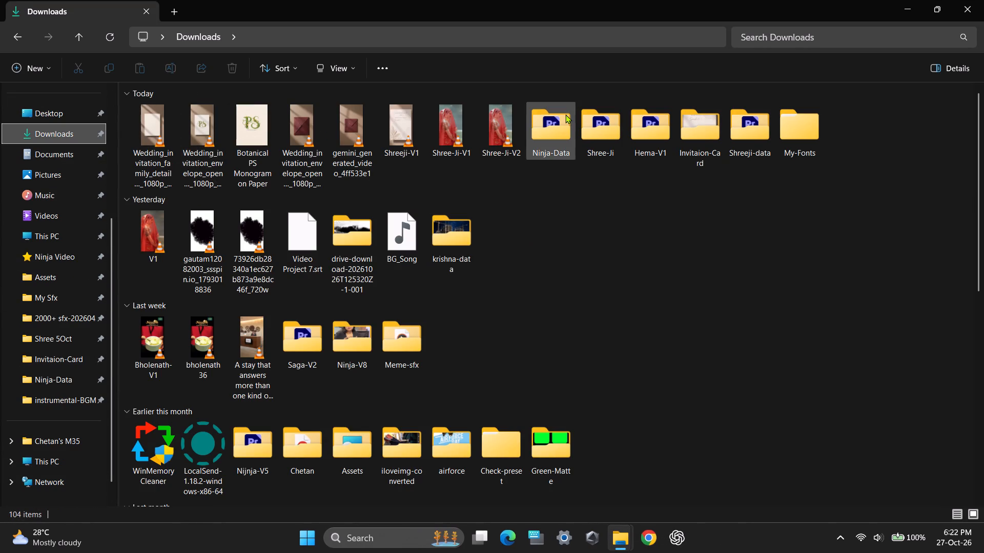
pyautogui.doubleClick(564, 115)
pyautogui.doubleClick(178, 134)
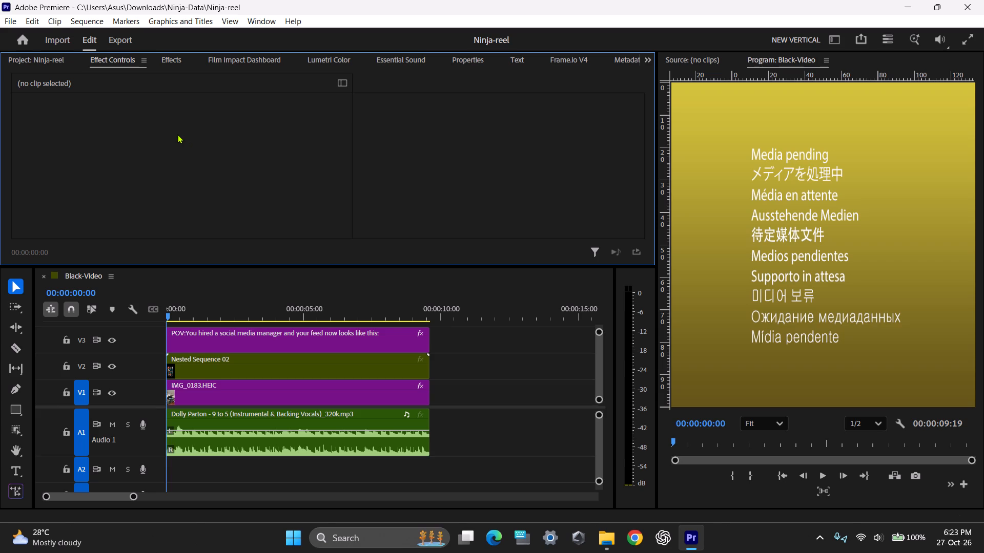
# Play the reopened reel's opening second repeatedly to check how the desk photo moves.
pyautogui.moveTo(193, 316); pyautogui.dragTo(133, 324)
pyautogui.moveTo(179, 312); pyautogui.dragTo(152, 314)
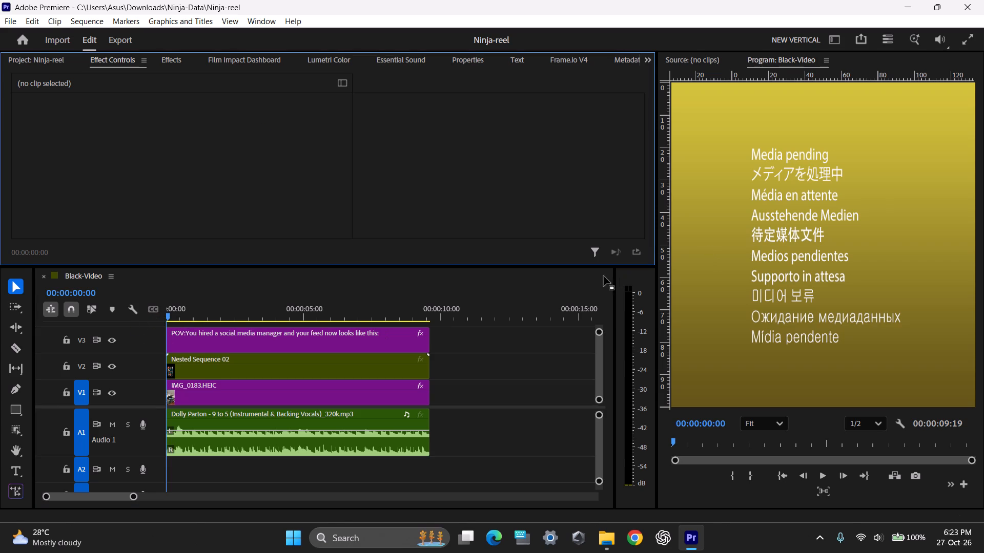
pyautogui.moveTo(218, 320); pyautogui.dragTo(121, 324)
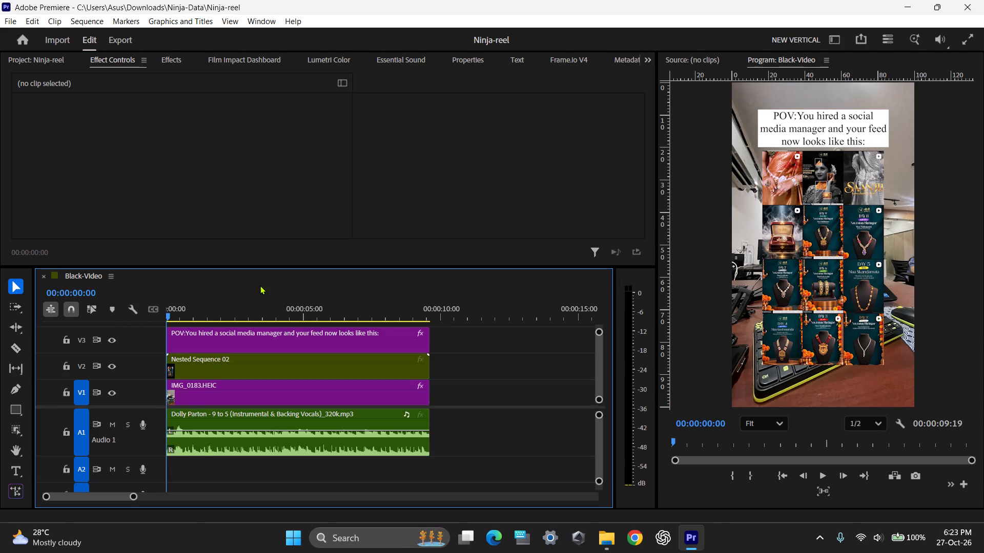
pyautogui.press('space')
pyautogui.press('space')
pyautogui.moveTo(202, 306); pyautogui.dragTo(151, 310)
pyautogui.press('space')
pyautogui.moveTo(189, 308); pyautogui.dragTo(154, 312)
pyautogui.press('space')
pyautogui.press('space')
# Delete the Scale keyframe at the start of the desk photo and replay the opening to check it.
pyautogui.click(247, 395)
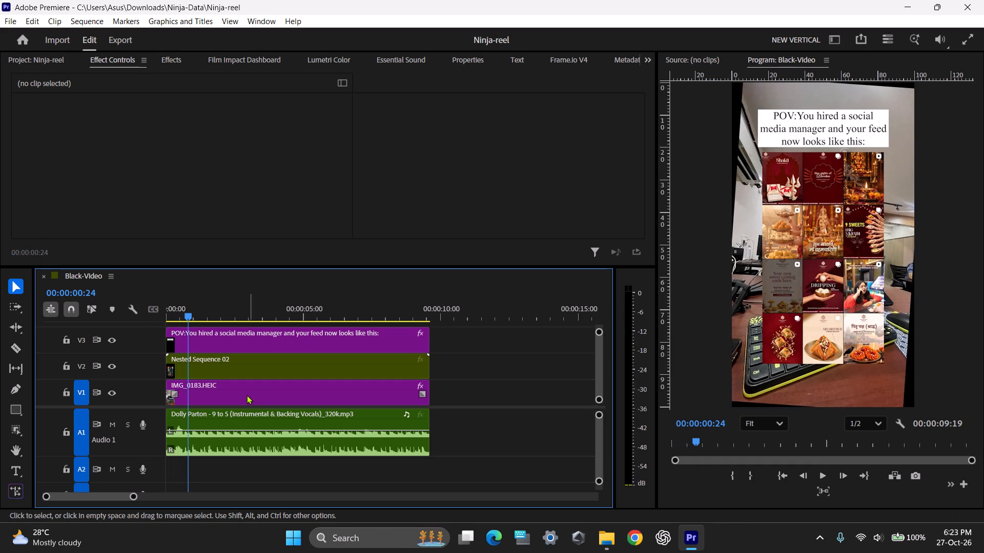
pyautogui.moveTo(404, 134); pyautogui.dragTo(340, 175)
pyautogui.press('Delete')
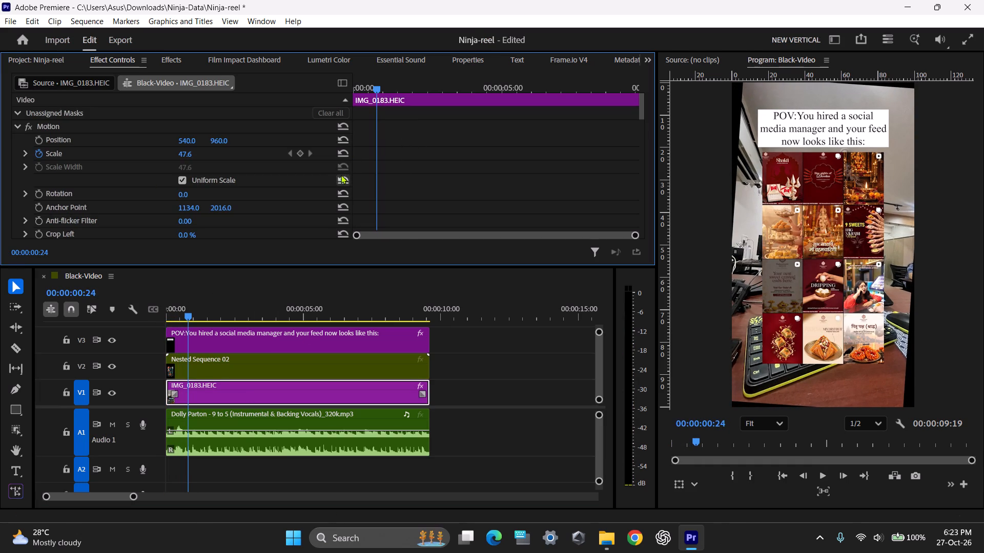
pyautogui.moveTo(390, 84); pyautogui.dragTo(316, 100)
pyautogui.press('space')
pyautogui.press('space')
pyautogui.moveTo(367, 86); pyautogui.dragTo(356, 89)
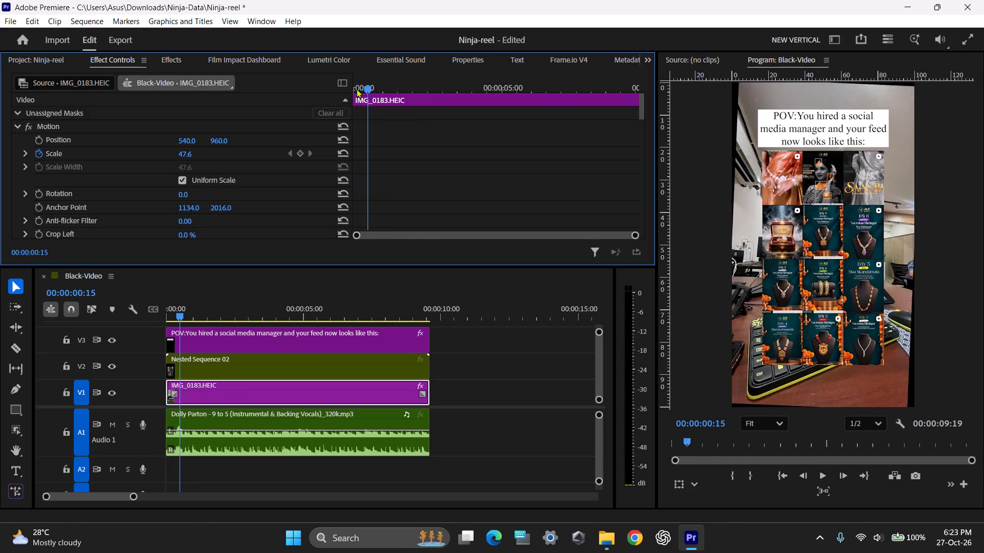
# Remove the Spin effect from the desk photo clip IMG_0183.HEIC.
pyautogui.moveTo(356, 89); pyautogui.dragTo(285, 100)
pyautogui.scroll(-14, 393, 154)
pyautogui.scroll(15, 392, 152)
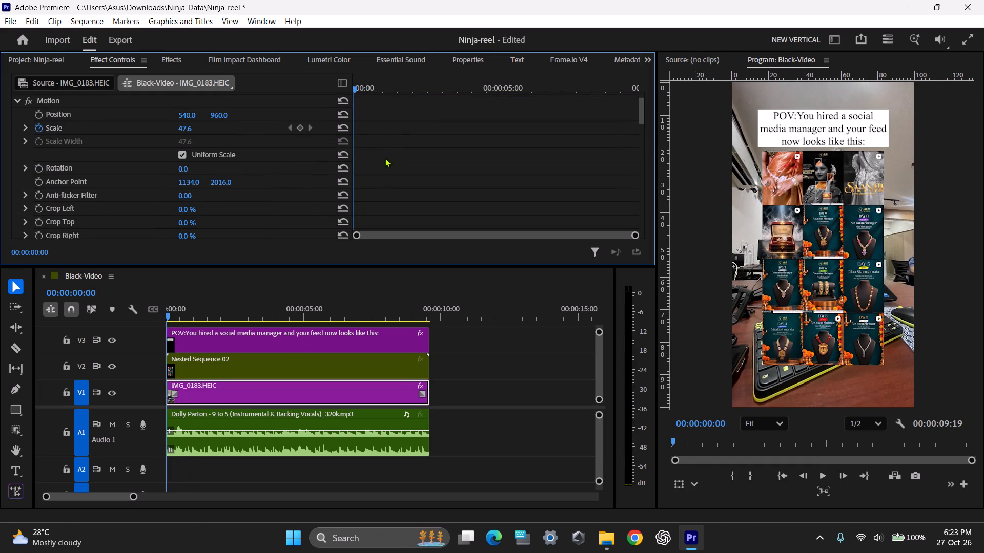
pyautogui.click(176, 51)
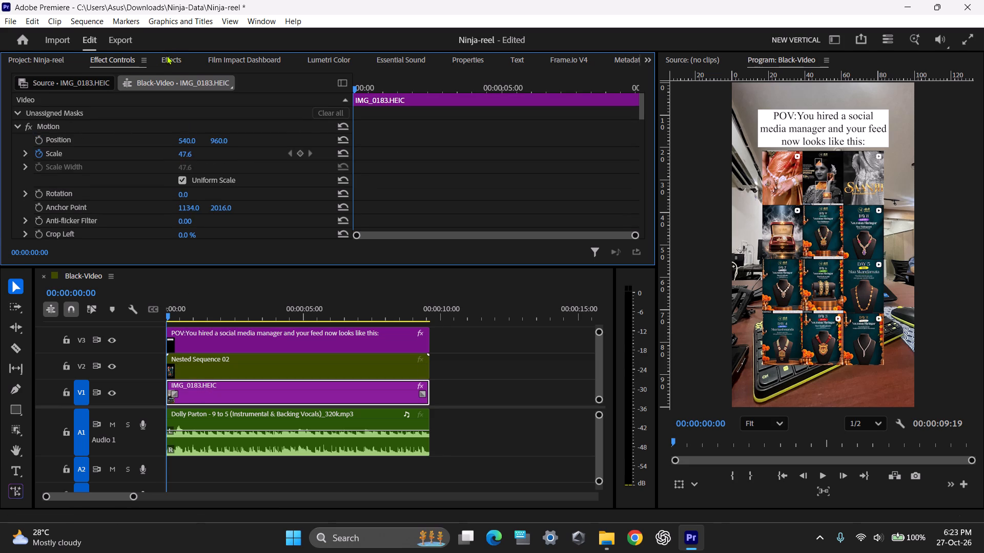
pyautogui.click(167, 55)
pyautogui.click(104, 60)
pyautogui.scroll(-5, 83, 160)
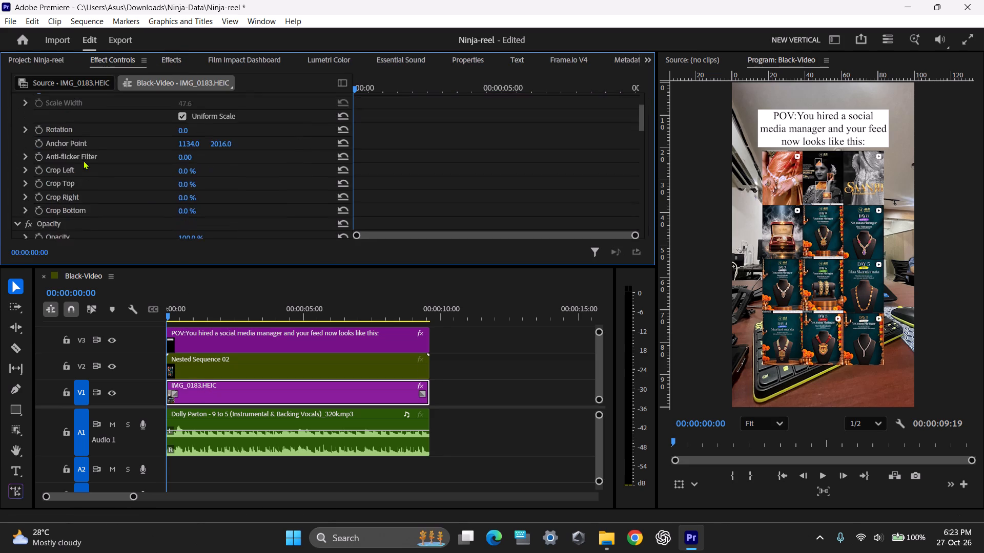
pyautogui.scroll(-12, 83, 160)
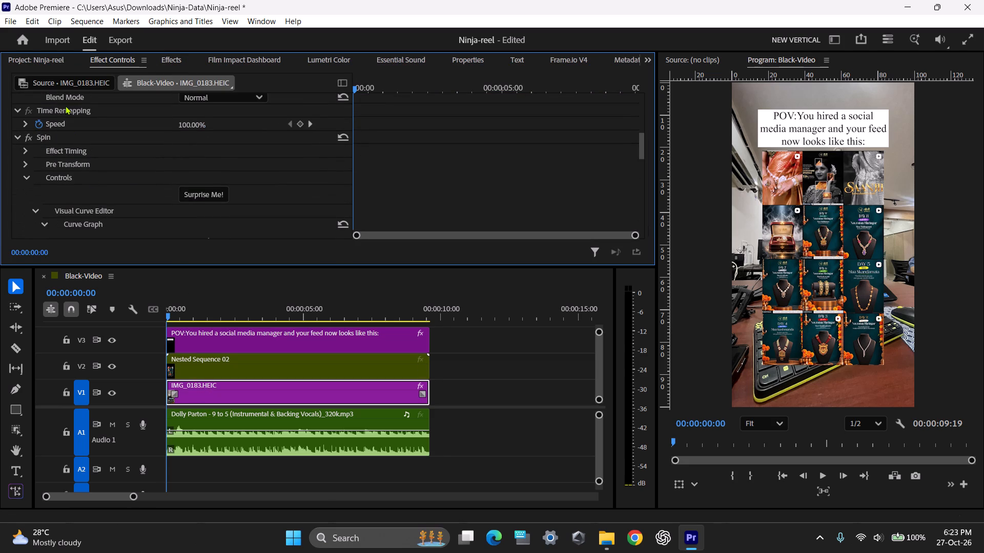
pyautogui.click(65, 105)
pyautogui.rightClick(65, 105)
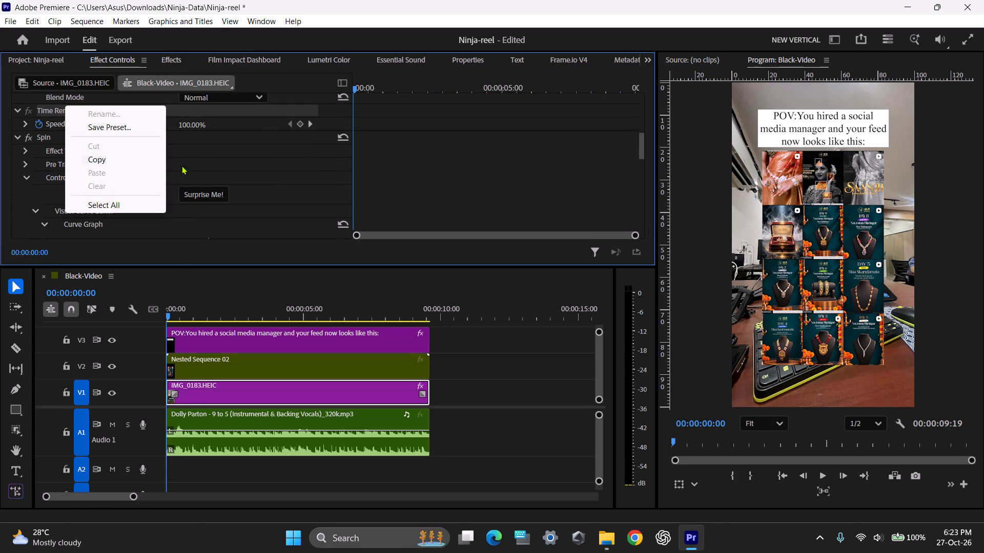
pyautogui.click(219, 178)
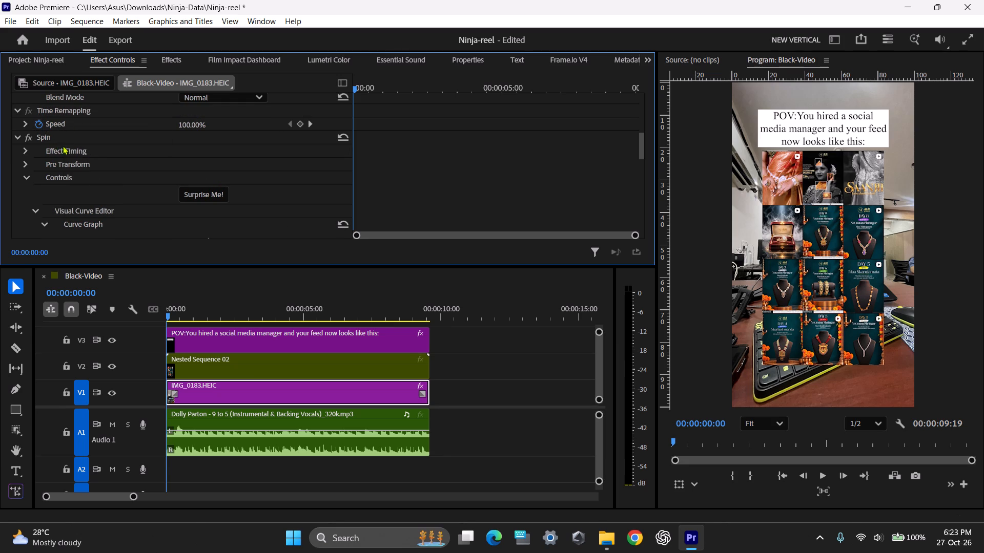
pyautogui.click(41, 138)
pyautogui.rightClick(41, 138)
pyautogui.click(77, 220)
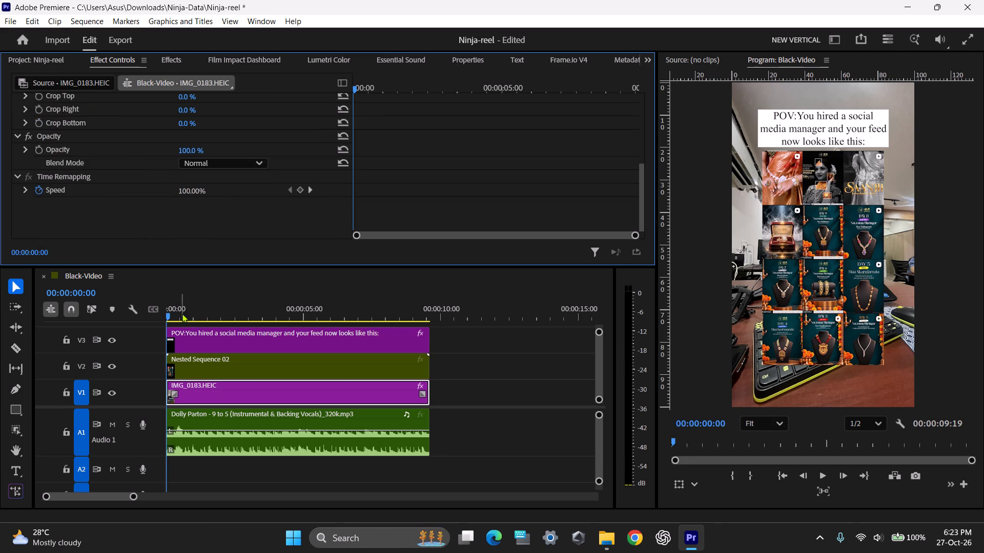
# Play the opening second from the sequence start to check the desk photo's motion, and go back to the start.
pyautogui.moveTo(190, 308); pyautogui.dragTo(145, 307)
pyautogui.press('space')
pyautogui.press('space')
pyautogui.press('space')
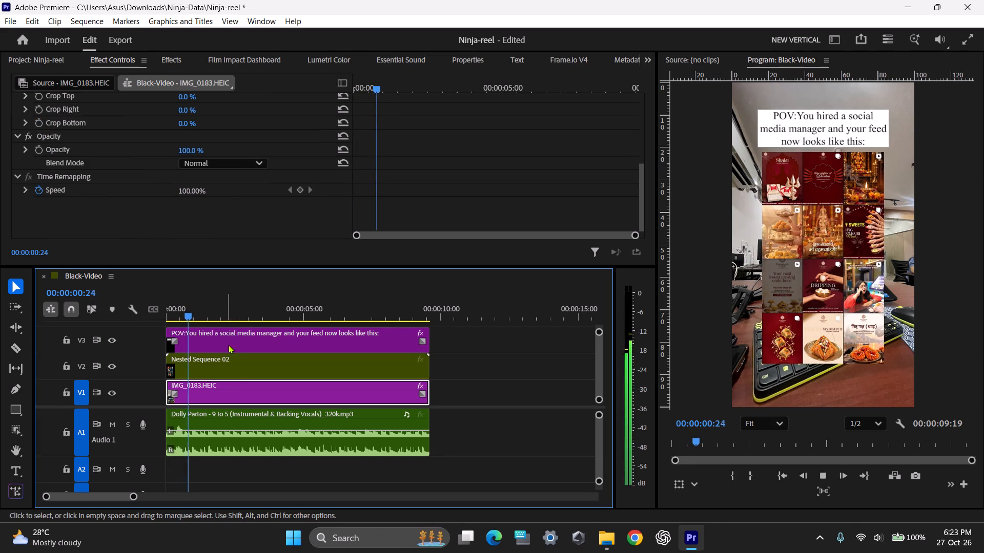
pyautogui.press('space')
pyautogui.moveTo(202, 311); pyautogui.dragTo(146, 322)
# Search the effects for "trans" and apply the Transform video effect to the desk photo clip.
pyautogui.moveTo(202, 386); pyautogui.dragTo(202, 381)
pyautogui.click(55, 60)
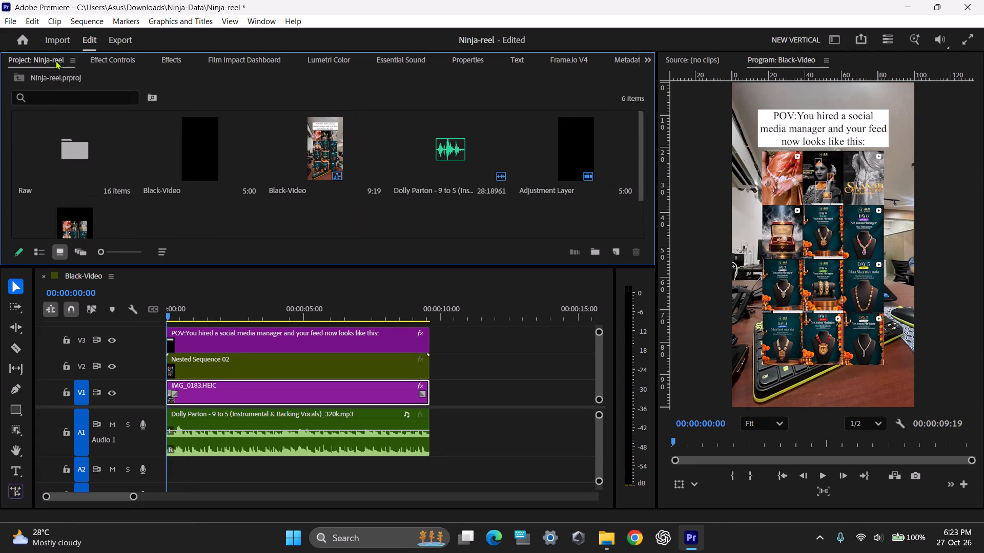
pyautogui.click(115, 57)
pyautogui.click(180, 58)
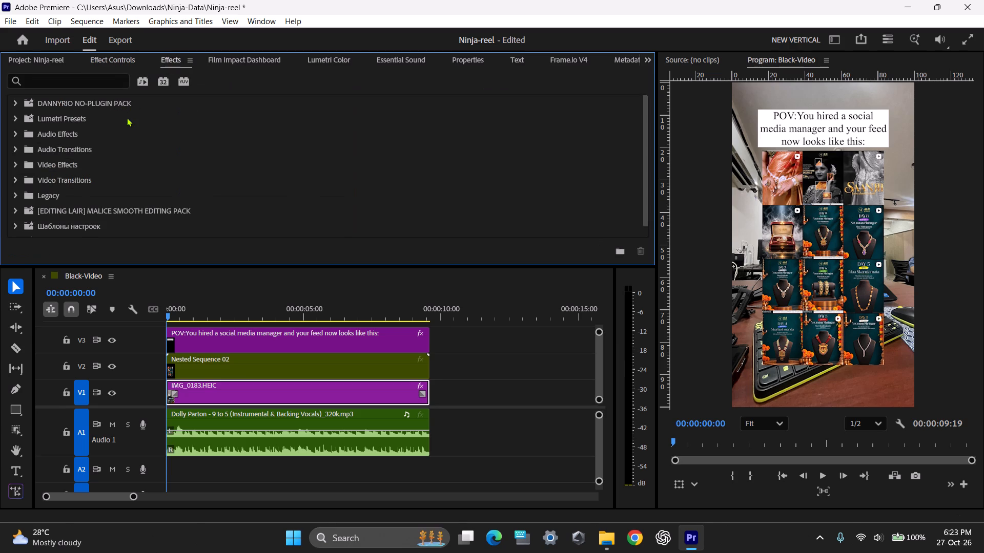
pyautogui.click(96, 76)
pyautogui.click(96, 76)
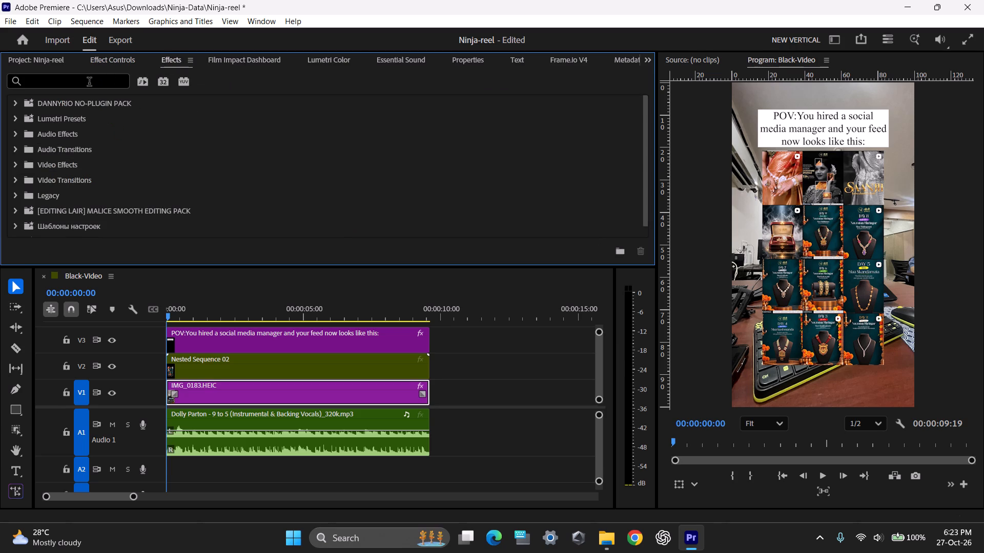
pyautogui.click(89, 83)
pyautogui.write('trab')
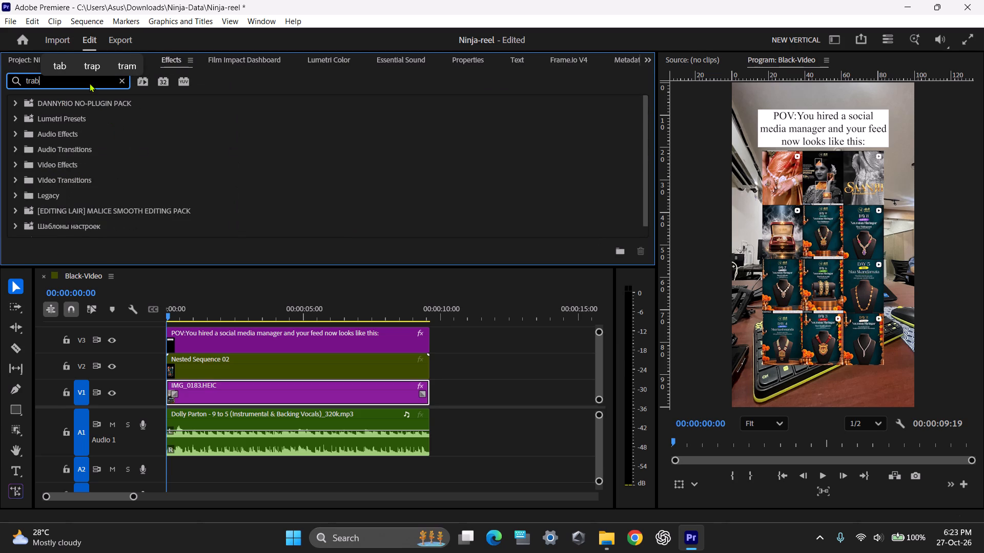
pyautogui.press('BackSpace')
pyautogui.write('ns')
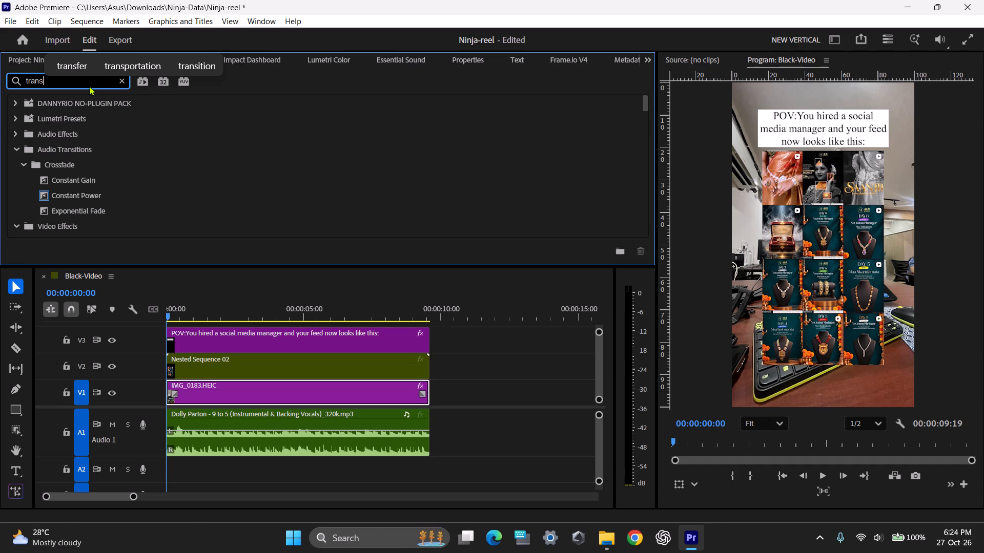
pyautogui.scroll(-12, 88, 178)
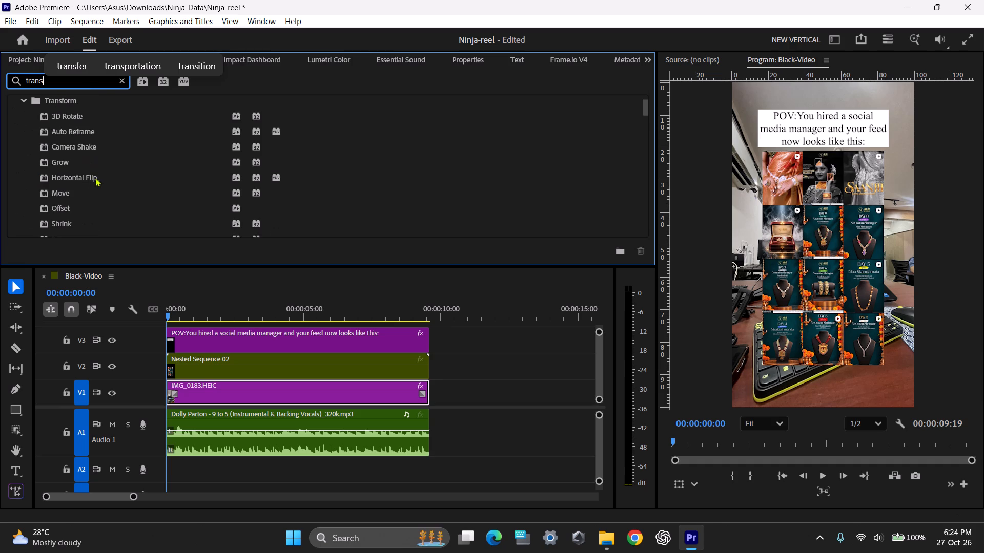
pyautogui.scroll(-7, 81, 163)
pyautogui.moveTo(72, 165); pyautogui.dragTo(217, 389)
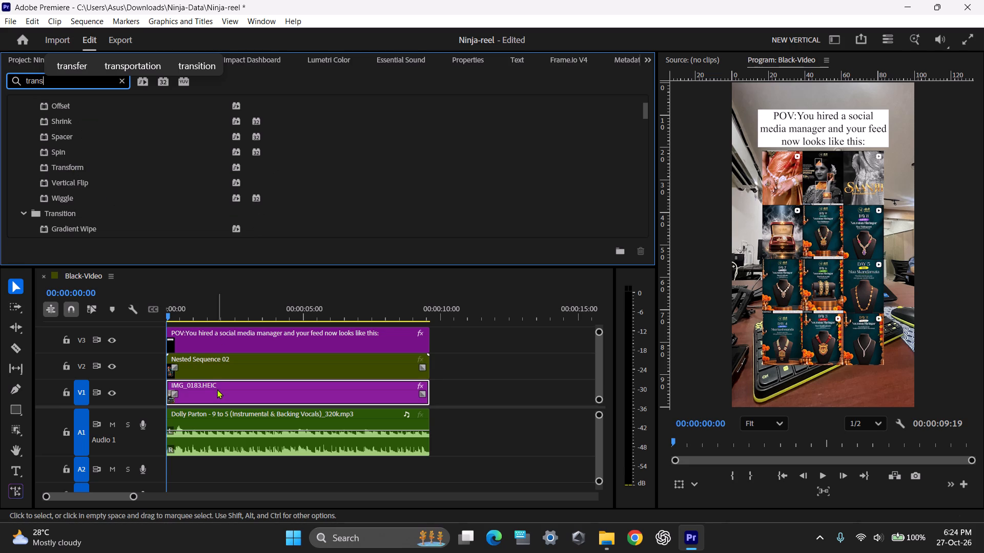
pyautogui.moveTo(217, 389); pyautogui.dragTo(218, 385)
pyautogui.moveTo(66, 165); pyautogui.dragTo(191, 400)
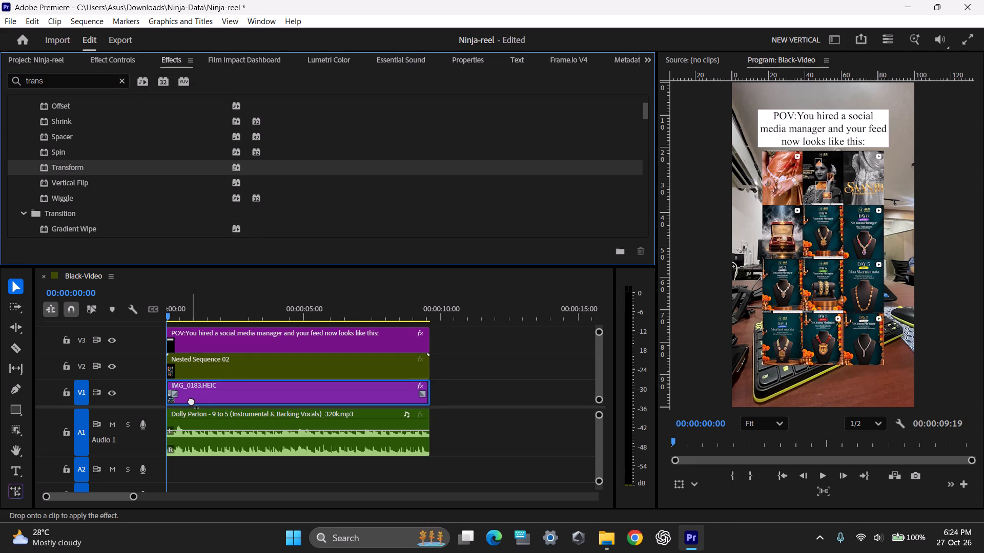
pyautogui.moveTo(191, 400); pyautogui.dragTo(192, 401)
# Enable Scale keyframing in the desk photo's Transform effect with a first keyframe at 00:00:00:00.
pyautogui.moveTo(185, 314); pyautogui.dragTo(119, 317)
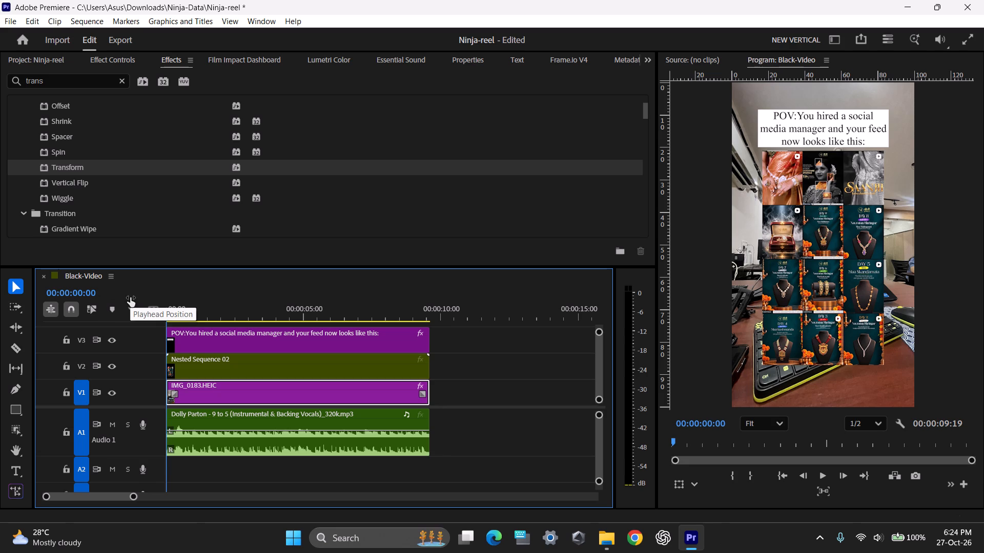
pyautogui.moveTo(170, 311); pyautogui.dragTo(151, 313)
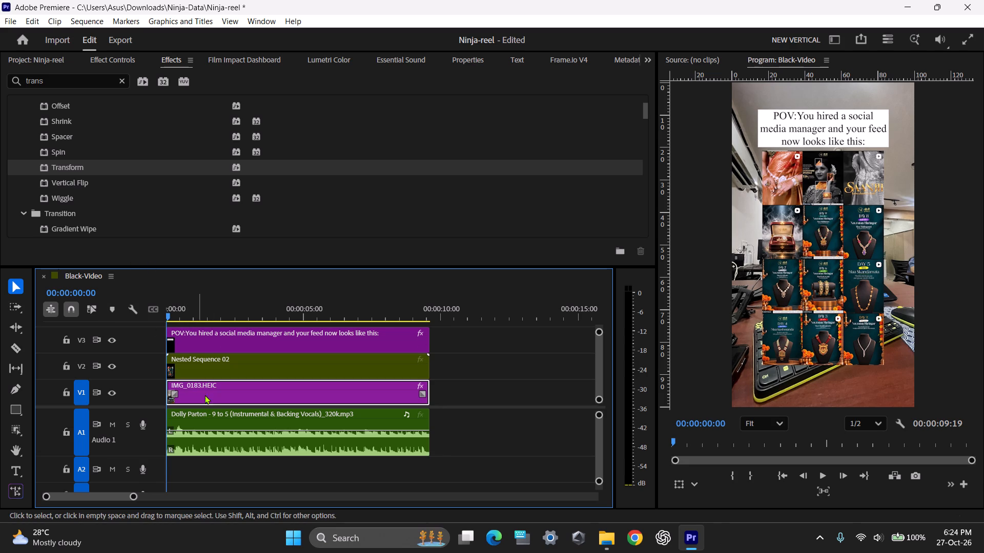
pyautogui.click(209, 395)
pyautogui.click(113, 56)
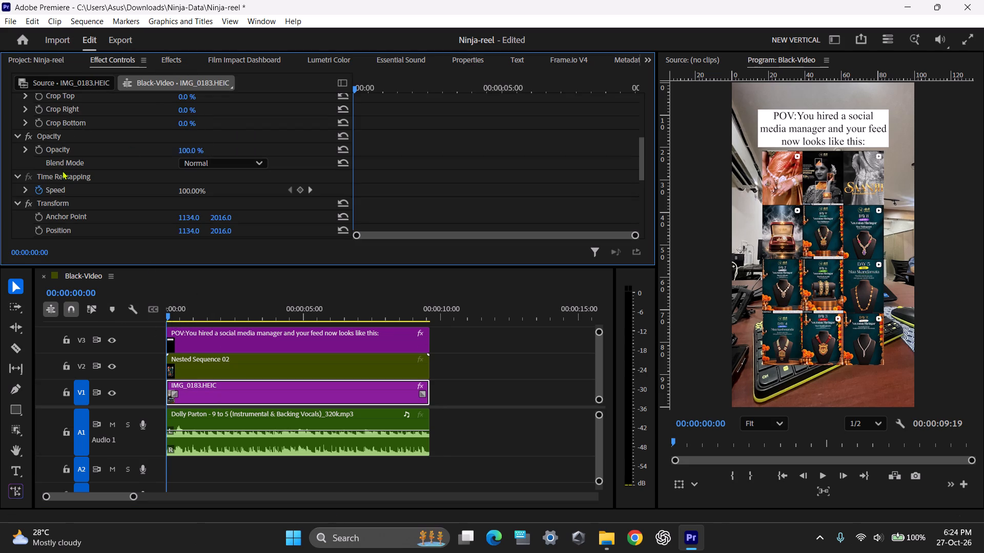
pyautogui.scroll(-6, 109, 178)
pyautogui.click(36, 180)
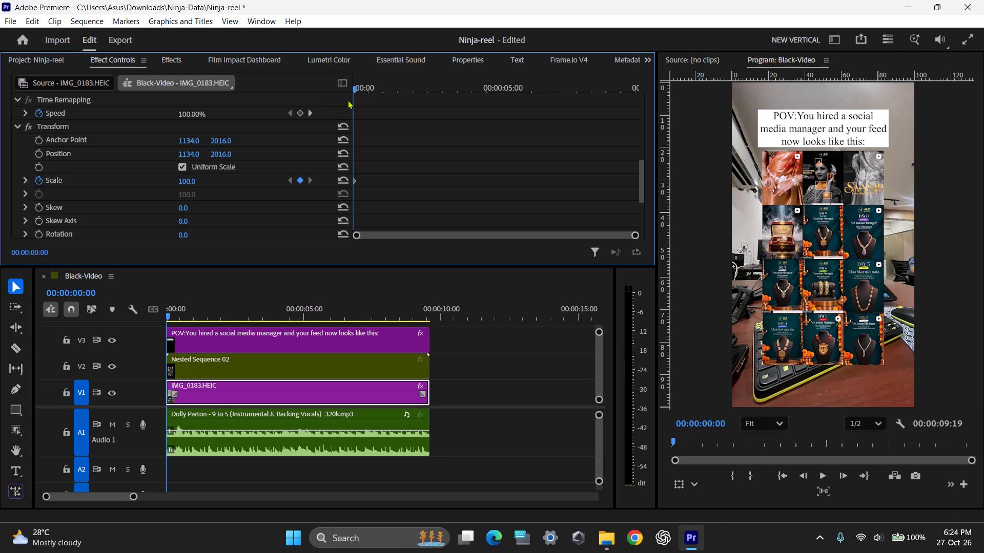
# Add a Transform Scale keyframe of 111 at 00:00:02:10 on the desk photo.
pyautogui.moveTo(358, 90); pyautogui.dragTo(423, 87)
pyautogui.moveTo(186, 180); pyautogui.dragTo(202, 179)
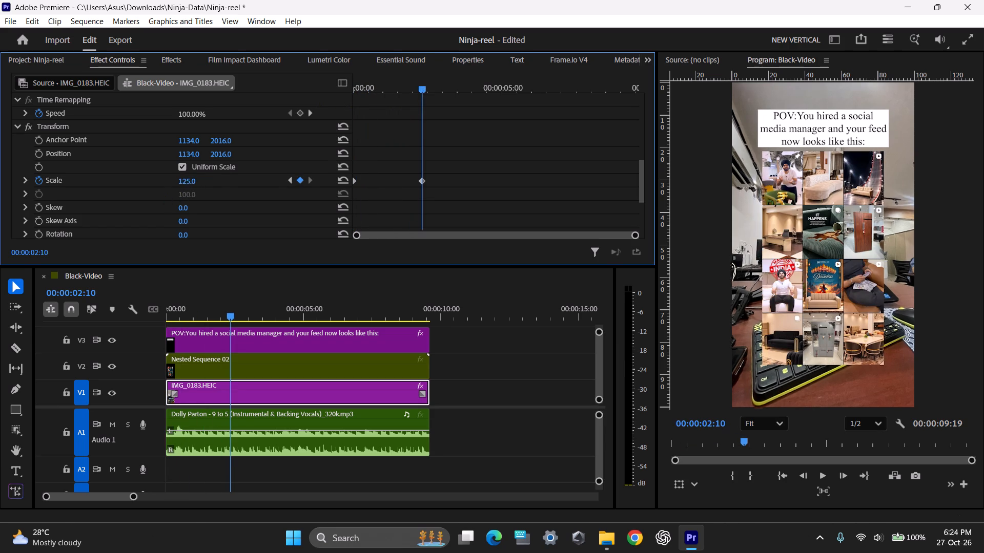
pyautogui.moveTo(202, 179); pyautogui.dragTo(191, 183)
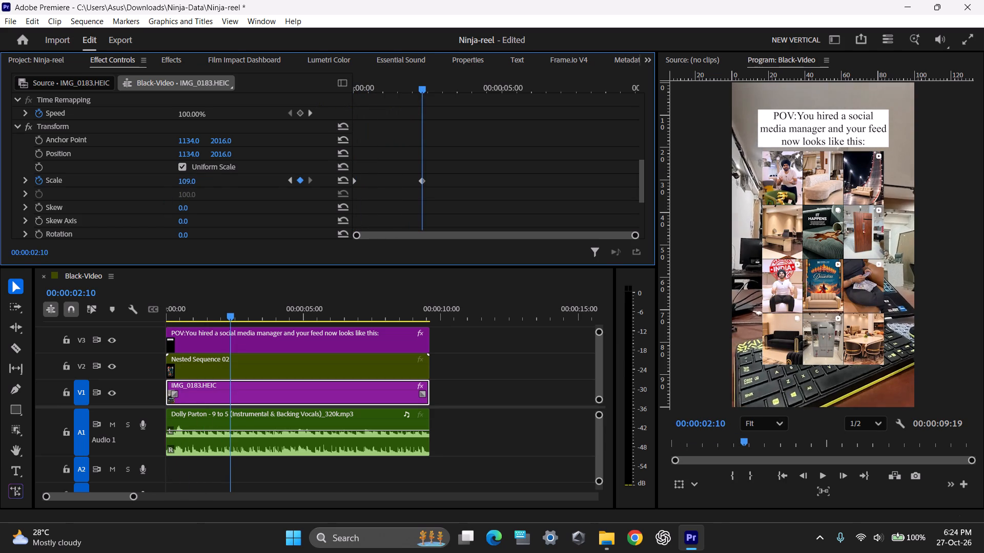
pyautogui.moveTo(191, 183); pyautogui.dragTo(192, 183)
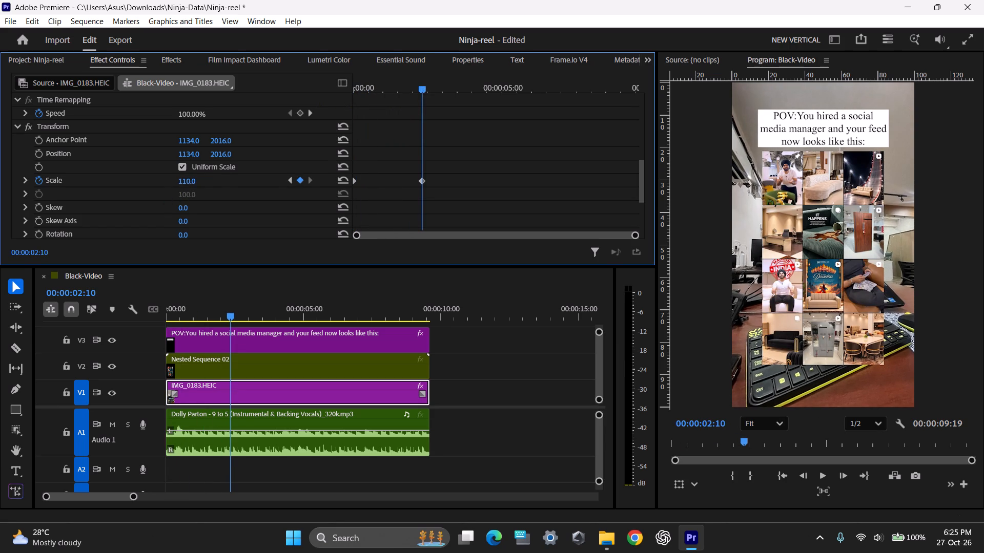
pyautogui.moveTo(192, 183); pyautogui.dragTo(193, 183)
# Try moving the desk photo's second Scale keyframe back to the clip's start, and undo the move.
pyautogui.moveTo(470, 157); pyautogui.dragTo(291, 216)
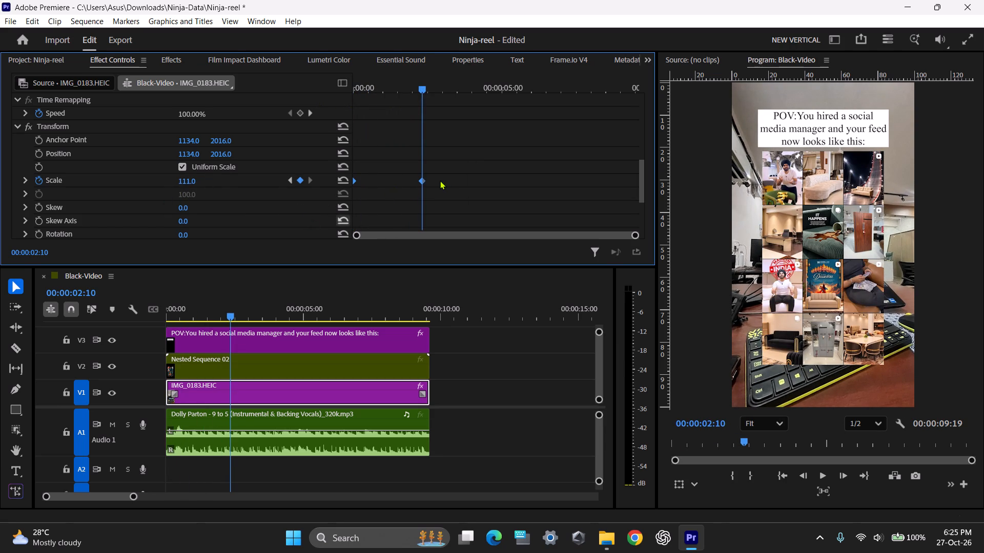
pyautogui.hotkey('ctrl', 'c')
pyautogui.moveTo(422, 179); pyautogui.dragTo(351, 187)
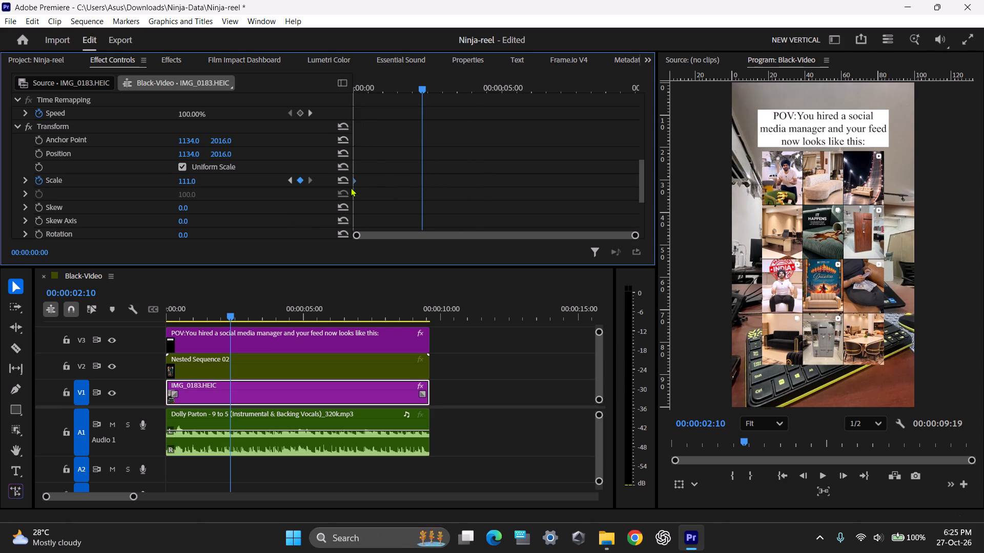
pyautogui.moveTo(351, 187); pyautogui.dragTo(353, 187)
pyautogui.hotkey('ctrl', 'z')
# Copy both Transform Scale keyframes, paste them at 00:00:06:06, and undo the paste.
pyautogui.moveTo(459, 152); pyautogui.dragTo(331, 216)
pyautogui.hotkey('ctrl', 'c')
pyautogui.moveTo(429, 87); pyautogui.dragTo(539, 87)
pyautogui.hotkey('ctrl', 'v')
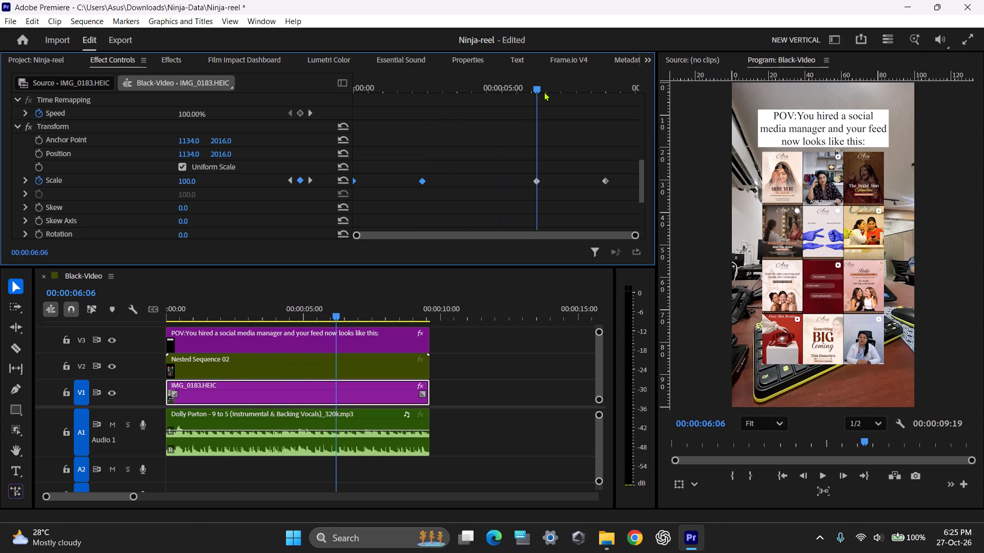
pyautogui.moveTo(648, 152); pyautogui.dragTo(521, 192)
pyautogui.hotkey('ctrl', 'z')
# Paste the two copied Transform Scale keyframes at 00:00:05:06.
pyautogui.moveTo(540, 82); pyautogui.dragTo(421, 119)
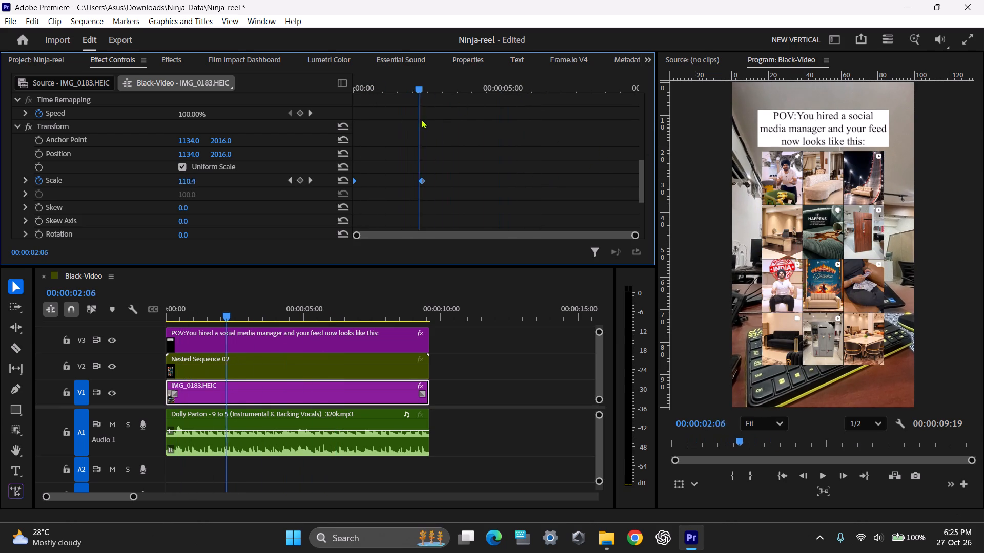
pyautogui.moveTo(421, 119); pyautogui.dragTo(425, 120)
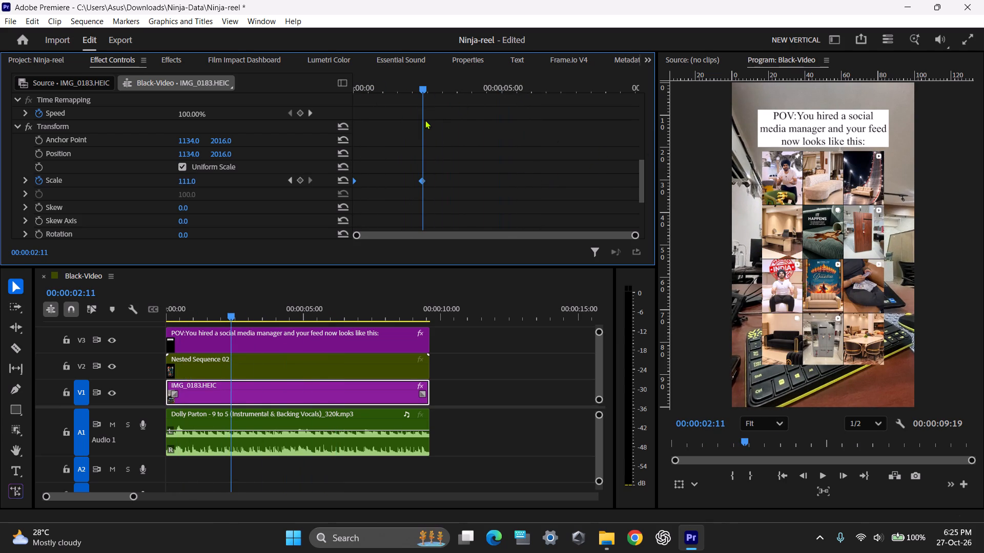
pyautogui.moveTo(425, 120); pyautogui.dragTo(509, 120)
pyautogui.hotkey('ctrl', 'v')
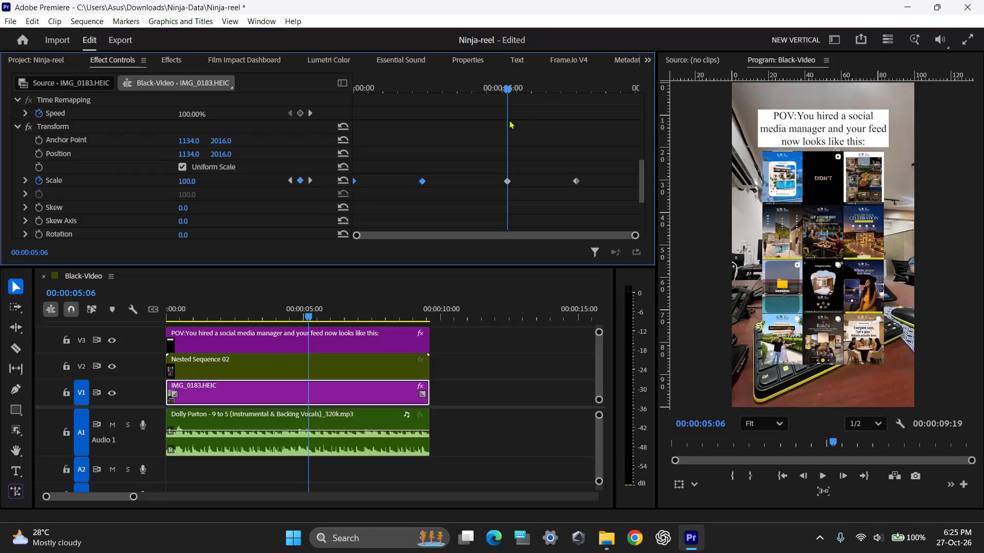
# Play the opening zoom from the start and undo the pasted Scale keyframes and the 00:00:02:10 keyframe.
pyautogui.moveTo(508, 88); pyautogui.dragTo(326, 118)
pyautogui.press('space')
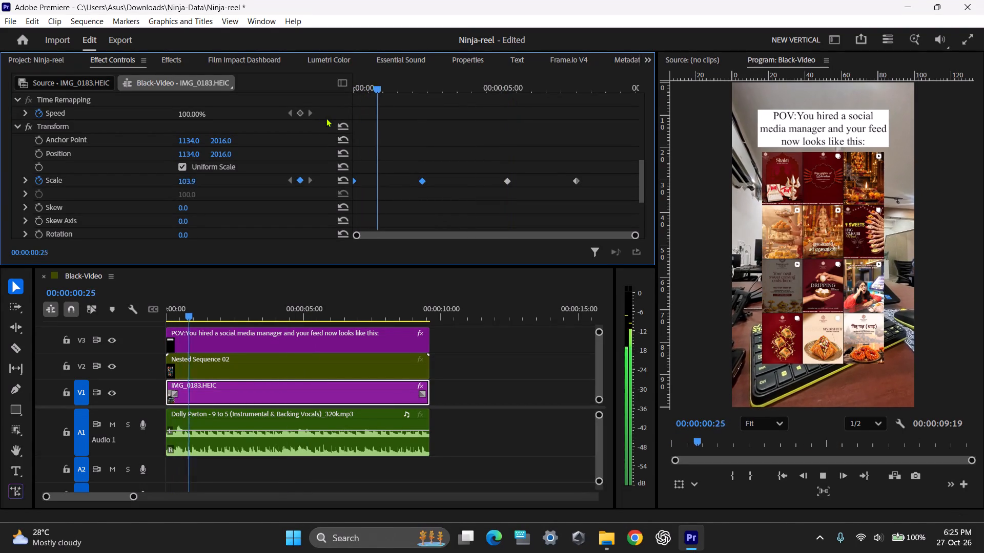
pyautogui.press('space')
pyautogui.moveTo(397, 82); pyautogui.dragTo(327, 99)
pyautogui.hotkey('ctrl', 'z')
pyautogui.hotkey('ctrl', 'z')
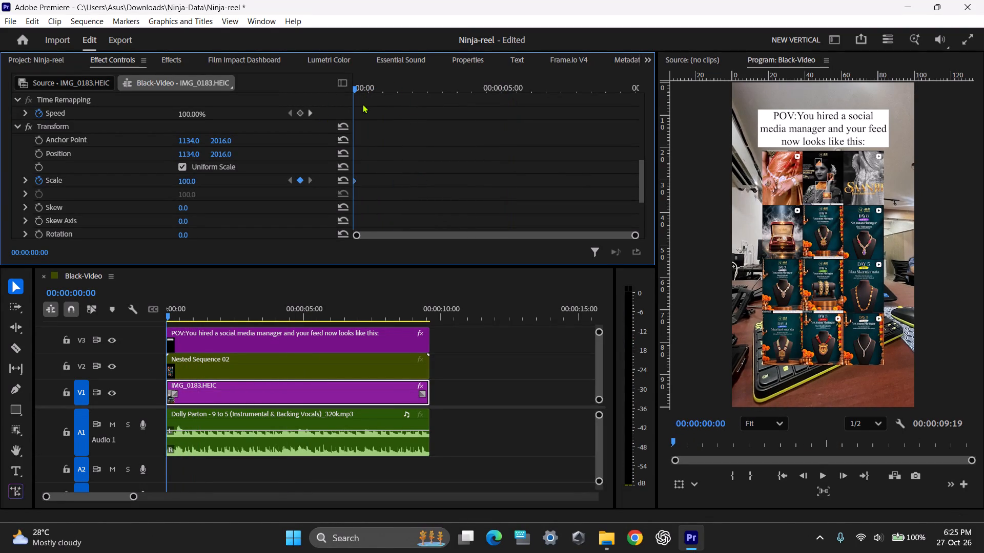
# Add a Transform Scale keyframe of 110 at 00:00:00:22 on the desk photo.
pyautogui.moveTo(359, 86); pyautogui.dragTo(376, 89)
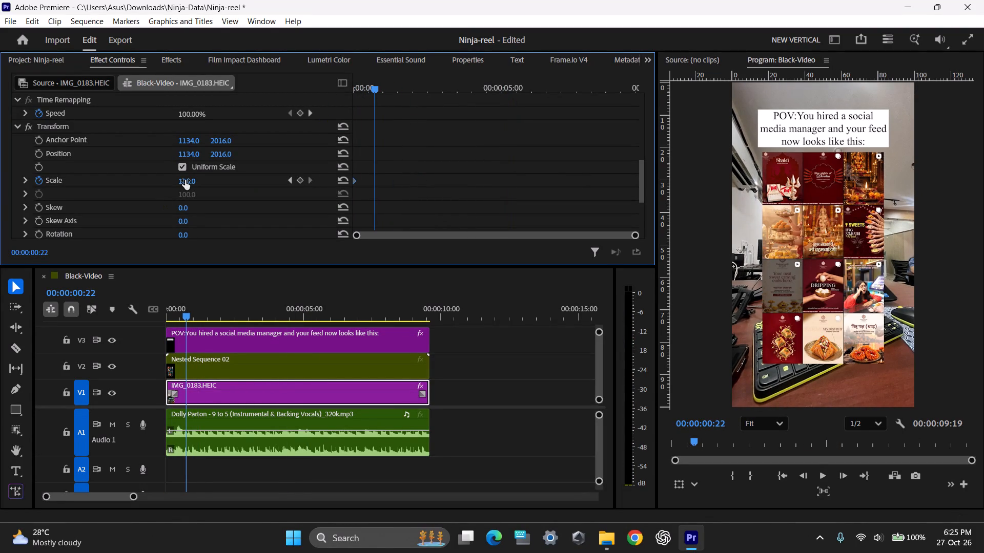
pyautogui.click(185, 180)
pyautogui.write('110')
pyautogui.press('Return')
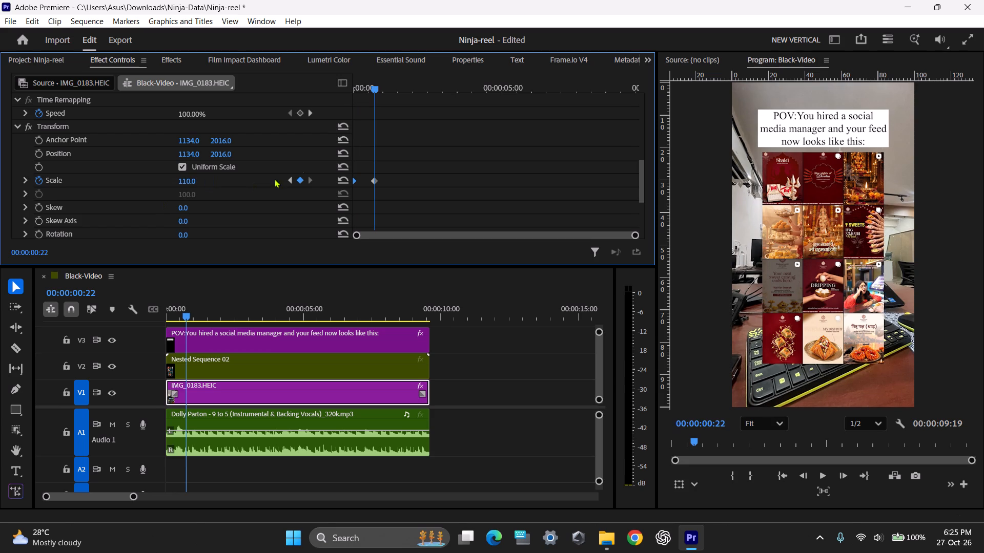
# Copy both Transform Scale keyframes on the desk photo and paste the pair at 00:00:01:18 and again at 00:00:03:12.
pyautogui.moveTo(383, 86); pyautogui.dragTo(326, 96)
pyautogui.press('space')
pyautogui.press('space')
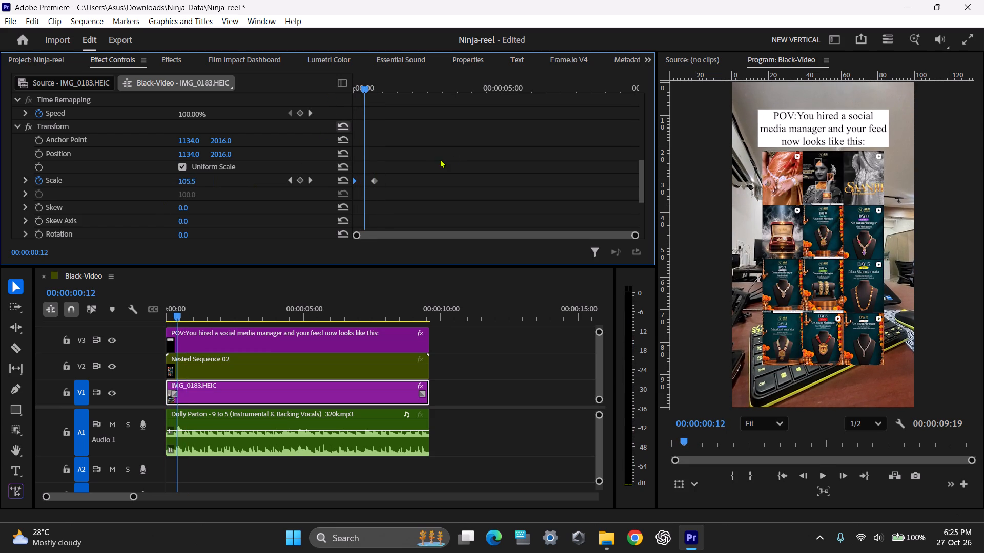
pyautogui.moveTo(429, 159); pyautogui.dragTo(338, 197)
pyautogui.hotkey('ctrl', 'c')
pyautogui.moveTo(372, 87); pyautogui.dragTo(403, 91)
pyautogui.hotkey('ctrl', 'v')
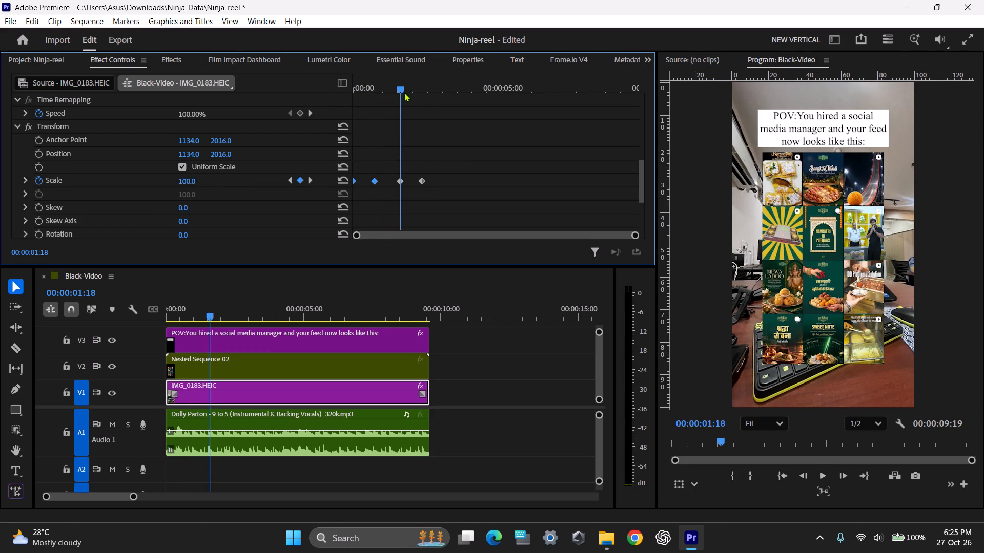
pyautogui.moveTo(403, 80); pyautogui.dragTo(456, 96)
pyautogui.hotkey('ctrl', 'v')
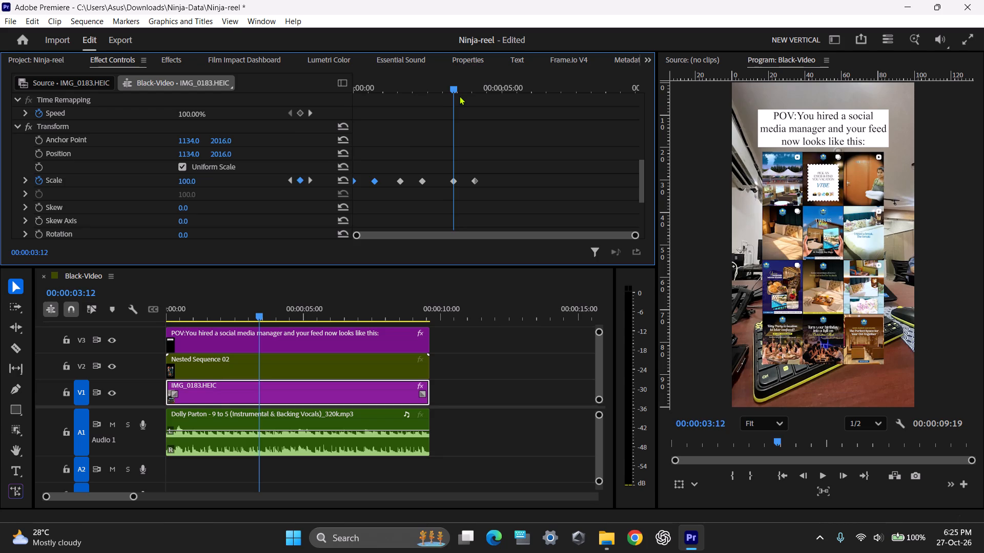
# Play from the start, paste the copied Scale keyframes after the third zoom, and shift that pair to begin near 00:00:05:00.
pyautogui.moveTo(454, 93); pyautogui.dragTo(236, 143)
pyautogui.press('space')
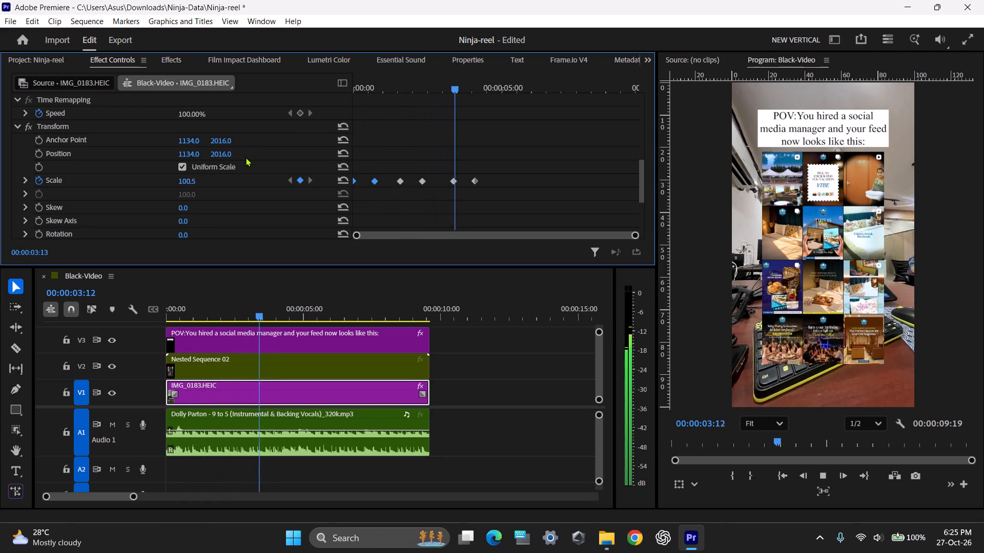
pyautogui.press('space')
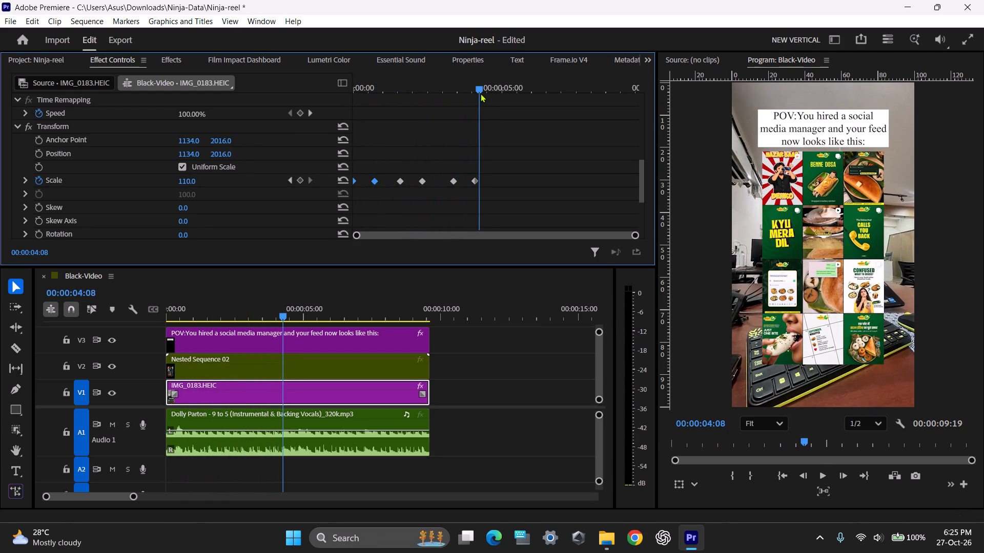
pyautogui.press('space')
pyautogui.hotkey('ctrl', 'v')
pyautogui.press('space')
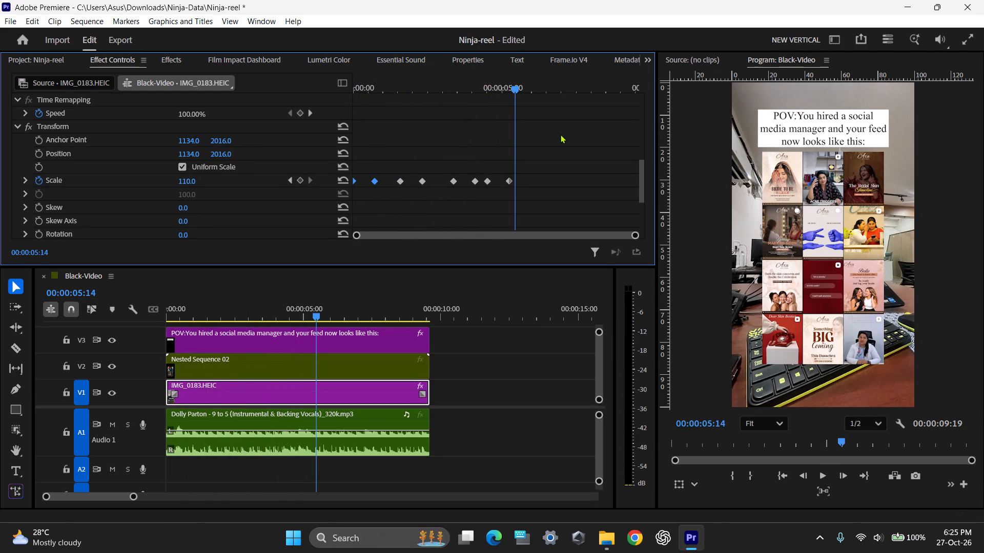
pyautogui.moveTo(546, 146); pyautogui.dragTo(487, 195)
pyautogui.moveTo(486, 178); pyautogui.dragTo(504, 179)
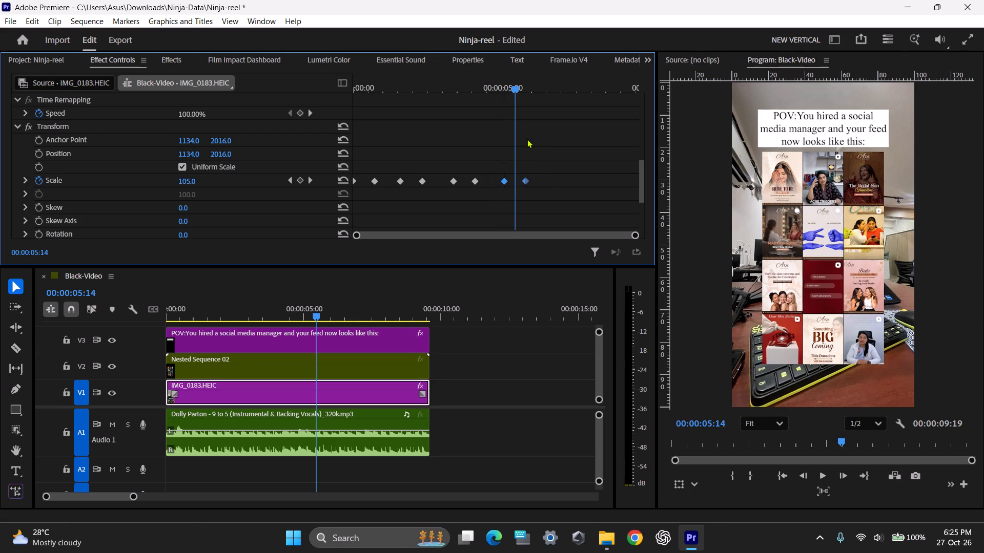
# Paste the copied Transform Scale keyframes at 00:00:06:22, 00:00:08:04 and 00:00:09:18.
pyautogui.moveTo(519, 85); pyautogui.dragTo(554, 90)
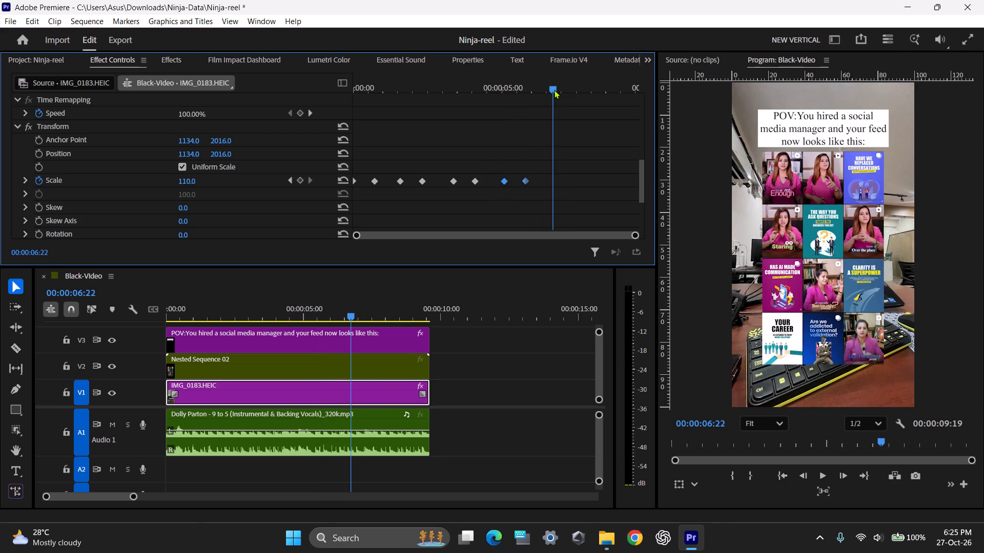
pyautogui.hotkey('ctrl', 'v')
pyautogui.scroll(-5, 514, 148)
pyautogui.scroll(5, 537, 160)
pyautogui.moveTo(559, 82); pyautogui.dragTo(597, 94)
pyautogui.hotkey('ctrl', 'v')
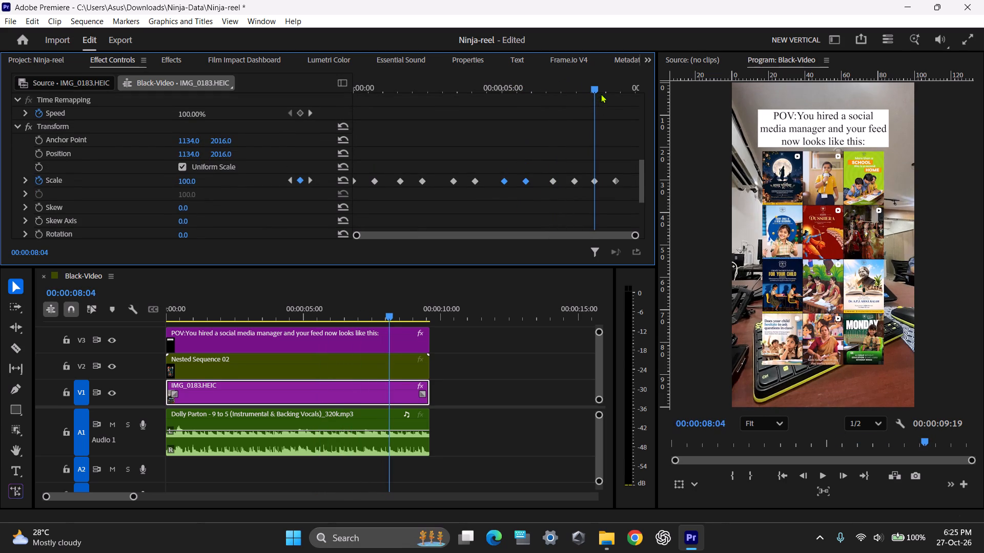
pyautogui.moveTo(596, 78); pyautogui.dragTo(646, 82)
pyautogui.hotkey('ctrl', 'v')
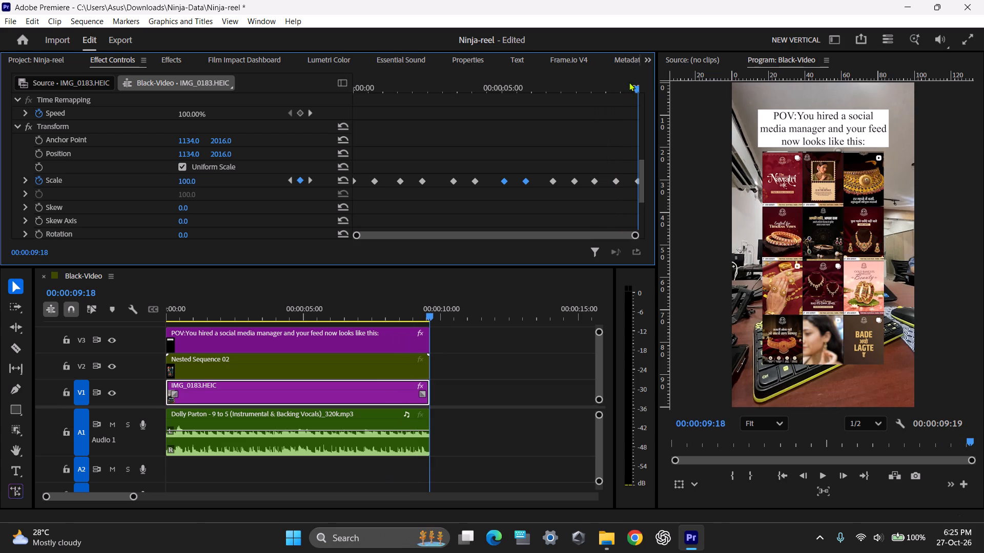
# Play the reel through from the start and save the project.
pyautogui.moveTo(632, 81); pyautogui.dragTo(215, 141)
pyautogui.press('space')
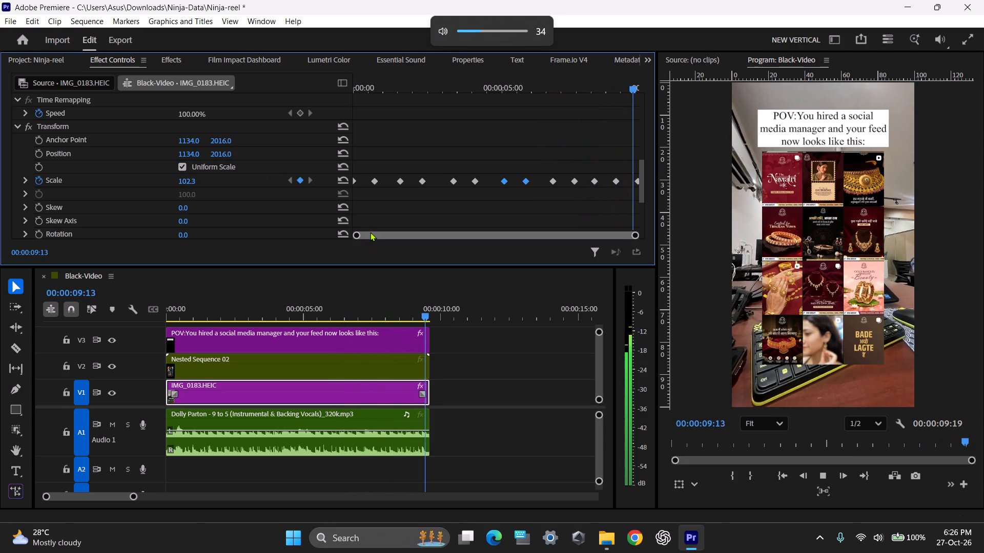
pyautogui.hotkey('ctrl', 's')
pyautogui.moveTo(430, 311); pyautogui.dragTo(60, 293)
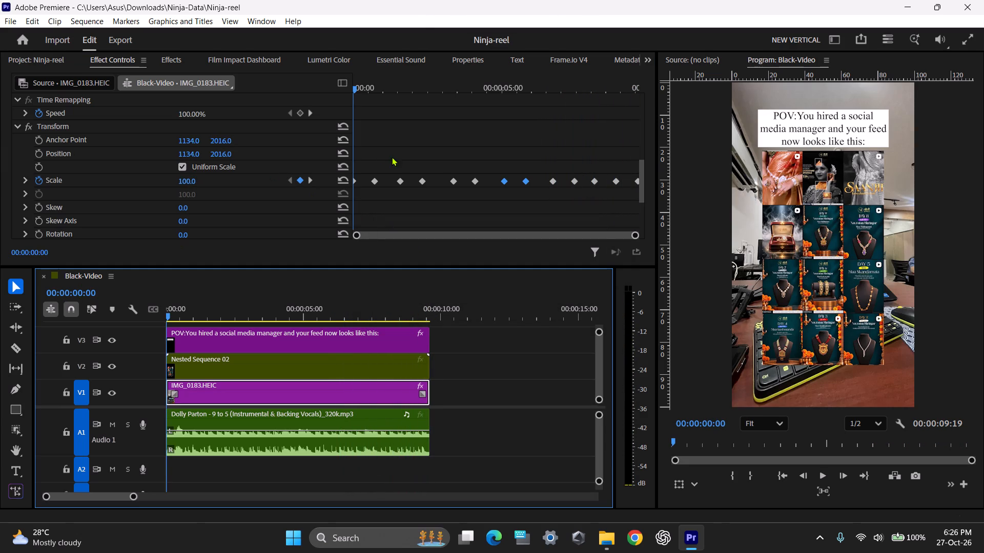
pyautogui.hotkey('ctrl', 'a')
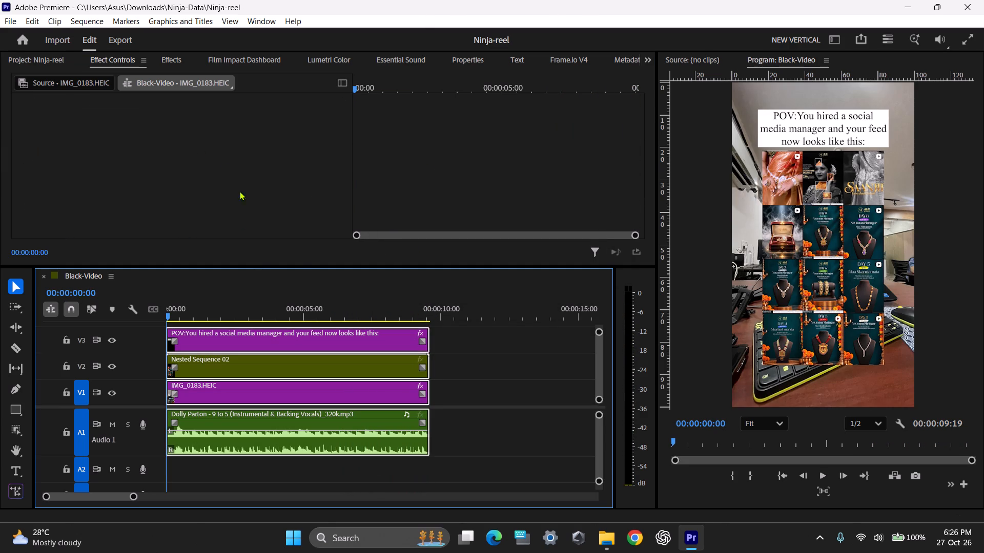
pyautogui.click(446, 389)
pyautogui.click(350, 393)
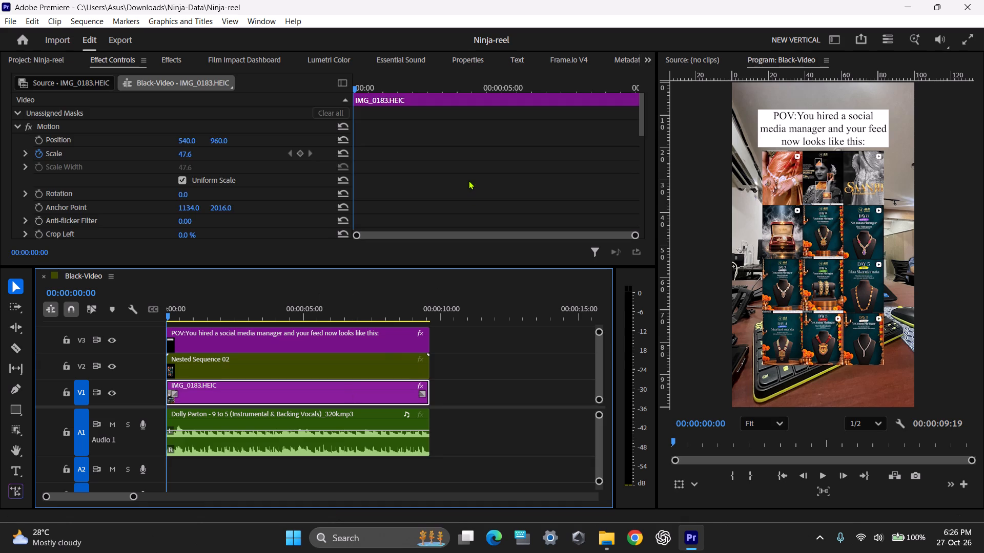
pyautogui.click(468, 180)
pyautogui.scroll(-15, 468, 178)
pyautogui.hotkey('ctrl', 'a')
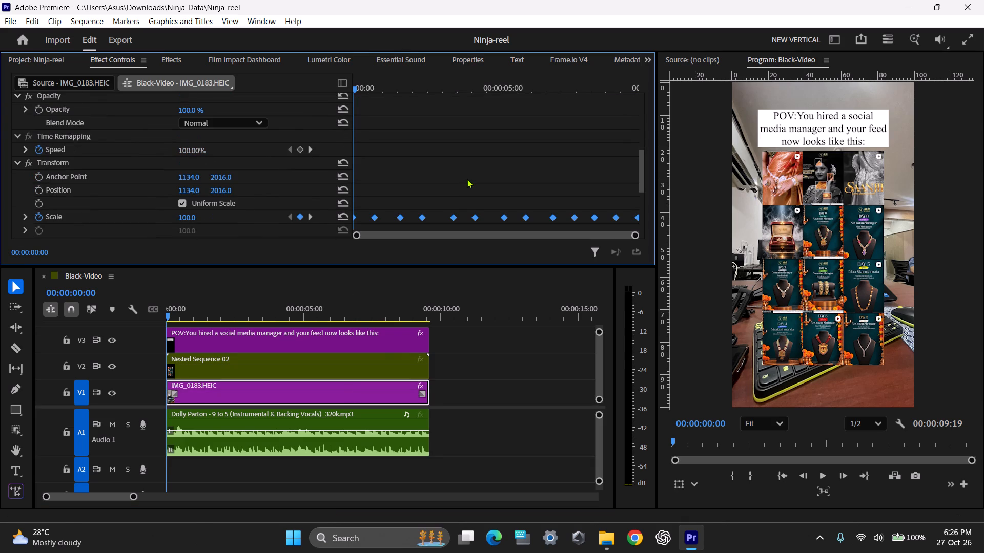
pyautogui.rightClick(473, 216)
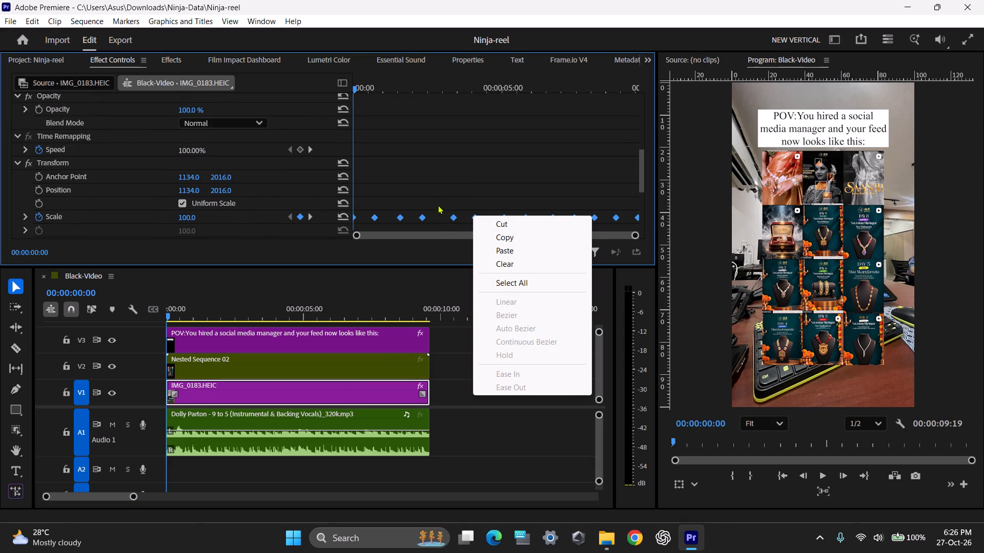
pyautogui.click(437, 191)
# Play from the start and move the end Scale keyframes of the second, third and fourth zooms slightly later, the fourth to 00:00:05:28.
pyautogui.moveTo(357, 80); pyautogui.dragTo(310, 83)
pyautogui.moveTo(362, 88); pyautogui.dragTo(327, 94)
pyautogui.press('space')
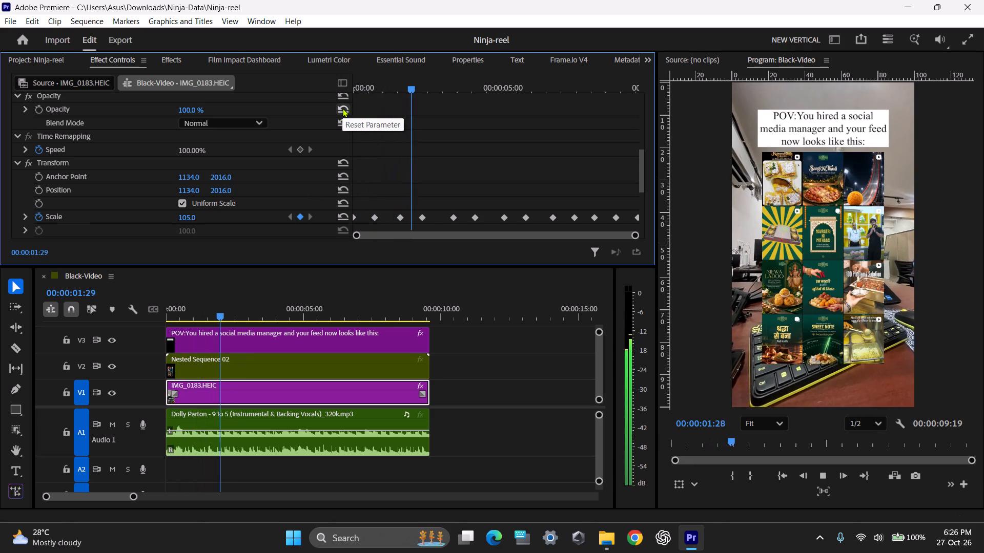
pyautogui.press('space')
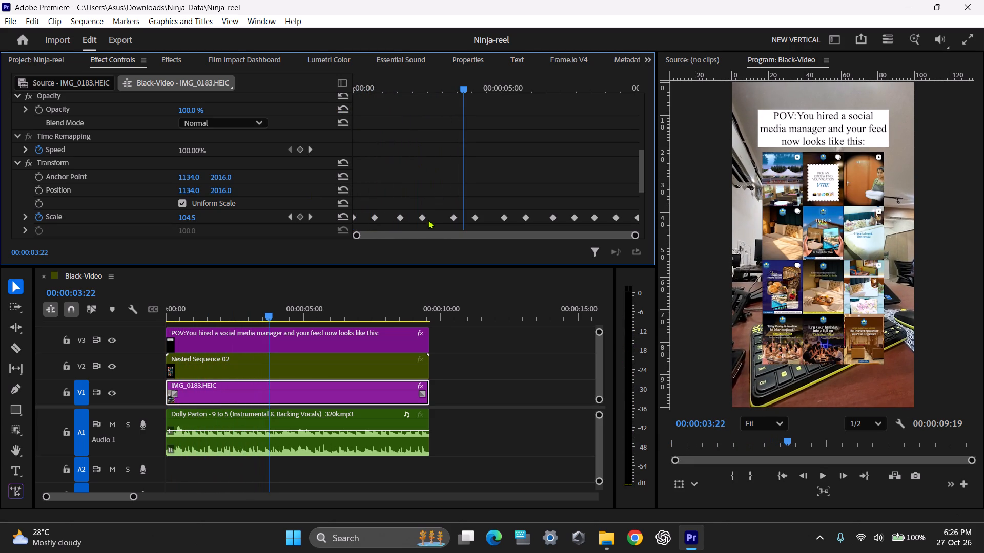
pyautogui.click(423, 216)
pyautogui.moveTo(474, 215); pyautogui.dragTo(475, 215)
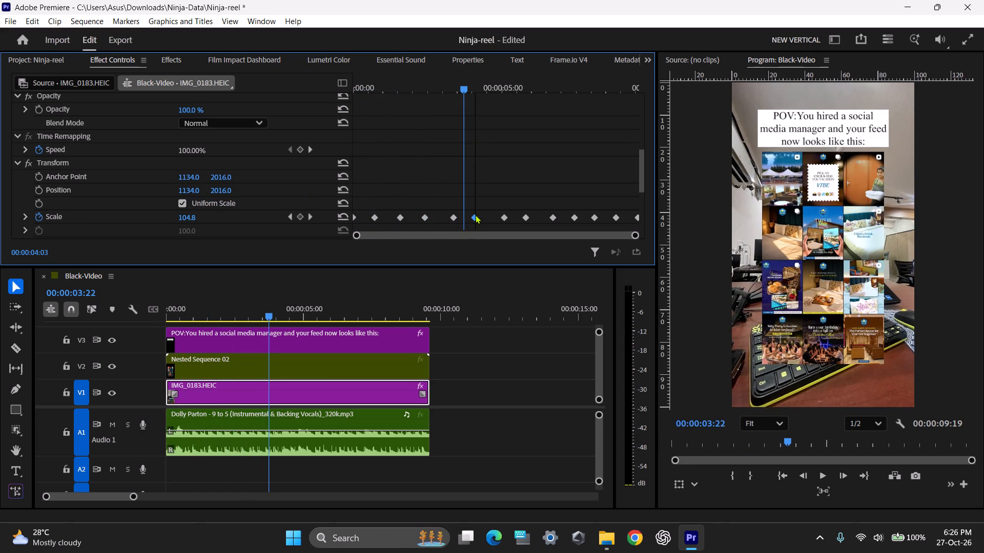
pyautogui.moveTo(475, 215); pyautogui.dragTo(479, 215)
pyautogui.click(528, 216)
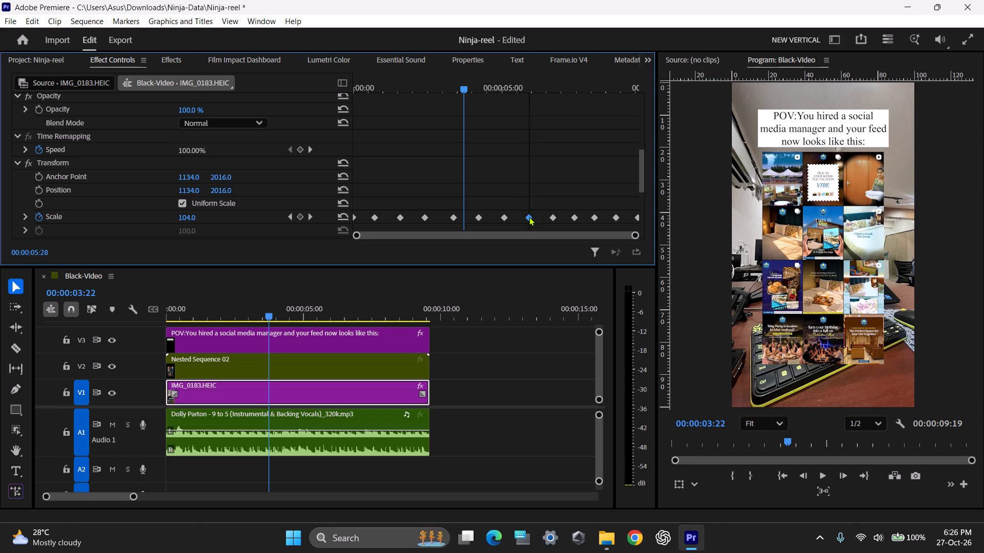
# Nudge the start and end Scale keyframes of the third and fourth zooms slightly earlier.
pyautogui.scroll(-4, 524, 186)
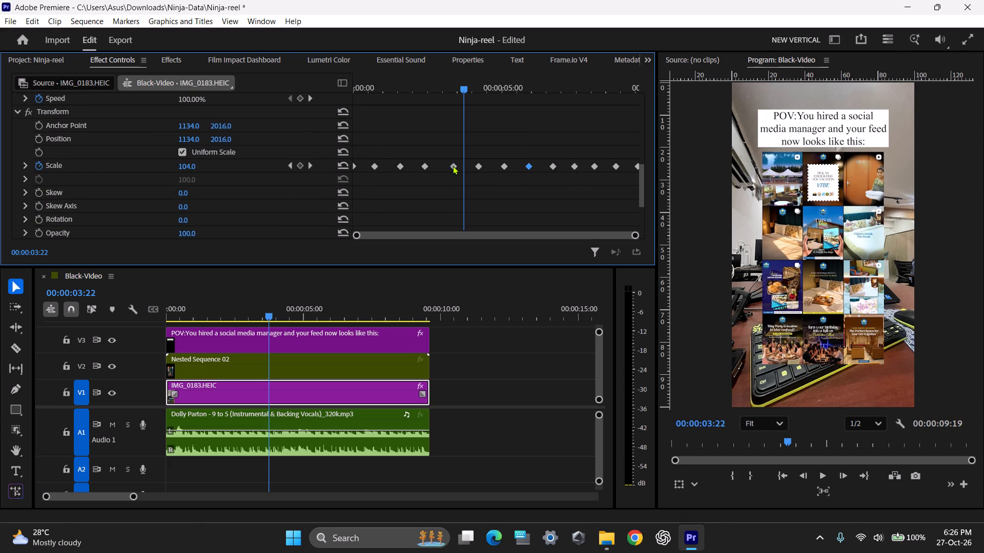
pyautogui.click(453, 165)
pyautogui.click(450, 165)
pyautogui.click(475, 167)
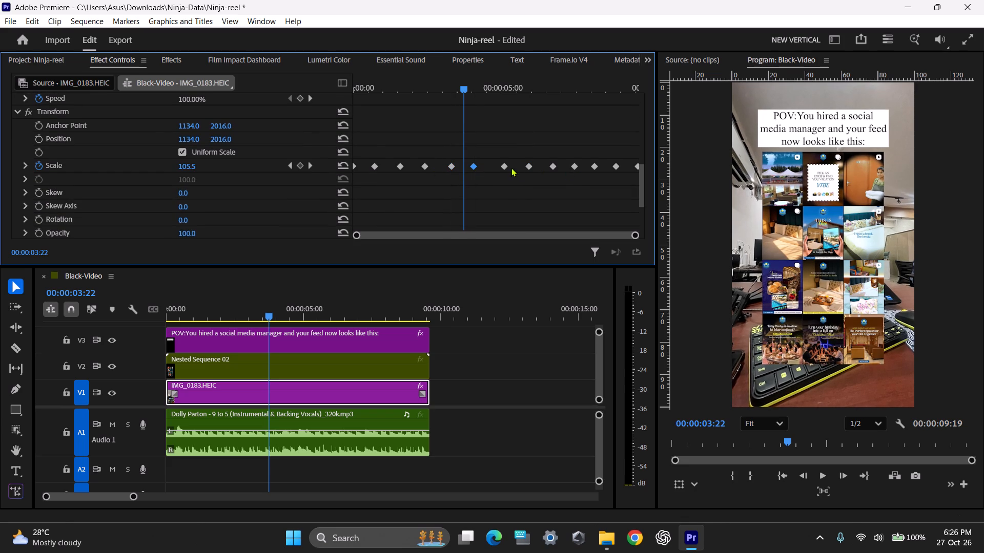
pyautogui.moveTo(508, 166); pyautogui.dragTo(503, 166)
pyautogui.click(529, 167)
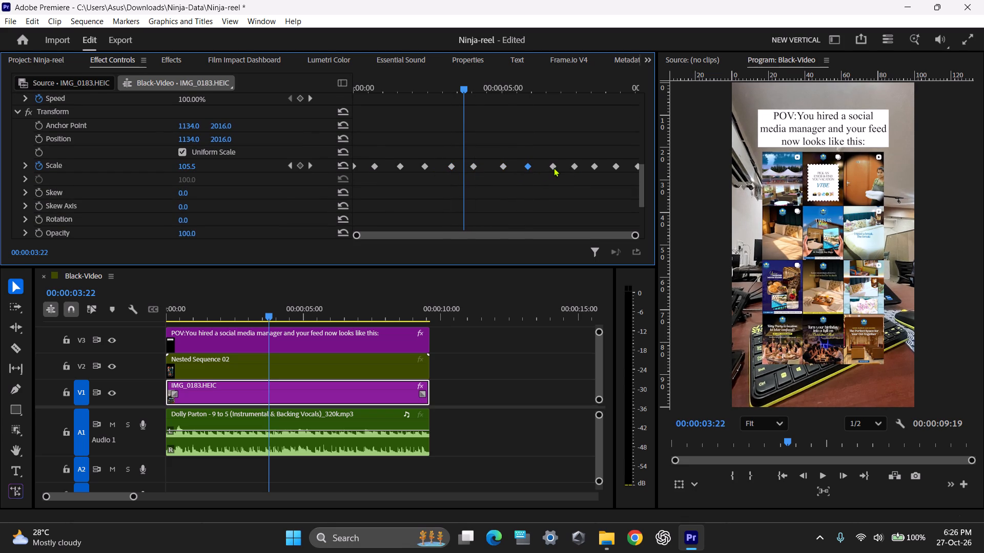
pyautogui.click(553, 167)
# Play the retimed zooms from the start and save the project.
pyautogui.moveTo(468, 83); pyautogui.dragTo(300, 112)
pyautogui.press('space')
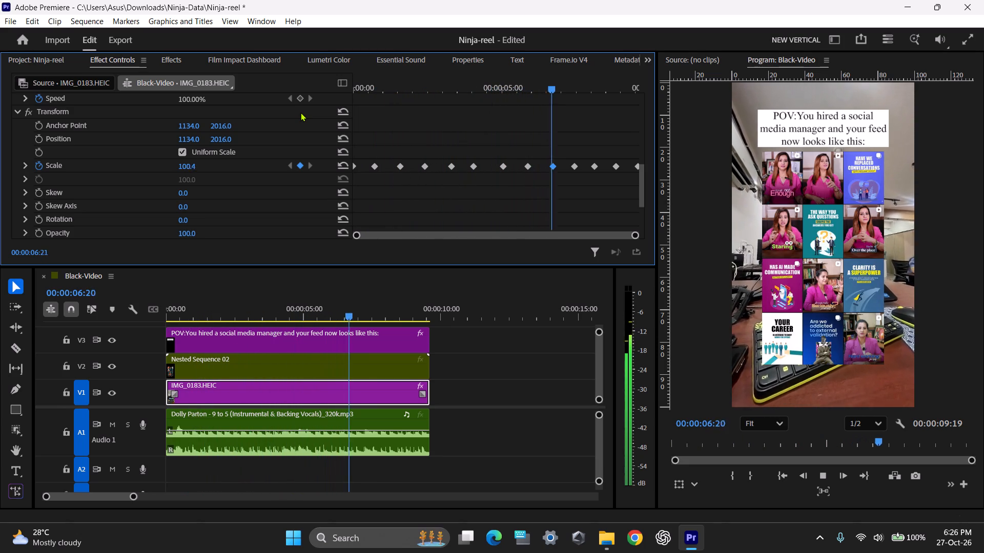
pyautogui.press('space')
pyautogui.hotkey('ctrl', 's')
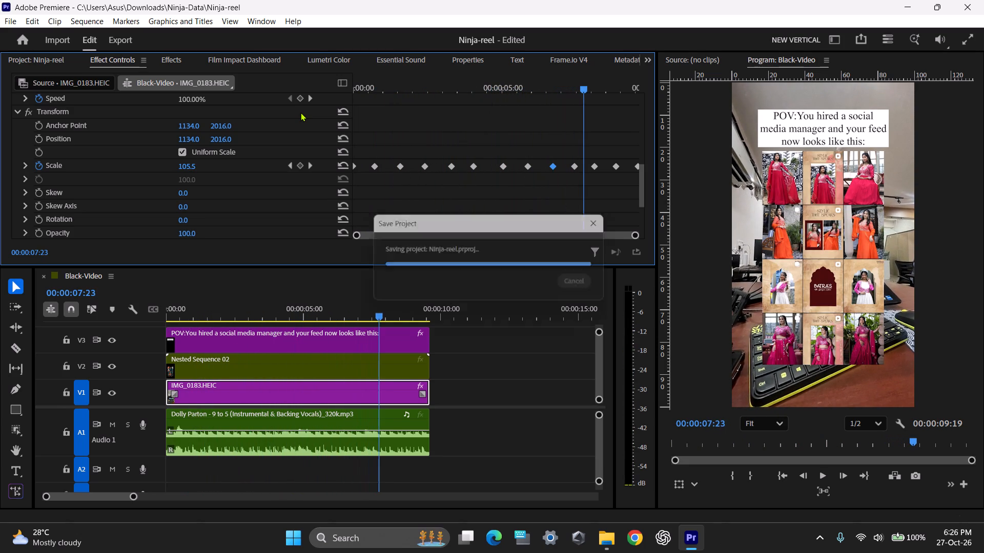
# Import the Ninja Logo image from the Ninja Sample Video folder within Ninja Video.
pyautogui.keyDown('ctrl'); pyautogui.scroll(5, 402, 367); pyautogui.keyUp('ctrl')
pyautogui.click(43, 55)
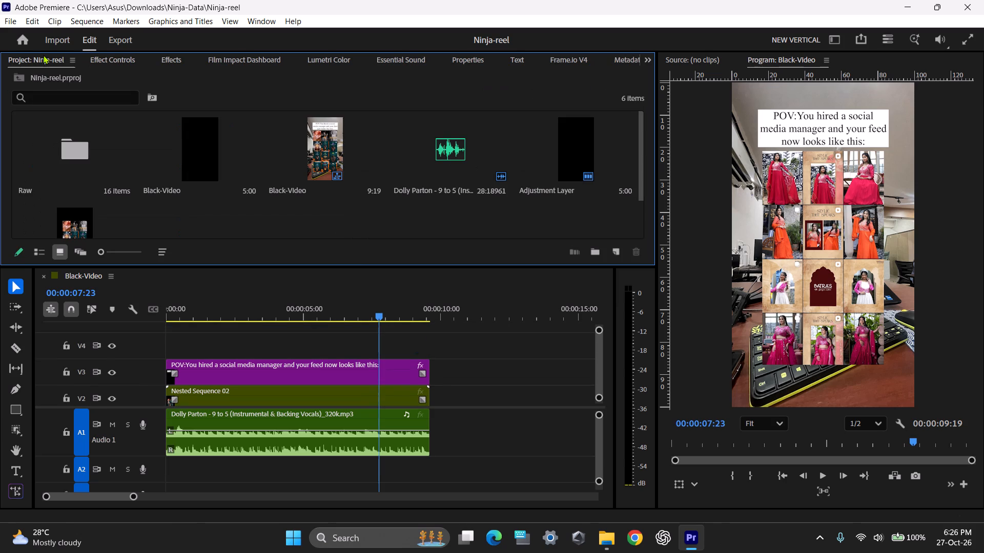
pyautogui.scroll(4, 91, 108)
pyautogui.scroll(-6, 199, 182)
pyautogui.doubleClick(253, 225)
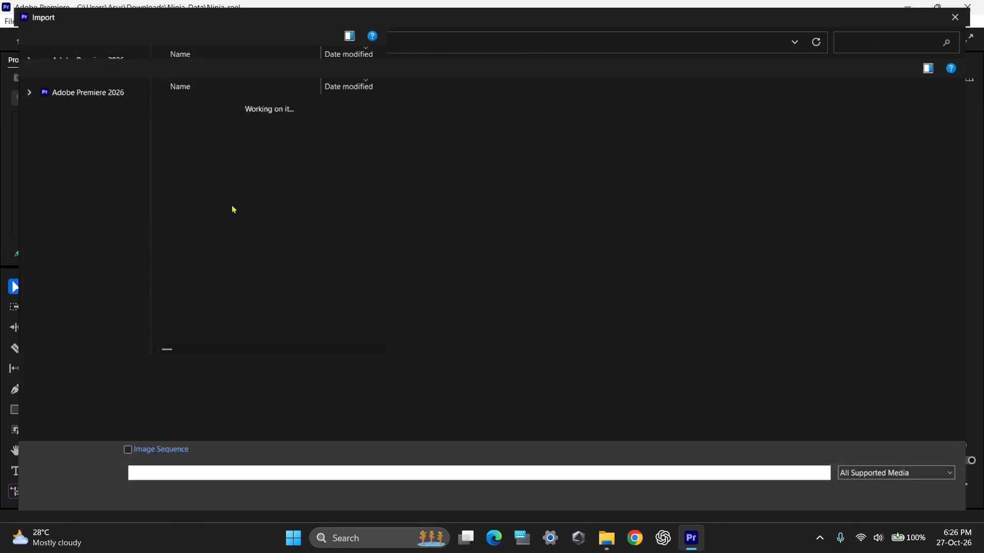
pyautogui.click(70, 309)
pyautogui.scroll(5, 197, 219)
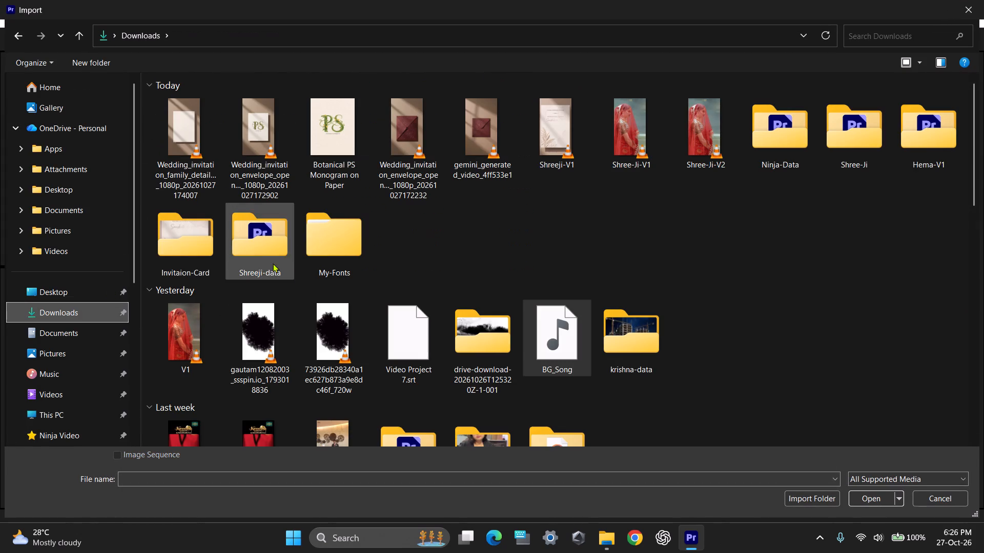
pyautogui.click(59, 444)
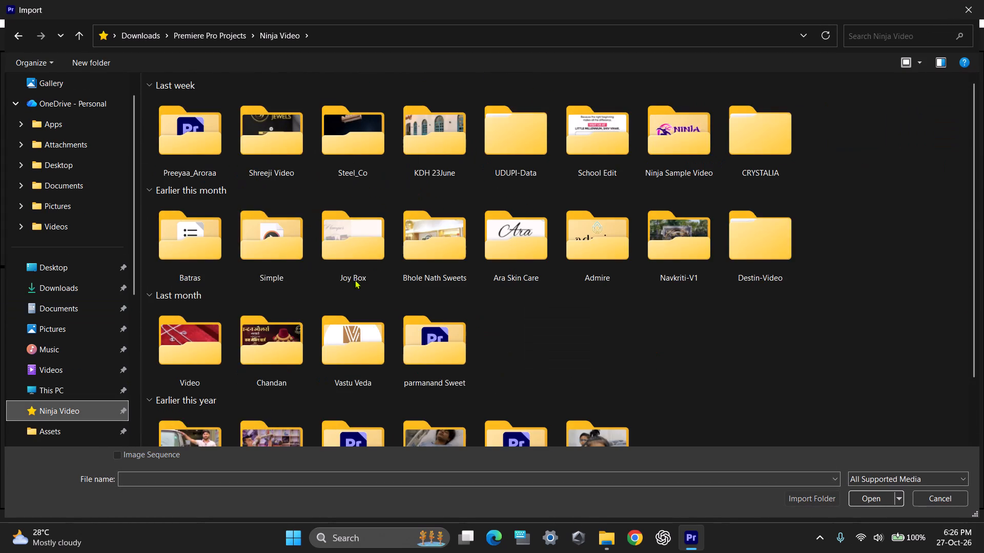
pyautogui.scroll(-3, 355, 279)
pyautogui.scroll(2, 262, 251)
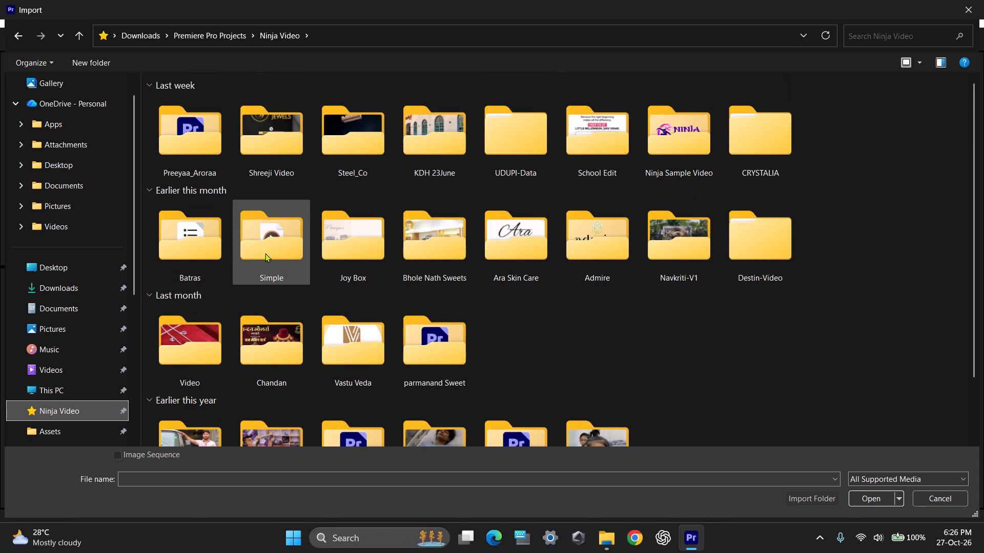
pyautogui.doubleClick(676, 168)
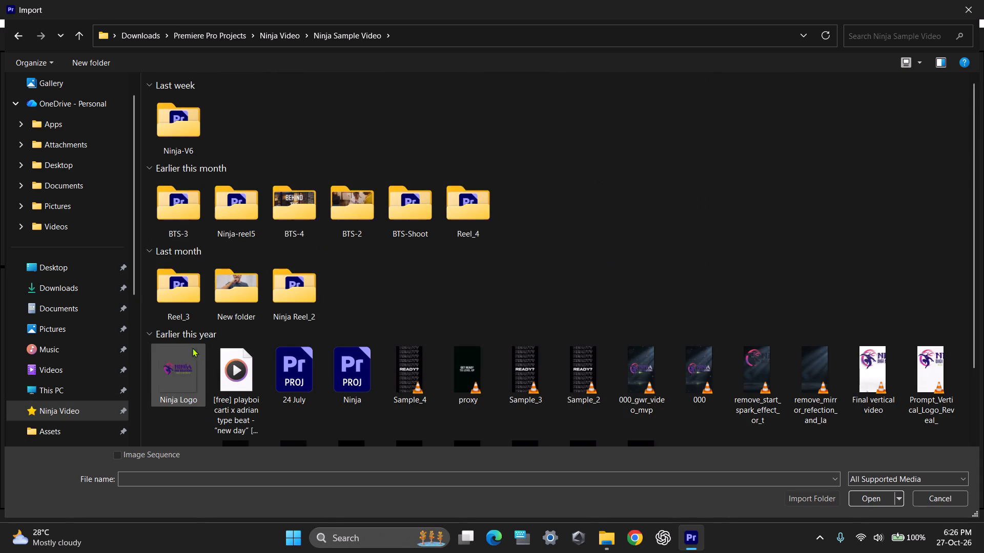
pyautogui.click(182, 360)
pyautogui.press('Return')
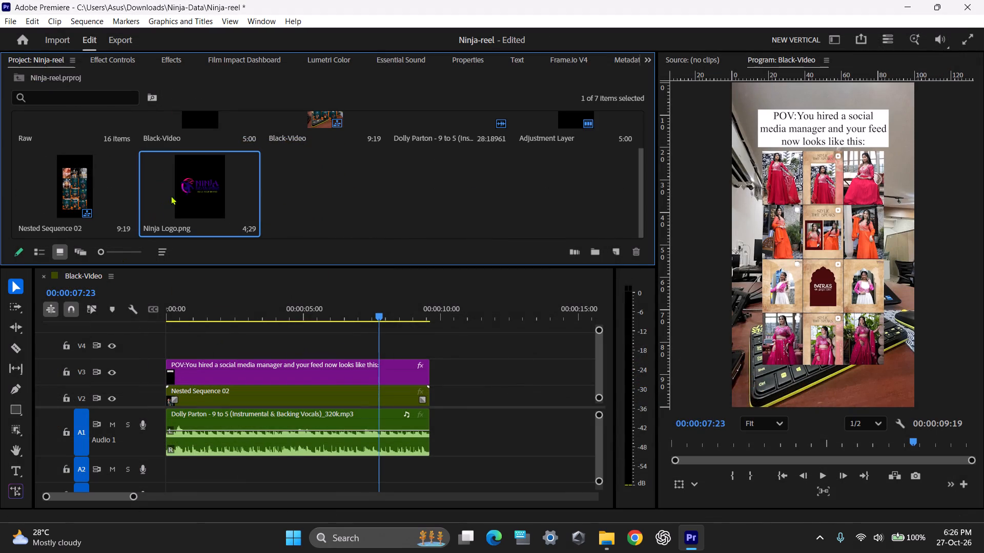
# Place Ninja Logo.png on track V4 at the start of the sequence and preview it over the reel.
pyautogui.moveTo(177, 189); pyautogui.dragTo(146, 351)
pyautogui.moveTo(384, 299); pyautogui.dragTo(193, 336)
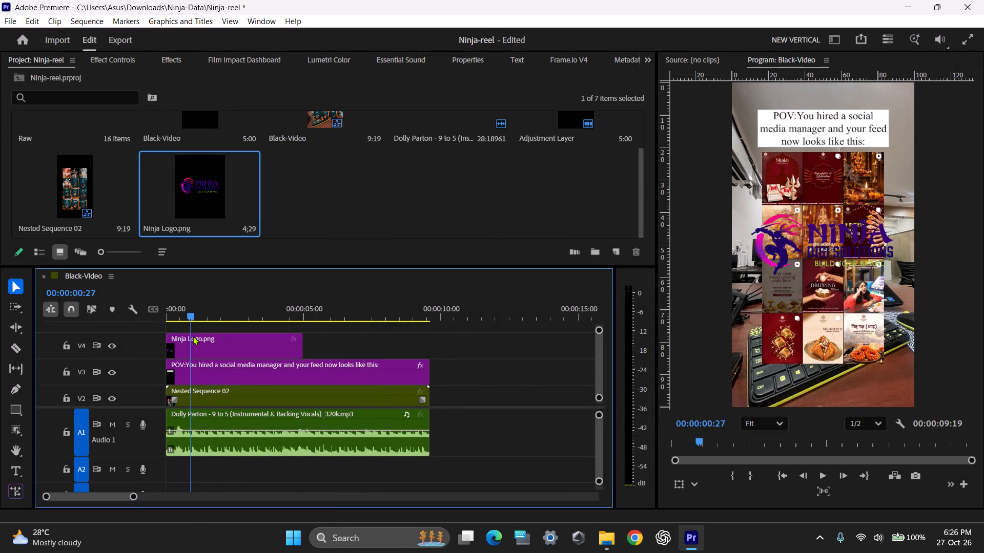
pyautogui.moveTo(193, 336); pyautogui.dragTo(194, 337)
# Set the Motion Scale of the Ninja Logo clip to 29.
pyautogui.click(233, 337)
pyautogui.click(117, 65)
pyautogui.moveTo(188, 155); pyautogui.dragTo(142, 163)
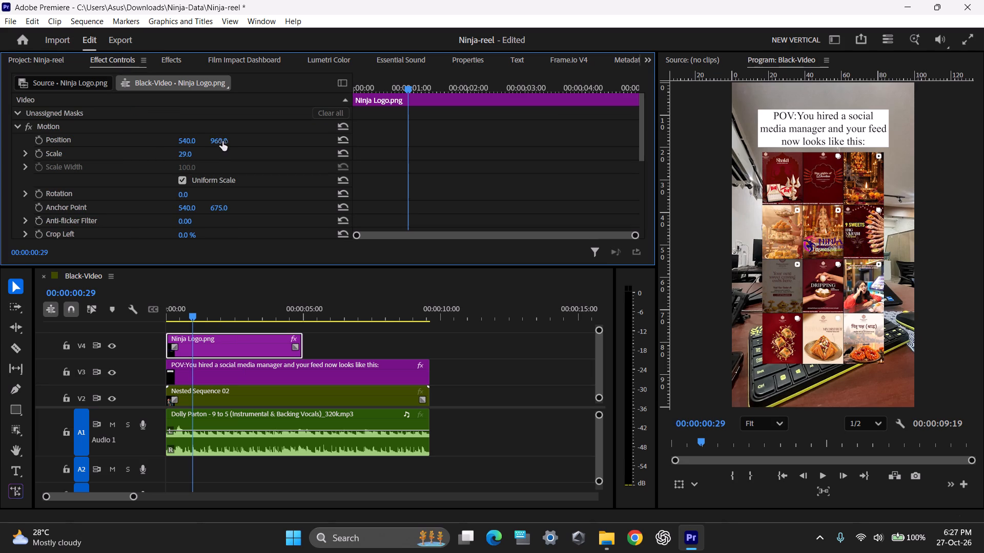
# Set the vertical Motion Position of the Ninja Logo clip to 72, keeping it above the POV caption.
pyautogui.moveTo(225, 141); pyautogui.dragTo(108, 163)
# Extend the Ninja Logo clip on V4 to the sequence end, for a duration of 00:00:09:19.
pyautogui.moveTo(303, 344); pyautogui.dragTo(428, 342)
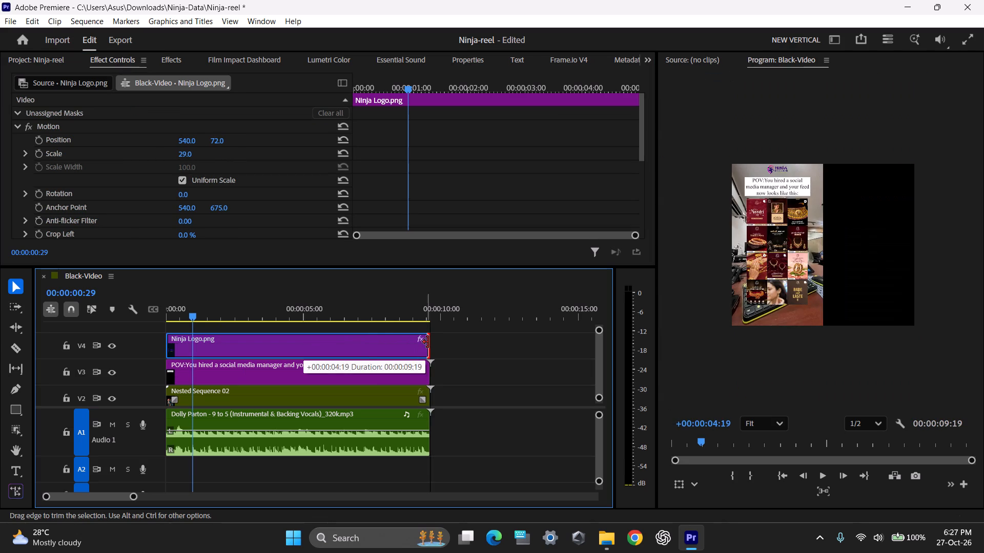
pyautogui.moveTo(428, 342); pyautogui.dragTo(428, 343)
# Apply the default transitions to both ends of all four video clips and the music clip.
pyautogui.moveTo(415, 324); pyautogui.dragTo(376, 467)
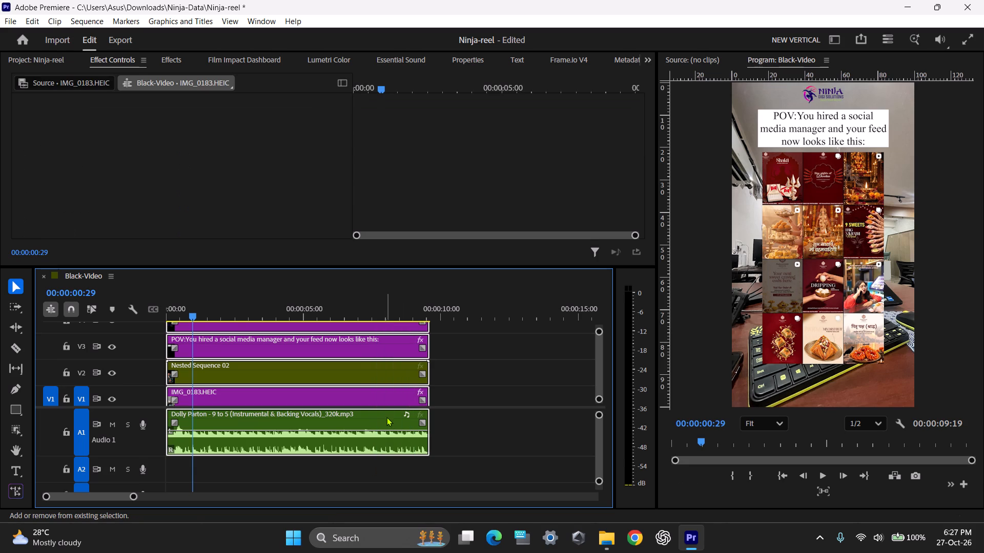
pyautogui.hotkey('shift', 'd')
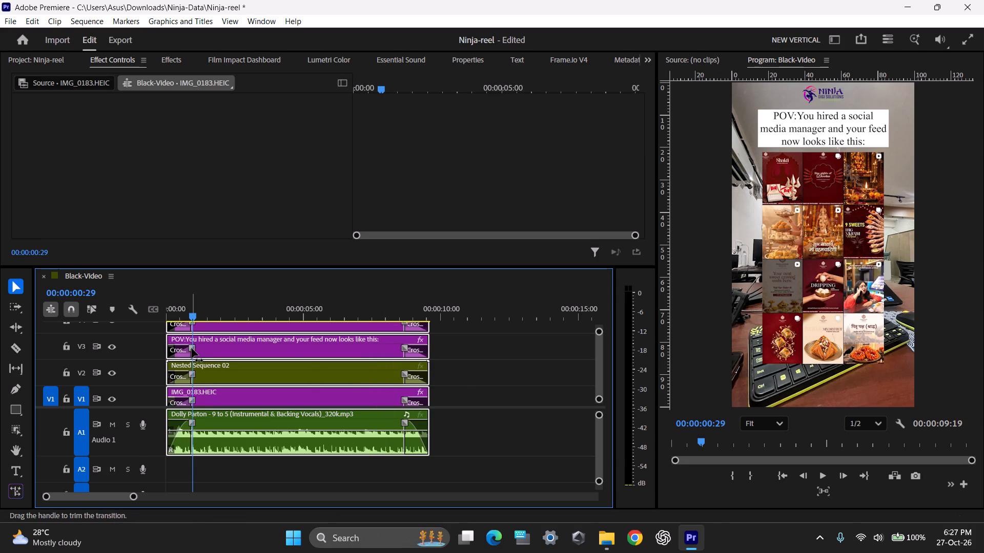
# Remove the opening transitions from the video clips and the music clip, keeping the closing ones.
pyautogui.moveTo(192, 348); pyautogui.dragTo(125, 353)
pyautogui.press('space')
pyautogui.press('space')
pyautogui.moveTo(194, 423); pyautogui.dragTo(141, 424)
# Play the sequence through and replay its closing fade-out to check how the transitions look and sound.
pyautogui.press('space')
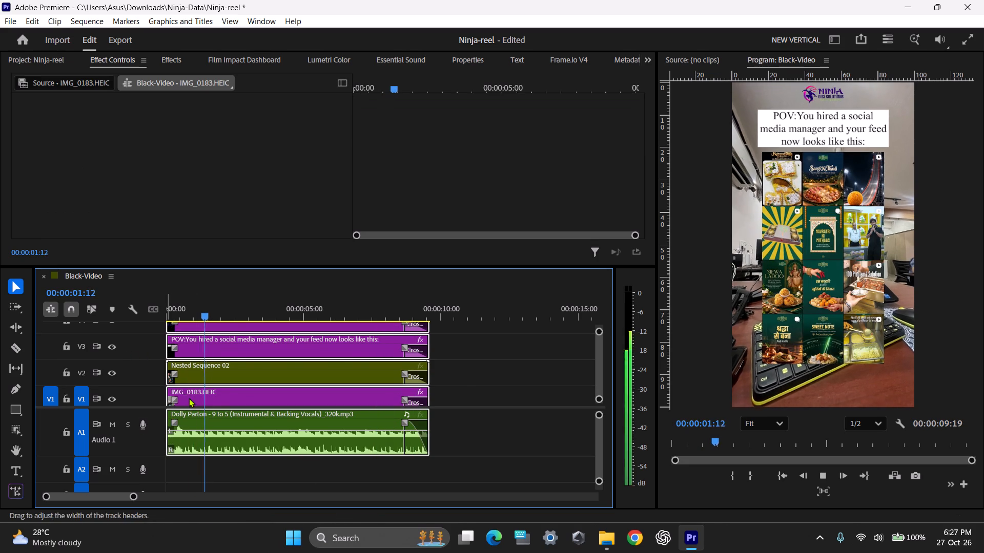
pyautogui.scroll(5, 220, 393)
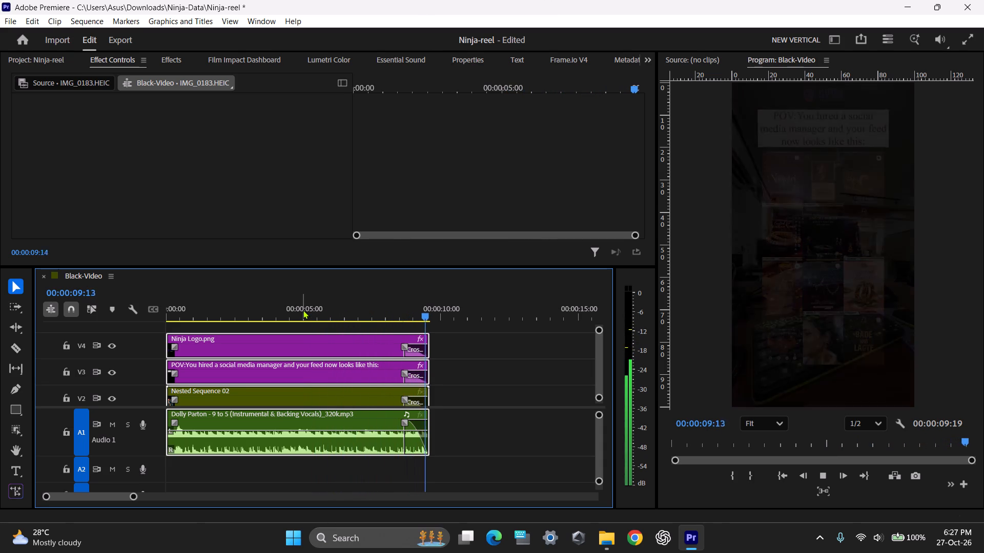
pyautogui.press('space')
pyautogui.moveTo(416, 307); pyautogui.dragTo(398, 312)
pyautogui.keyDown('ctrl'); pyautogui.scroll(-12, 459, 382); pyautogui.keyUp('ctrl')
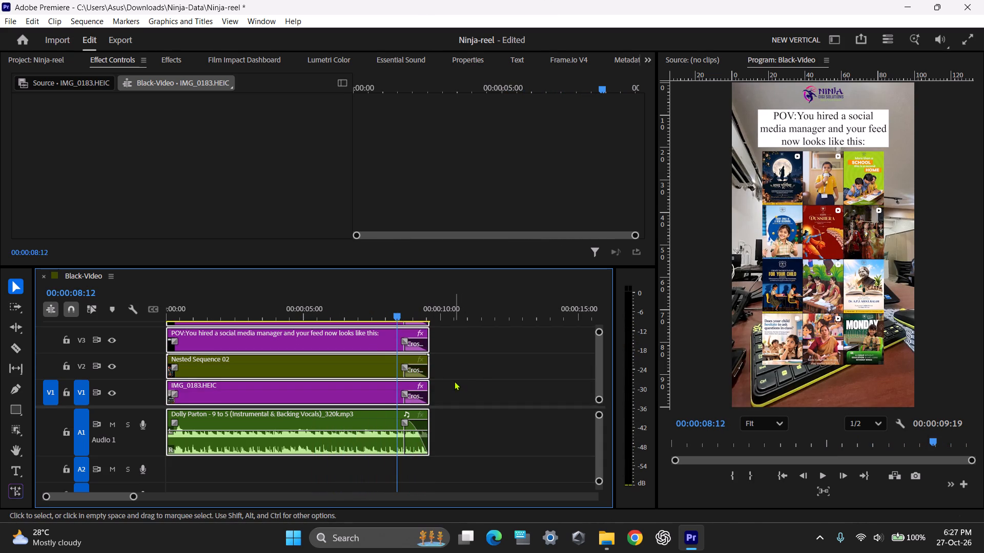
pyautogui.click(477, 371)
pyautogui.press('space')
pyautogui.press('space')
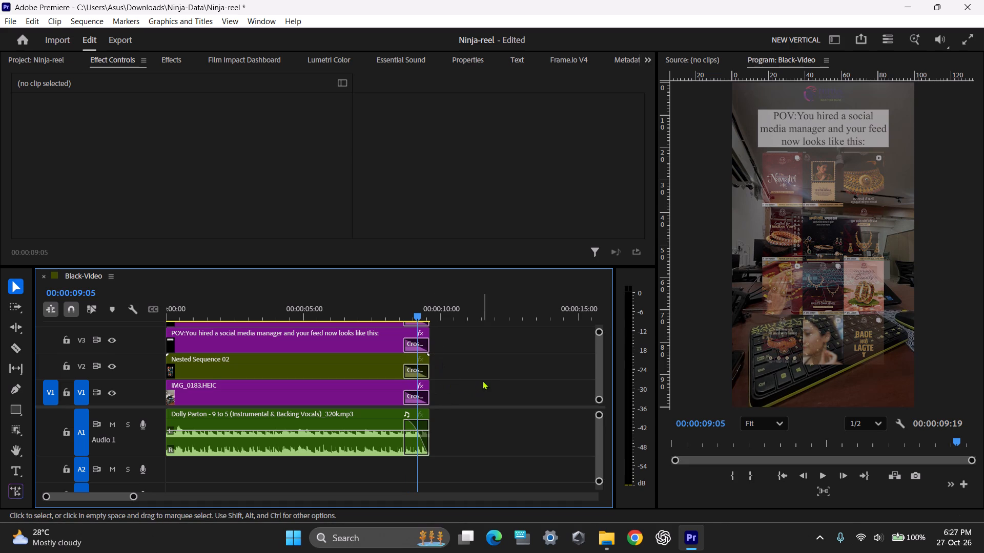
pyautogui.keyDown('ctrl'); pyautogui.scroll(4, 477, 373); pyautogui.keyUp('ctrl')
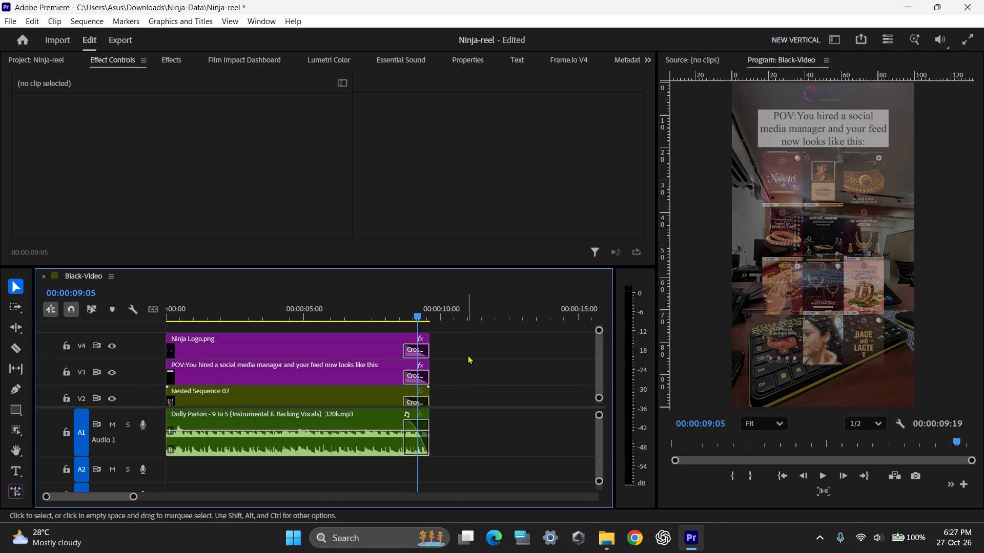
pyautogui.keyDown('ctrl'); pyautogui.scroll(-4, 467, 355); pyautogui.keyUp('ctrl')
pyautogui.moveTo(413, 311); pyautogui.dragTo(411, 312)
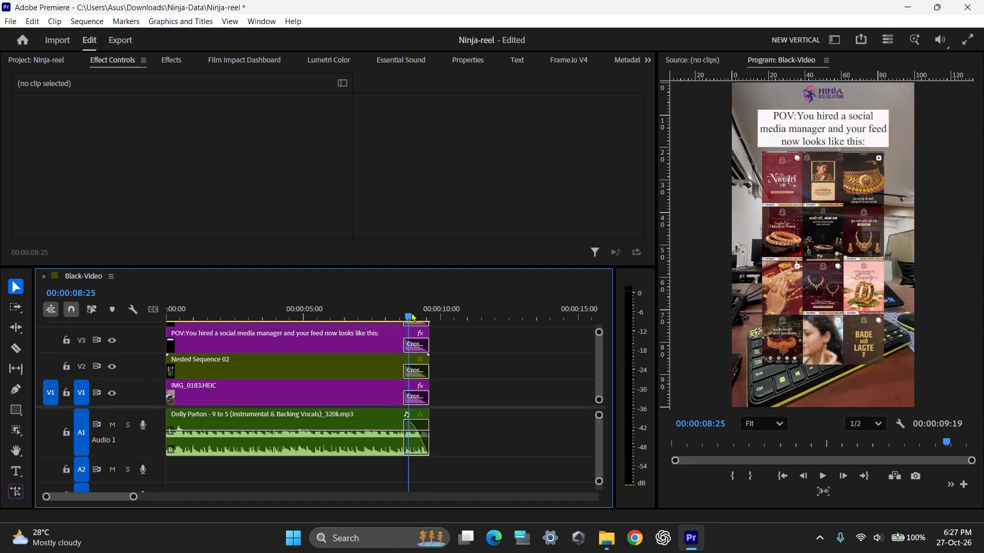
pyautogui.moveTo(411, 312); pyautogui.dragTo(395, 313)
pyautogui.press('space')
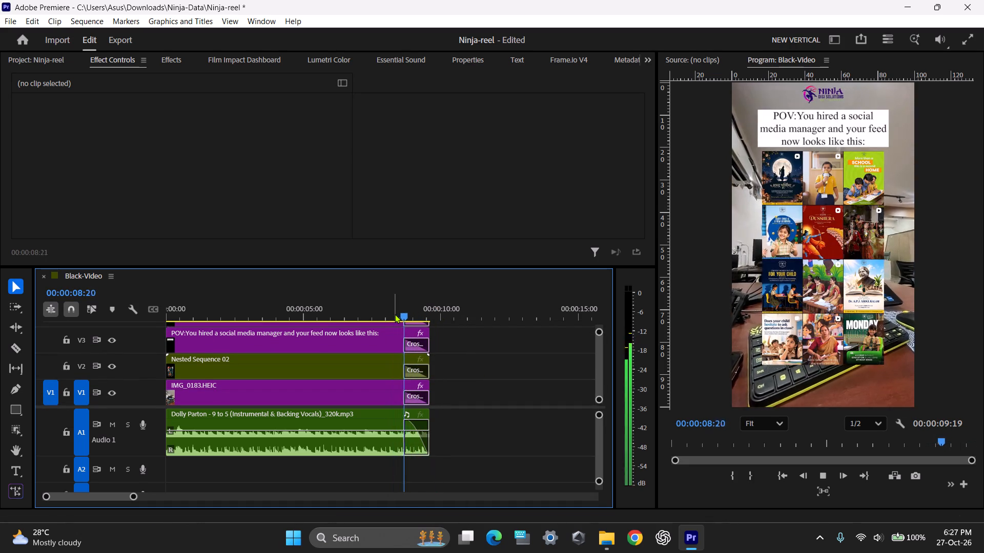
pyautogui.press('space')
pyautogui.moveTo(427, 307); pyautogui.dragTo(411, 310)
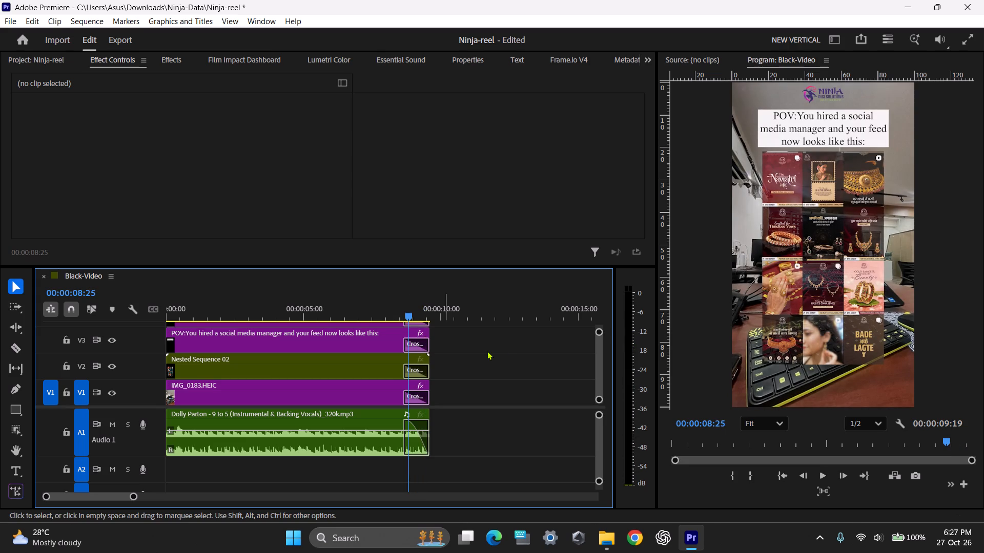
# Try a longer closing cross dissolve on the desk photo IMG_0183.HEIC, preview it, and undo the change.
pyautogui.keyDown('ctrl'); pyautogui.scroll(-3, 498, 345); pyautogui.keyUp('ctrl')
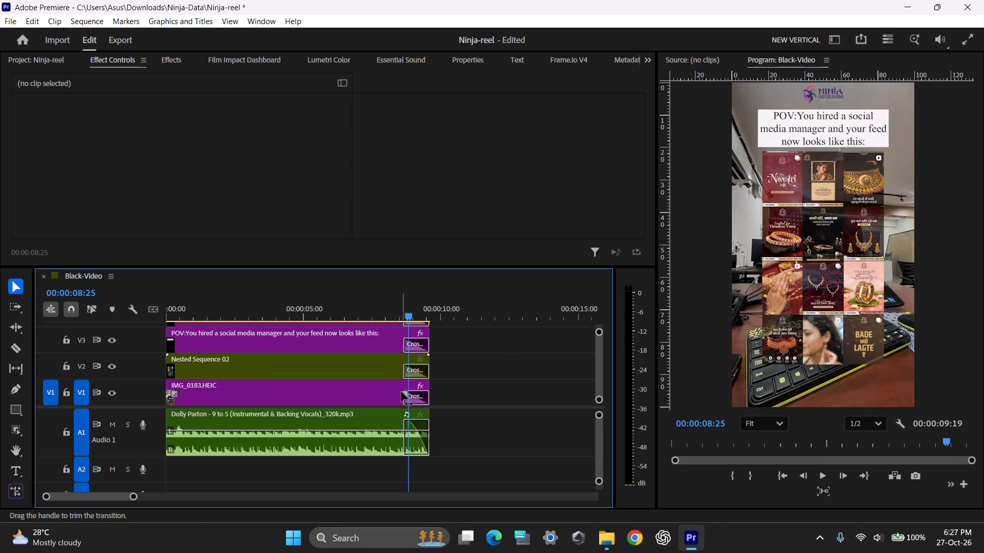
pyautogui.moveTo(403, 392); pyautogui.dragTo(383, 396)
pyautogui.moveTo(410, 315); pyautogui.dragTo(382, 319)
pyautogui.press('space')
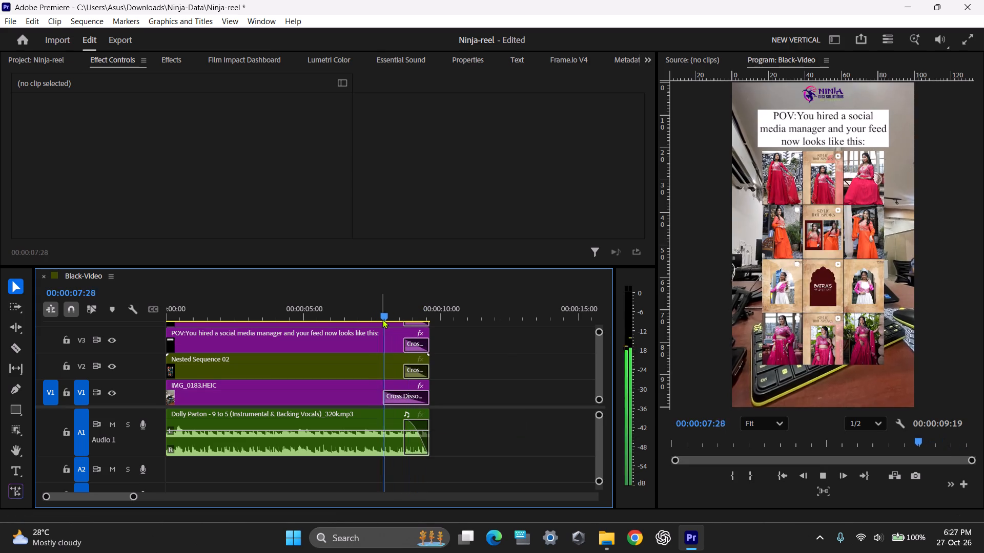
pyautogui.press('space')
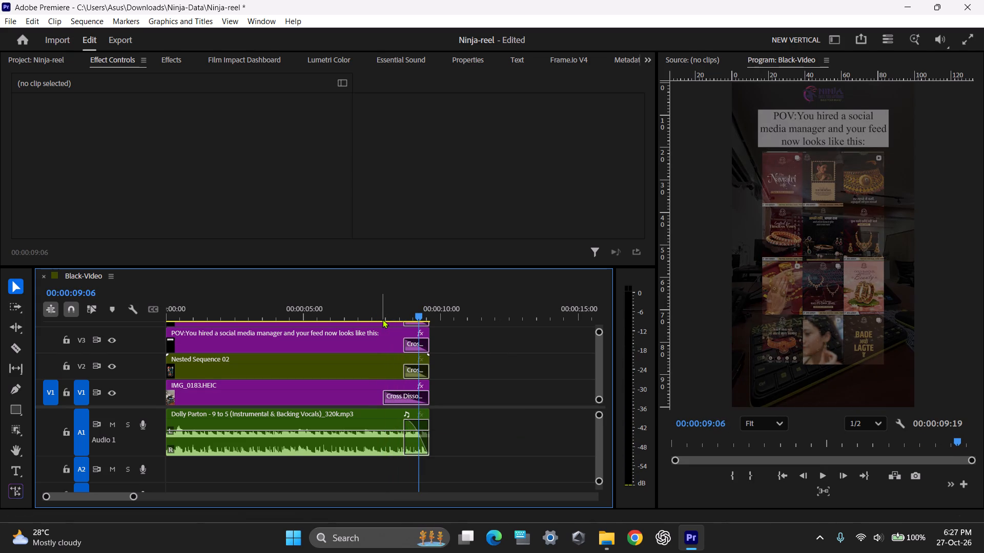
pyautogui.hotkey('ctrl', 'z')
# Replay the closing fade-out and save the project.
pyautogui.keyDown('ctrl'); pyautogui.scroll(4, 455, 359); pyautogui.keyUp('ctrl')
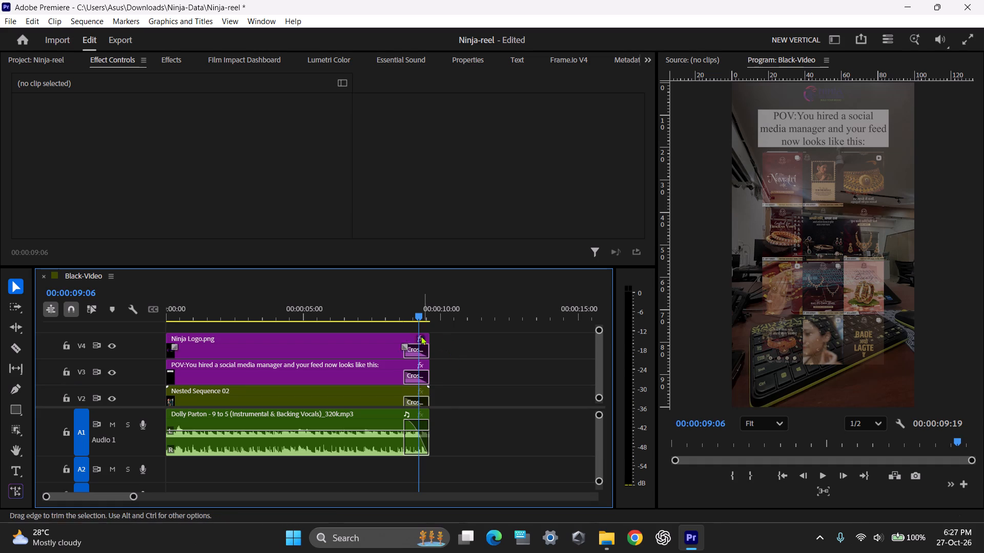
pyautogui.press('space')
pyautogui.moveTo(418, 314); pyautogui.dragTo(401, 314)
pyautogui.press('space')
pyautogui.press('space')
pyautogui.hotkey('ctrl', 's')
pyautogui.press('space')
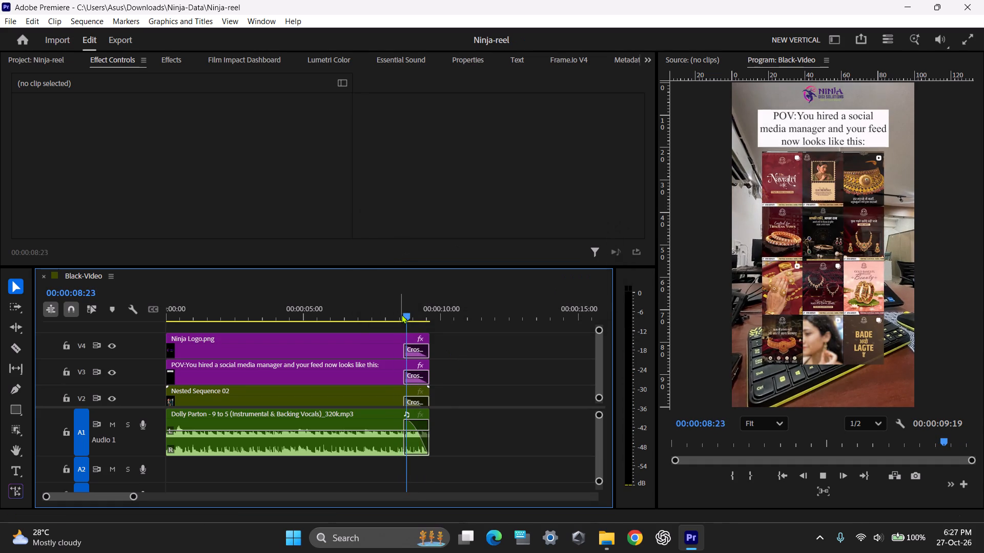
pyautogui.press('space')
pyautogui.press('space')
pyautogui.press('space')
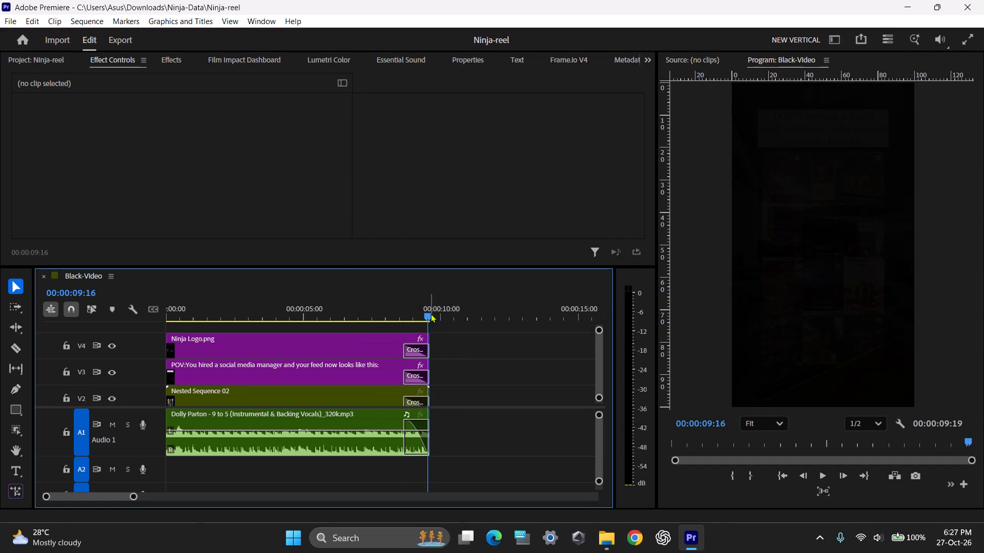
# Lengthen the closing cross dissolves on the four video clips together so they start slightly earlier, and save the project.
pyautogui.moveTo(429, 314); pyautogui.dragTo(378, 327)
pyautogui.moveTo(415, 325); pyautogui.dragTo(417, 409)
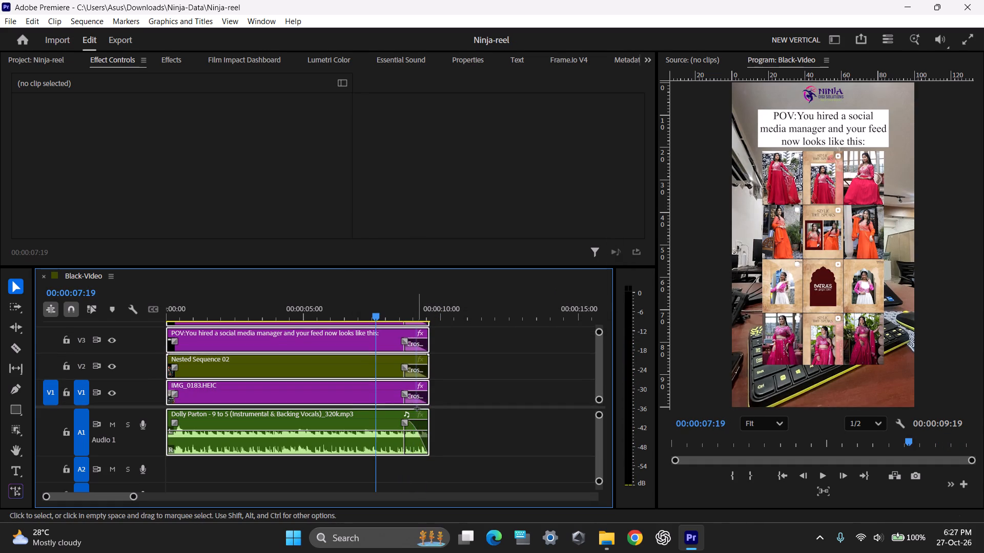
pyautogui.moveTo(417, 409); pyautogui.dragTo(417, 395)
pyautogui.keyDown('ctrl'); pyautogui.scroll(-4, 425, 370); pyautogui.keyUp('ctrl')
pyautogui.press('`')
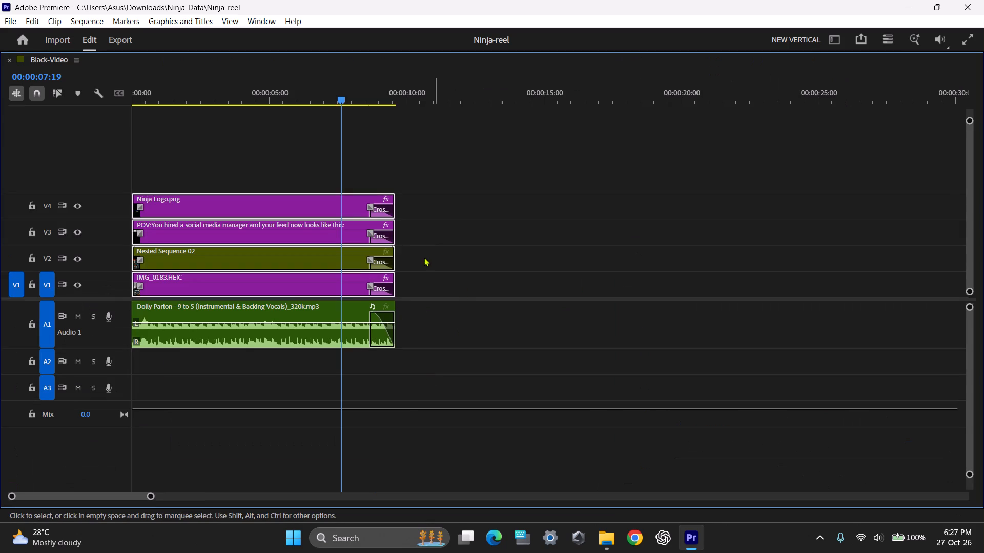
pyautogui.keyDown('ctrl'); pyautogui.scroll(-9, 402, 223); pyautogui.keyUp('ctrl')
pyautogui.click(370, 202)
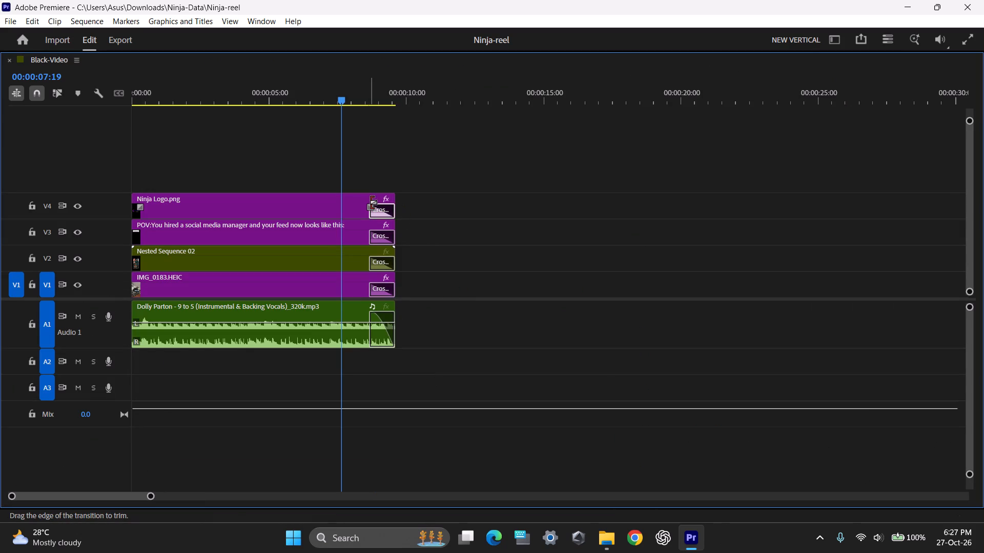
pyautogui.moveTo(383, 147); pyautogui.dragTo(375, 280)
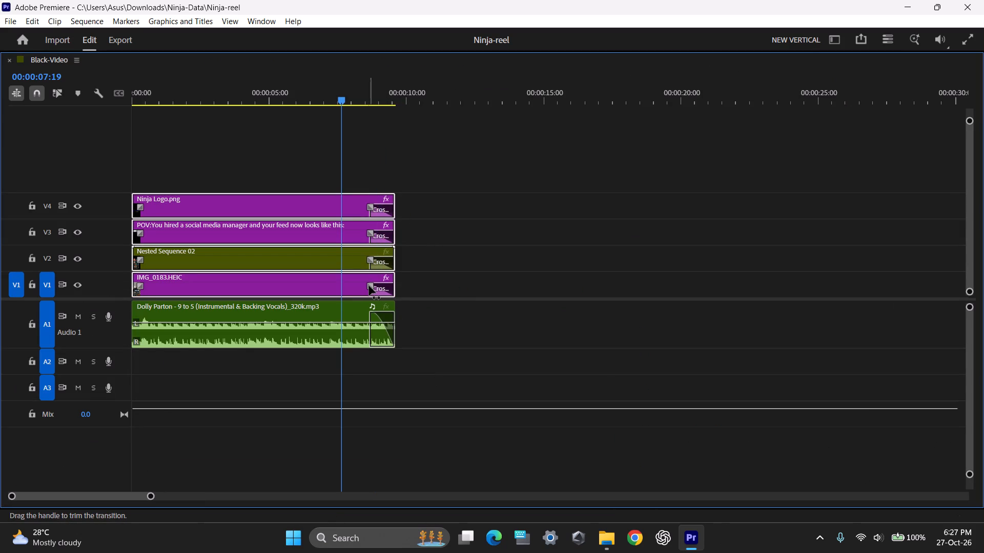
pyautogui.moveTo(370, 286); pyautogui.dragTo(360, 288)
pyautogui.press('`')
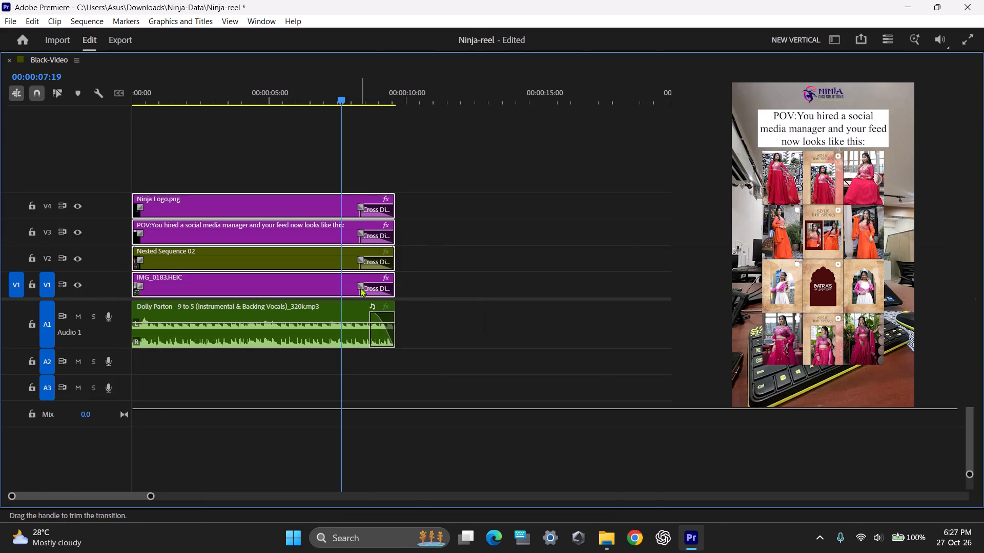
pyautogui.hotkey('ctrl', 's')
# Replay the ending several times to check the timing of the longer cross dissolves, saving the project.
pyautogui.click(472, 336)
pyautogui.press('space')
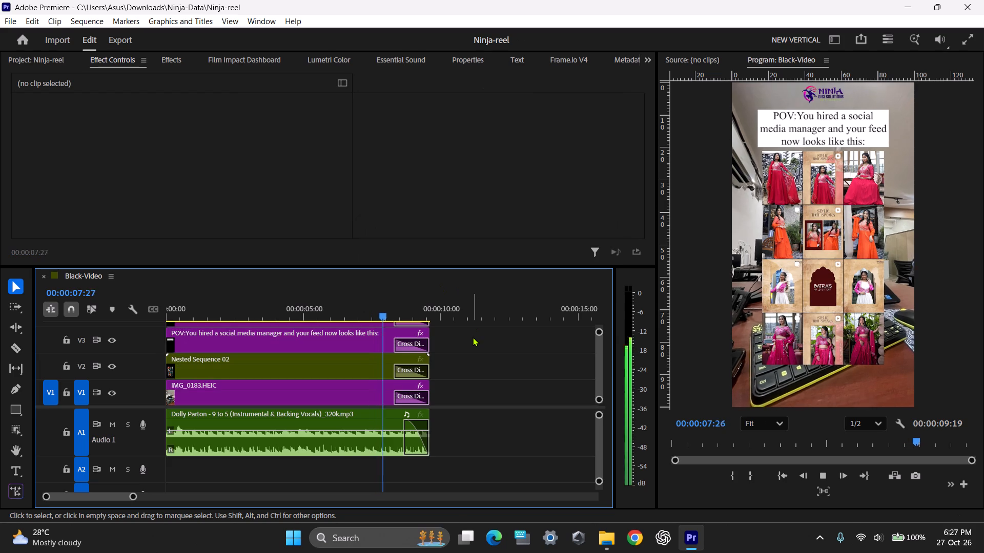
pyautogui.press('space')
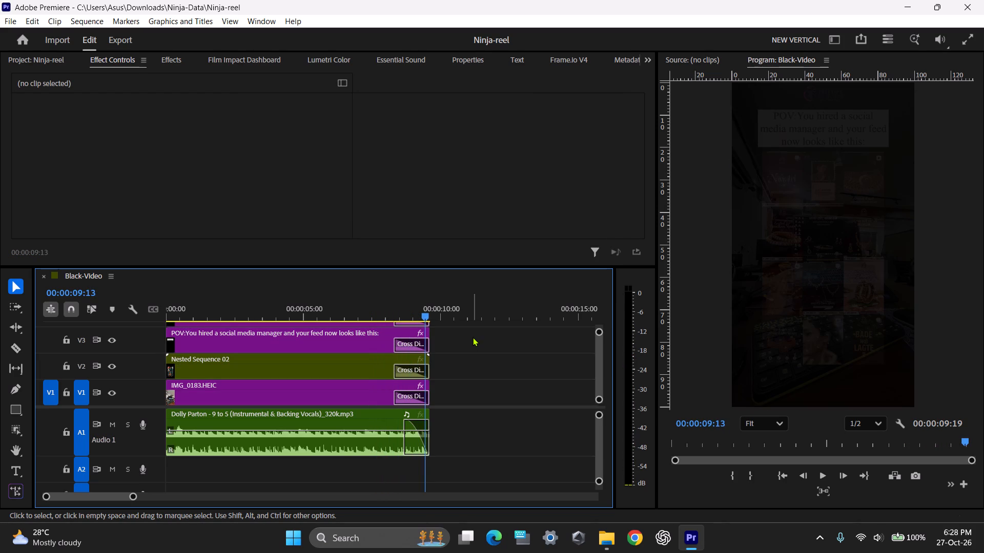
pyautogui.hotkey('ctrl', 's')
pyautogui.moveTo(418, 303); pyautogui.dragTo(380, 308)
pyautogui.press('space')
pyautogui.press('space')
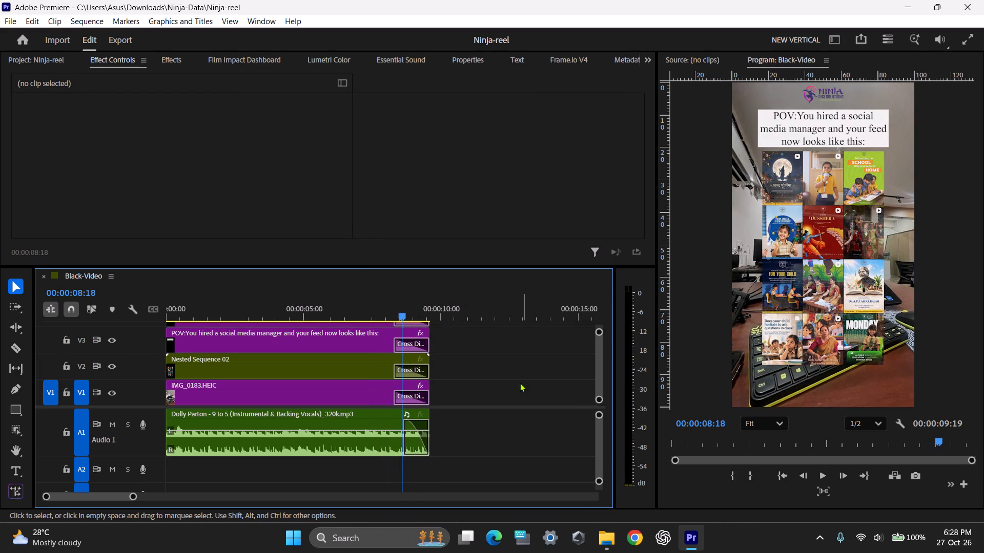
pyautogui.keyDown('ctrl'); pyautogui.scroll(4, 511, 377); pyautogui.keyUp('ctrl')
pyautogui.keyDown('ctrl'); pyautogui.scroll(-5, 510, 375); pyautogui.keyUp('ctrl')
pyautogui.press('space')
pyautogui.press('space')
pyautogui.moveTo(422, 302); pyautogui.dragTo(386, 308)
pyautogui.press('space')
pyautogui.press('space')
pyautogui.hotkey('ctrl', 's')
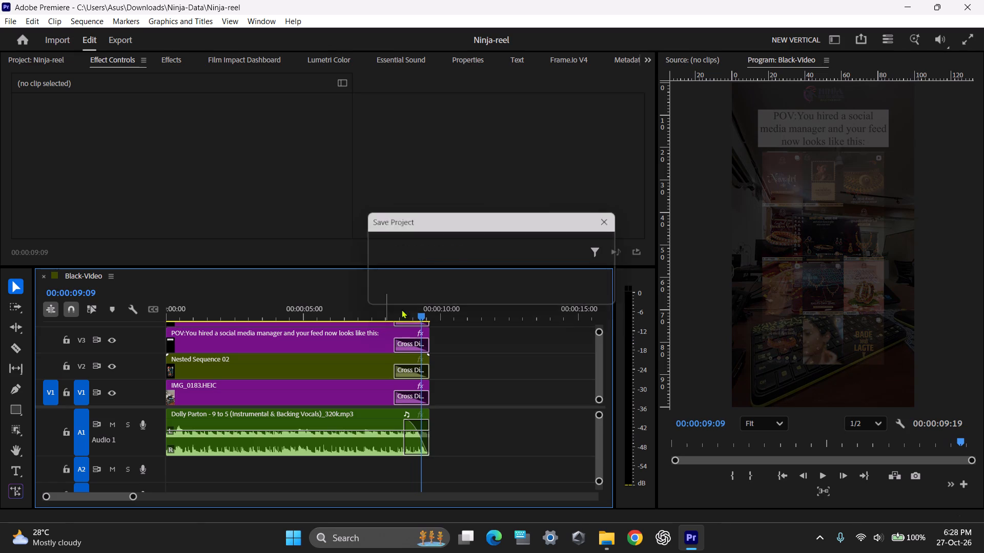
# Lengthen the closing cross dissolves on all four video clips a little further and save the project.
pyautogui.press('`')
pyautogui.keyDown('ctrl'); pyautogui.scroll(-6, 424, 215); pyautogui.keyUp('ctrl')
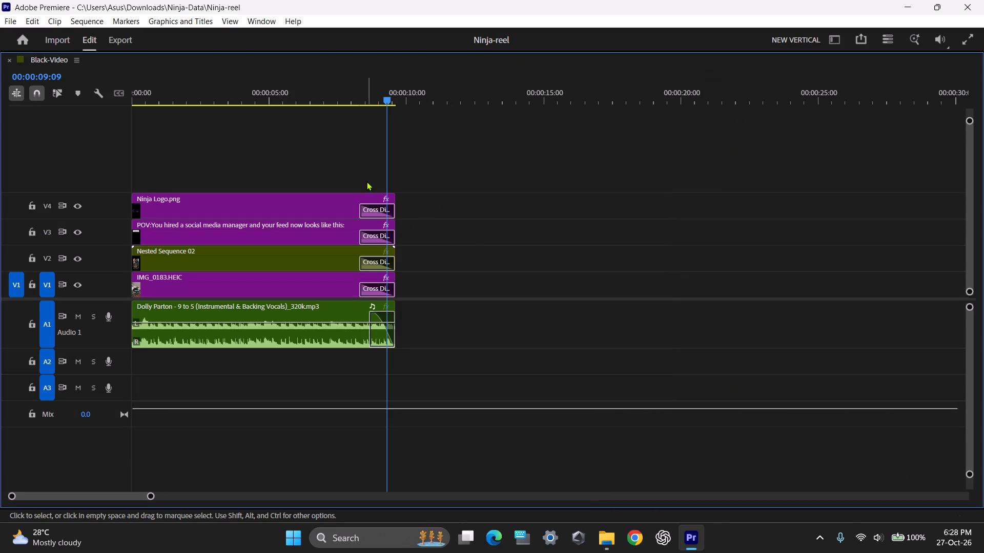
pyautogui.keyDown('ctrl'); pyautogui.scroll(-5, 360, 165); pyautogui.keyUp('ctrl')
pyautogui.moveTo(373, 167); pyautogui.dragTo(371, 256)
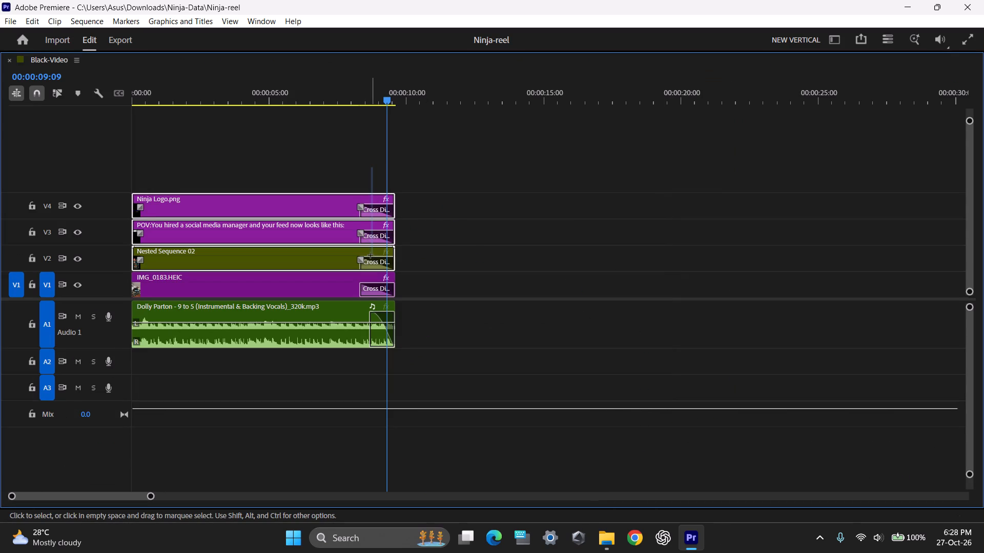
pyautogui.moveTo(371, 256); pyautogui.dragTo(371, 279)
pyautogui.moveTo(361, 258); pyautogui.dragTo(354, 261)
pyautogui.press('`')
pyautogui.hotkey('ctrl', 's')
# Replay the ending to check the further lengthened dissolves against the music fade, saving the project.
pyautogui.moveTo(418, 310); pyautogui.dragTo(375, 314)
pyautogui.click(503, 355)
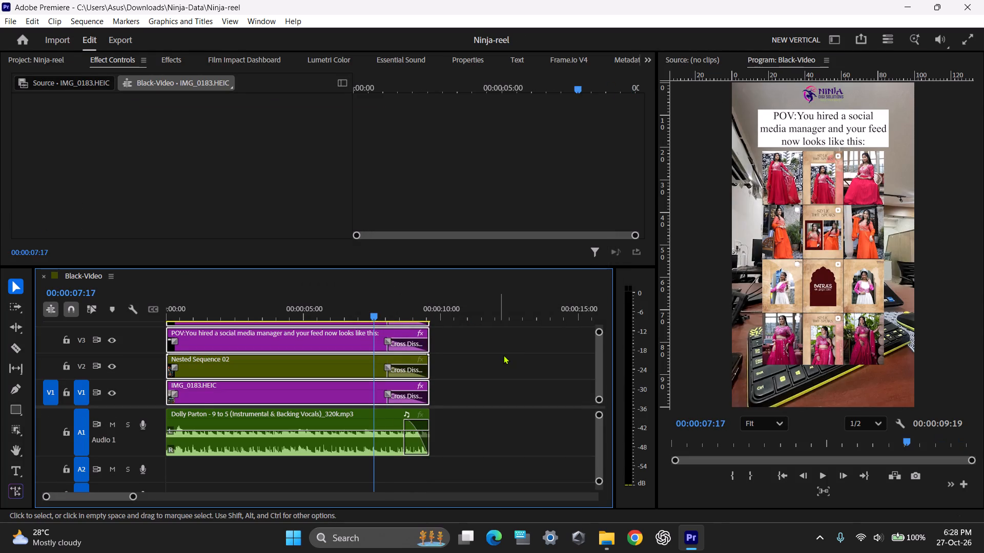
pyautogui.press('space')
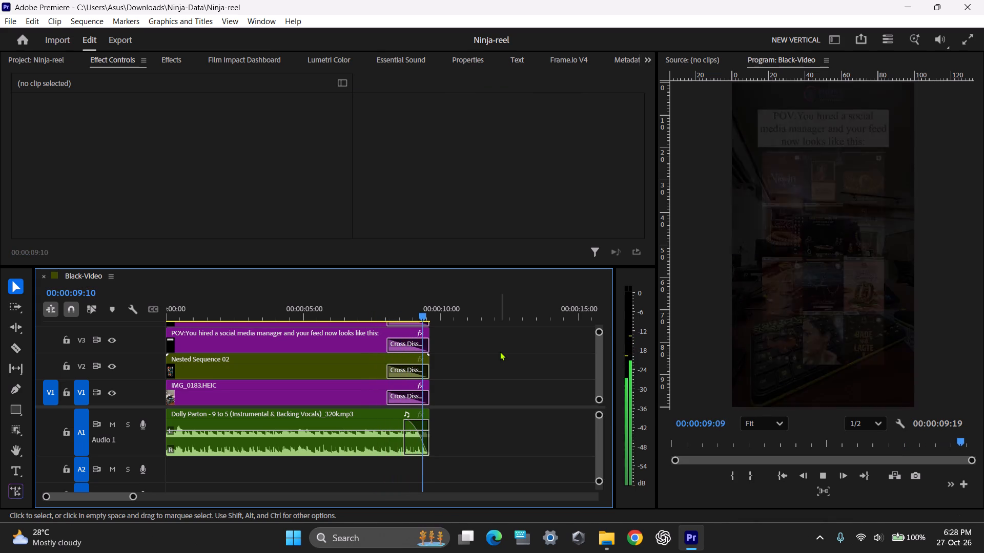
pyautogui.press('space')
pyautogui.hotkey('ctrl', 's')
pyautogui.press('space')
pyautogui.press('space')
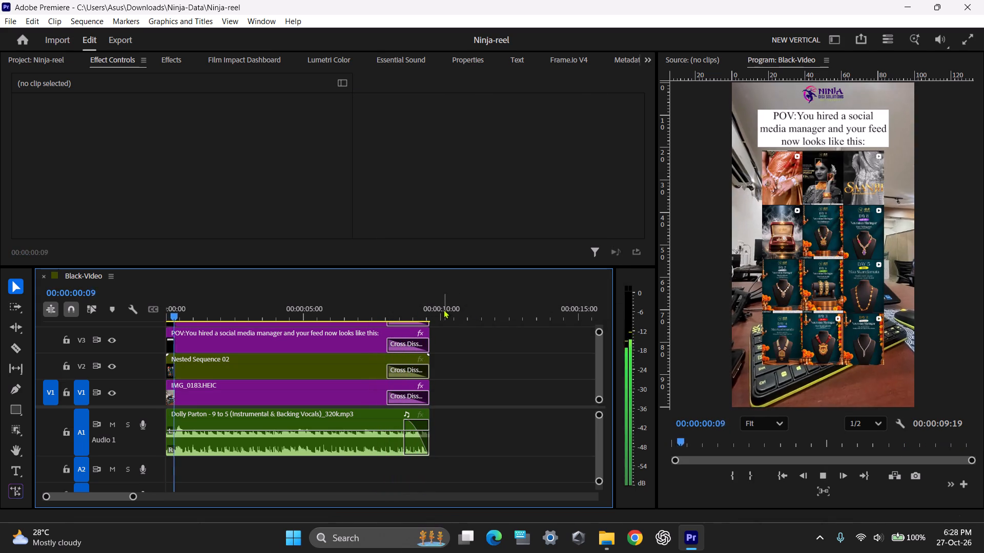
pyautogui.moveTo(297, 316); pyautogui.dragTo(357, 314)
pyautogui.press('space')
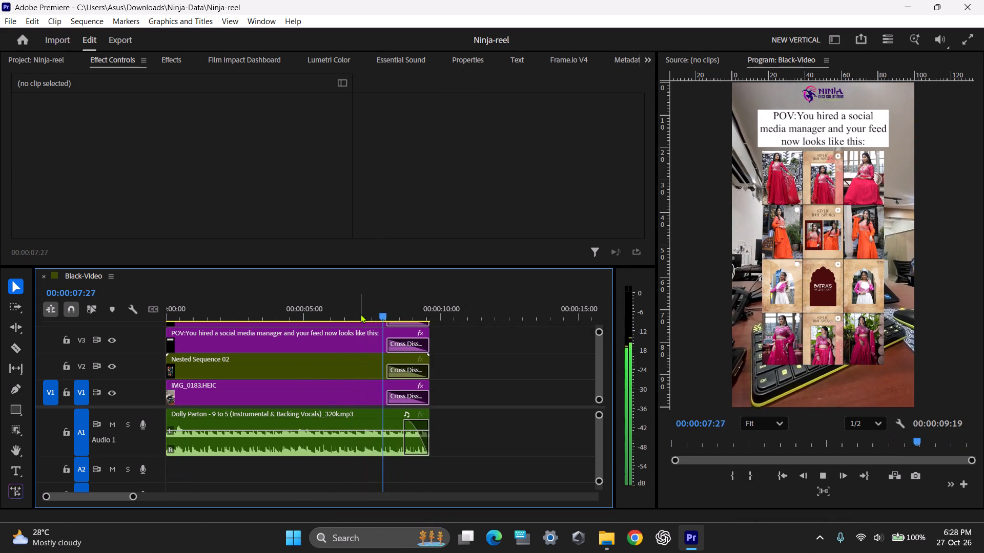
pyautogui.press('space')
pyautogui.hotkey('ctrl', 's')
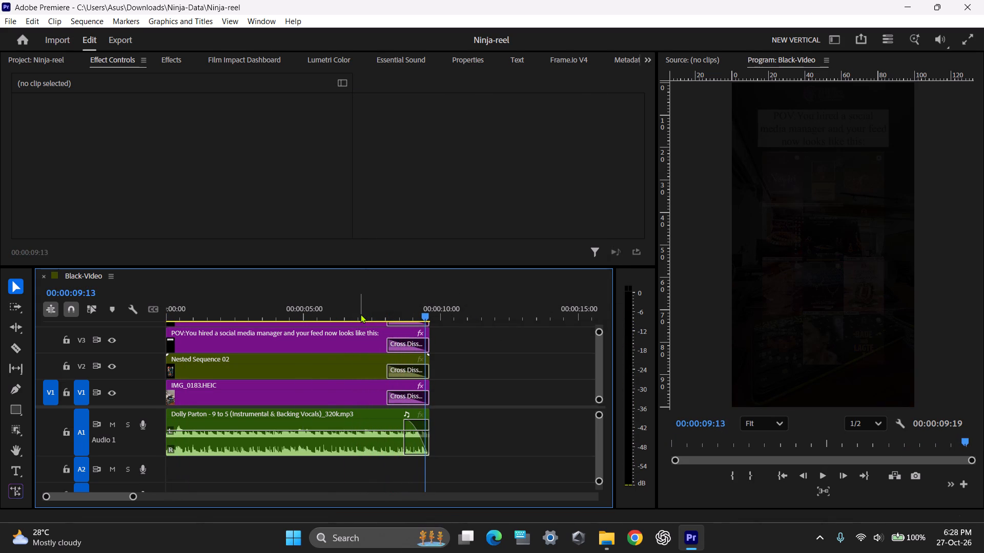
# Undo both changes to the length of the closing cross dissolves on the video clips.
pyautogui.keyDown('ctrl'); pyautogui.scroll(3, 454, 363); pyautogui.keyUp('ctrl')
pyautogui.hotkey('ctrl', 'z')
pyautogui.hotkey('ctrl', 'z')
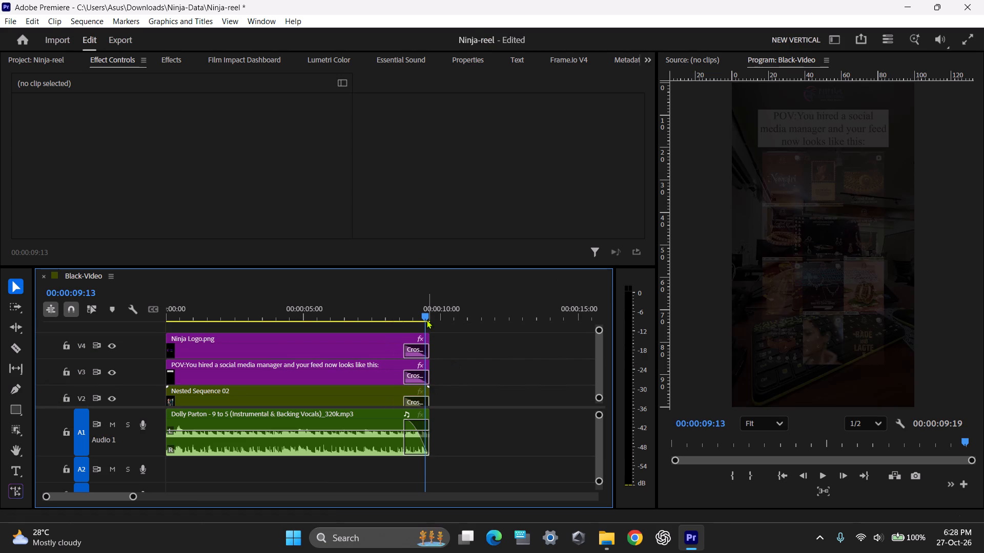
# Replay the ending with the original-length closing dissolves and save the project.
pyautogui.moveTo(418, 304); pyautogui.dragTo(396, 309)
pyautogui.press('space')
pyautogui.press('space')
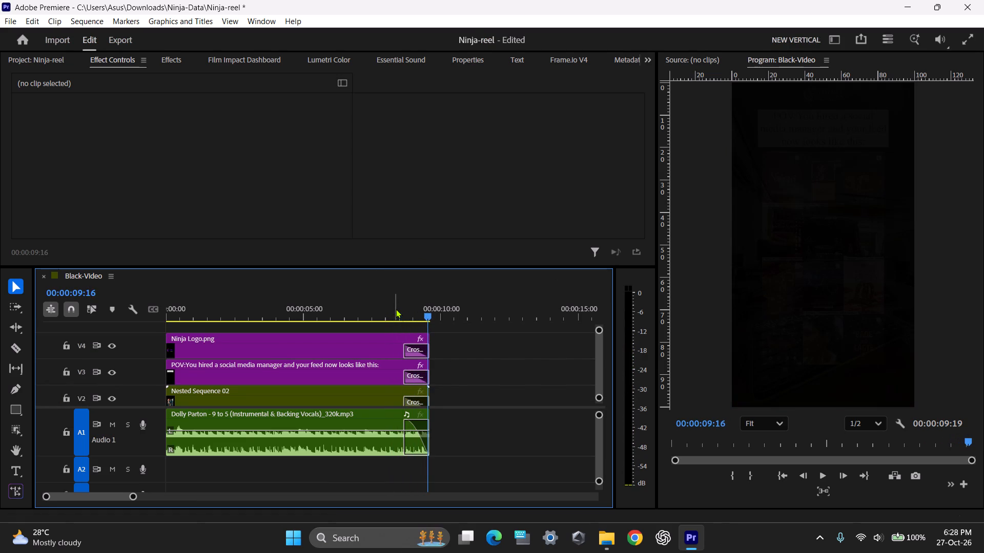
pyautogui.hotkey('ctrl', 's')
# Open the export settings for the Black-Video sequence.
pyautogui.click(121, 39)
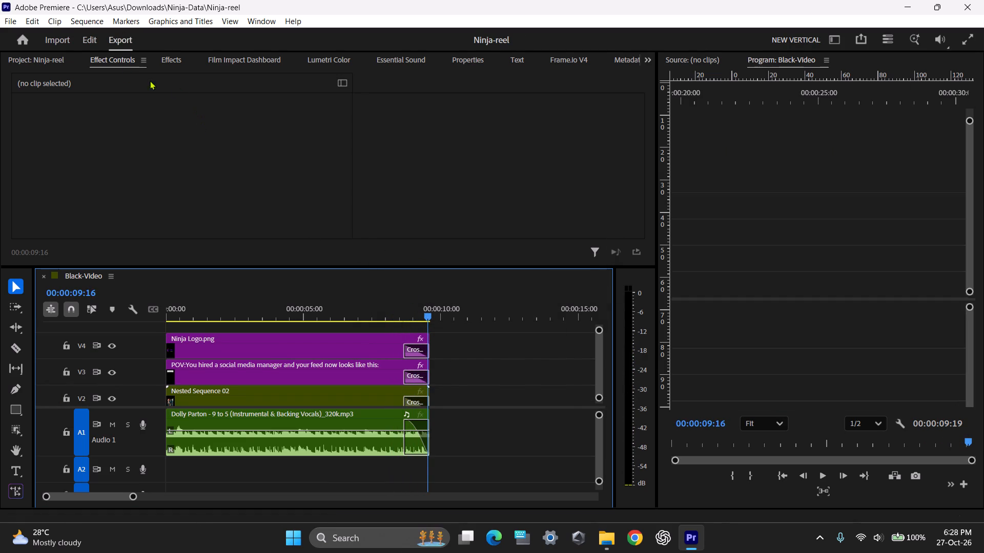
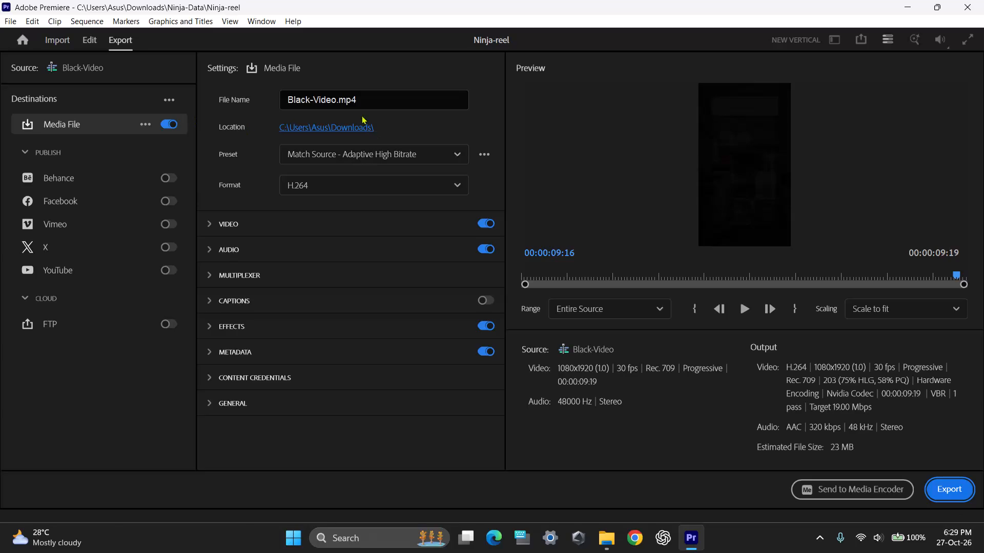
# Replace the export file name with Ninja-V1, keeping the .mp4 extension.
pyautogui.click(337, 101)
pyautogui.press('BackSpace')
pyautogui.press('BackSpace')
pyautogui.press('BackSpace')
pyautogui.press('BackSpace')
pyautogui.press('BackSpace')
pyautogui.press('BackSpace')
pyautogui.press('BackSpace')
pyautogui.press('BackSpace')
pyautogui.press('BackSpace')
pyautogui.press('BackSpace')
pyautogui.press('BackSpace')
pyautogui.press('BackSpace')
pyautogui.press('BackSpace')
pyautogui.press('BackSpace')
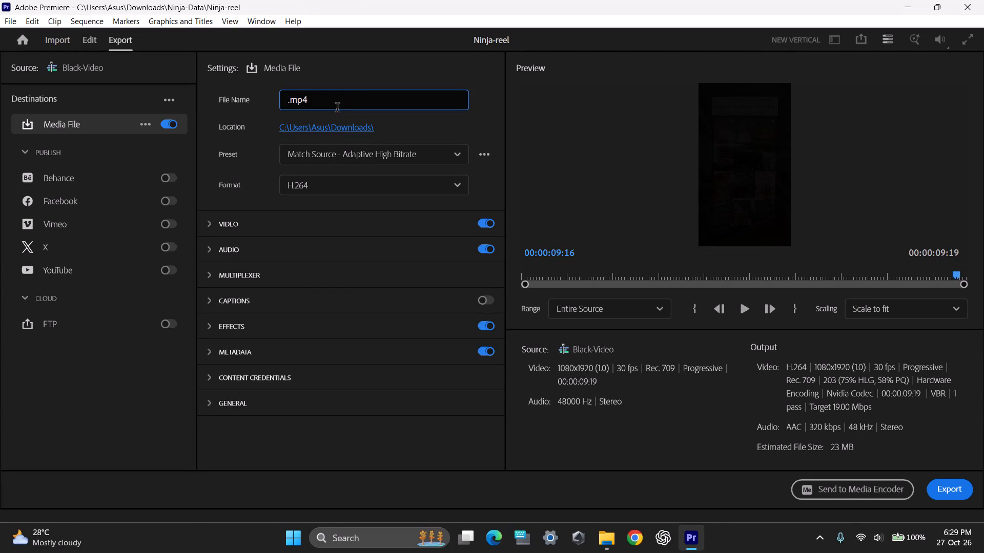
pyautogui.write('Nin')
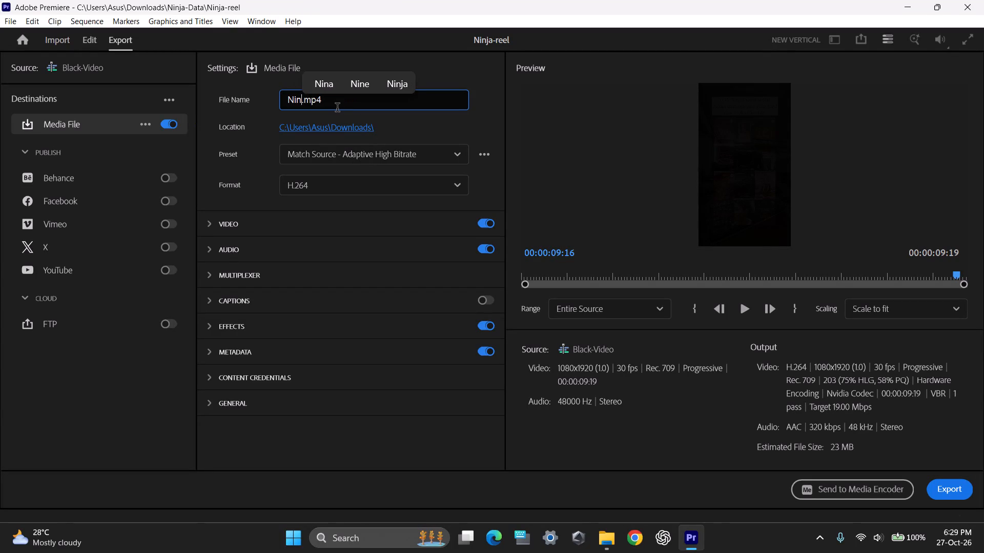
pyautogui.write('ja')
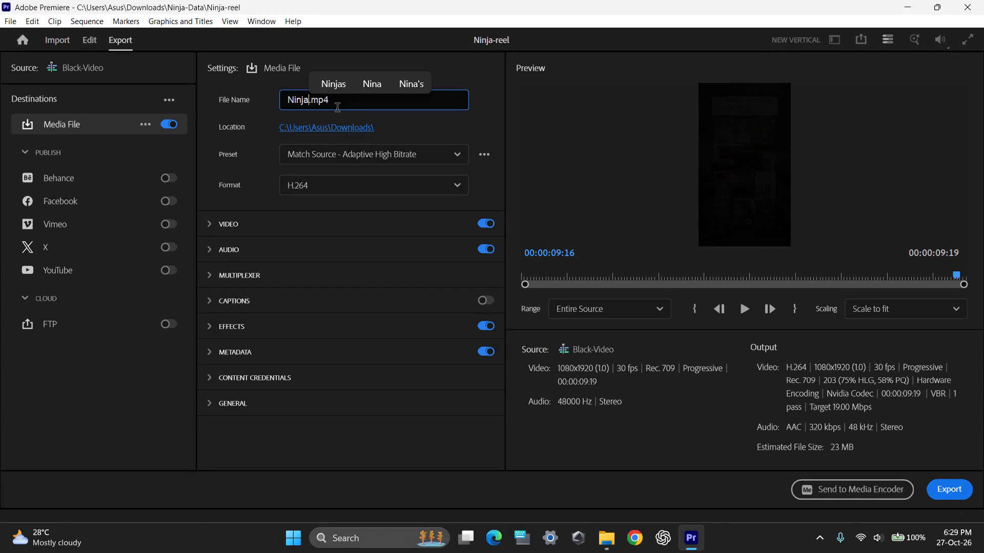
pyautogui.write('_v1')
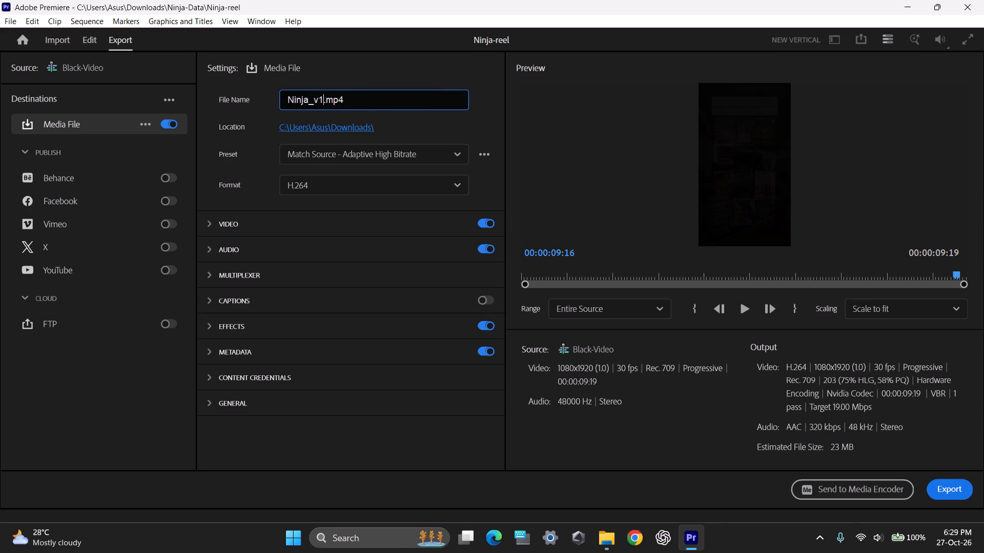
pyautogui.press('BackSpace')
pyautogui.press('BackSpace')
pyautogui.press('BackSpace')
pyautogui.write('-V1')
# Choose the HQ Custom preset for the H.264 export.
pyautogui.click(414, 151)
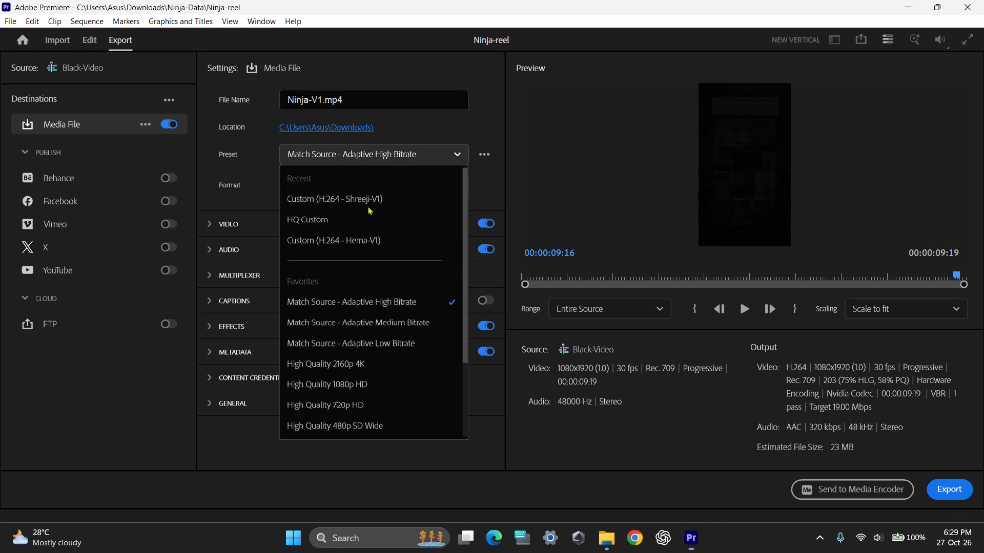
pyautogui.click(351, 212)
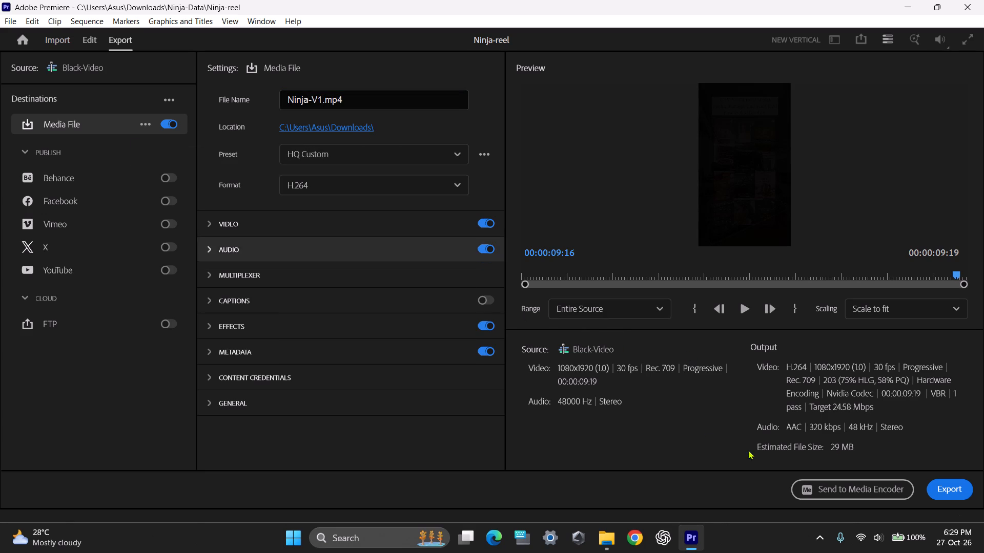
# Preview a frame near the start of the reel and export the entire sequence as Ninja-V1.mp4.
pyautogui.moveTo(955, 274); pyautogui.dragTo(541, 320)
pyautogui.click(947, 502)
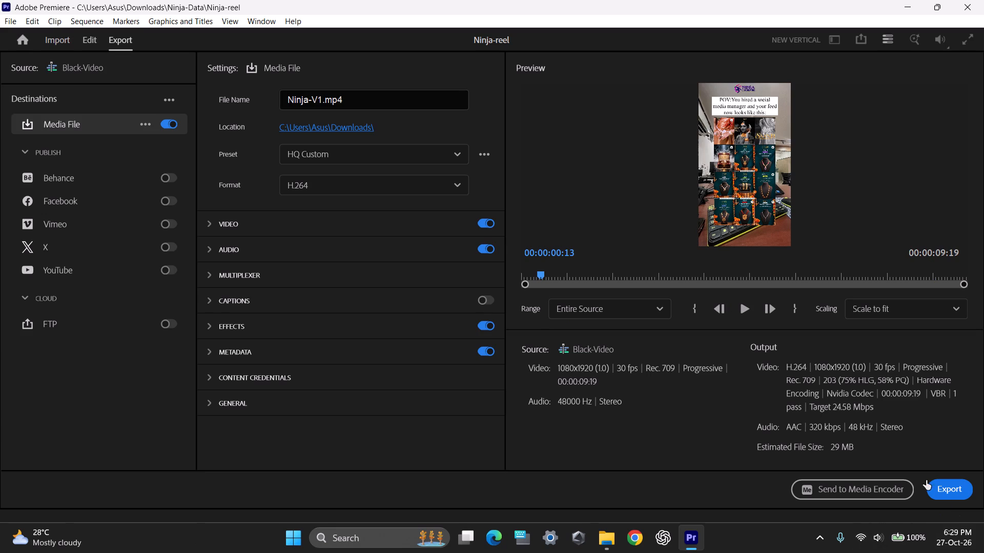
# Export the Black-Video sequence as Ninja-V1.mp4 to the Downloads folder with the HQ Custom H.264 settings.
pyautogui.click(951, 490)
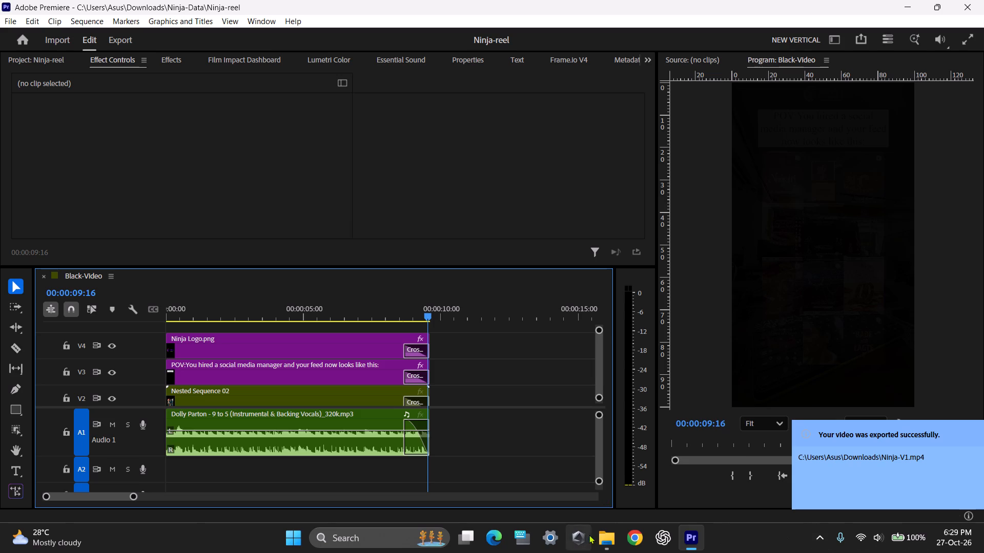
# Switch to the Downloads folder in File Explorer, play the exported Ninja-V1 video in VLC to review it, and close the player.
pyautogui.click(604, 535)
pyautogui.click(517, 458)
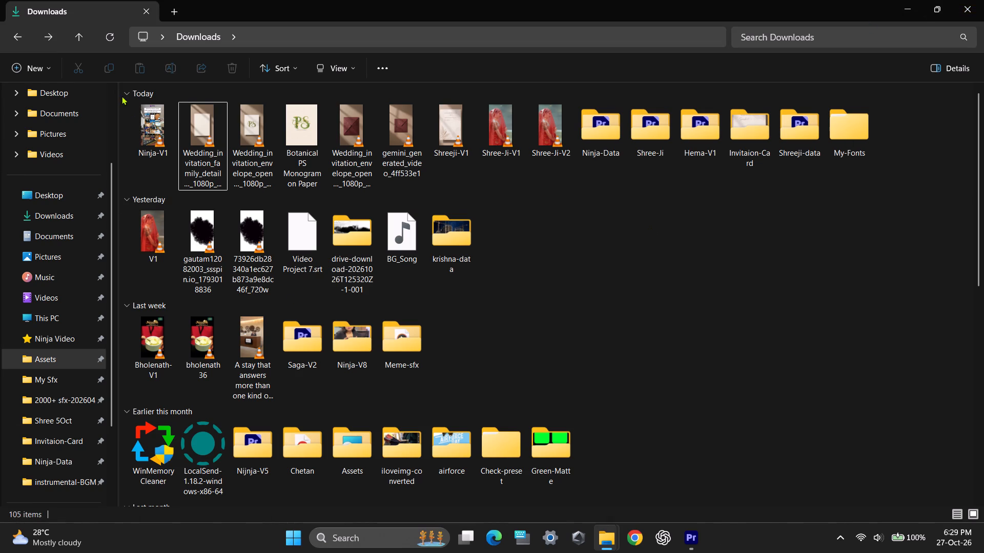
pyautogui.doubleClick(147, 134)
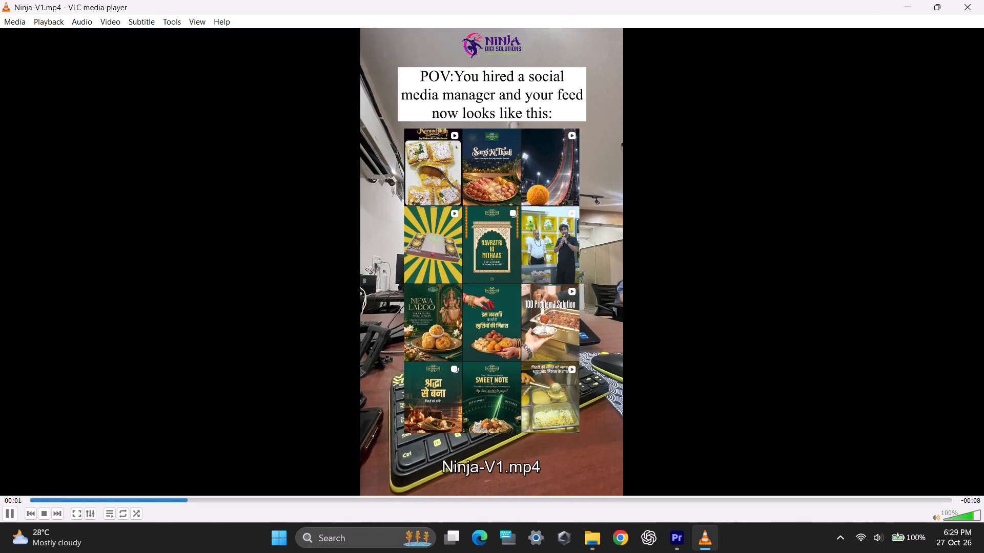
pyautogui.press('Left')
pyautogui.press('Left')
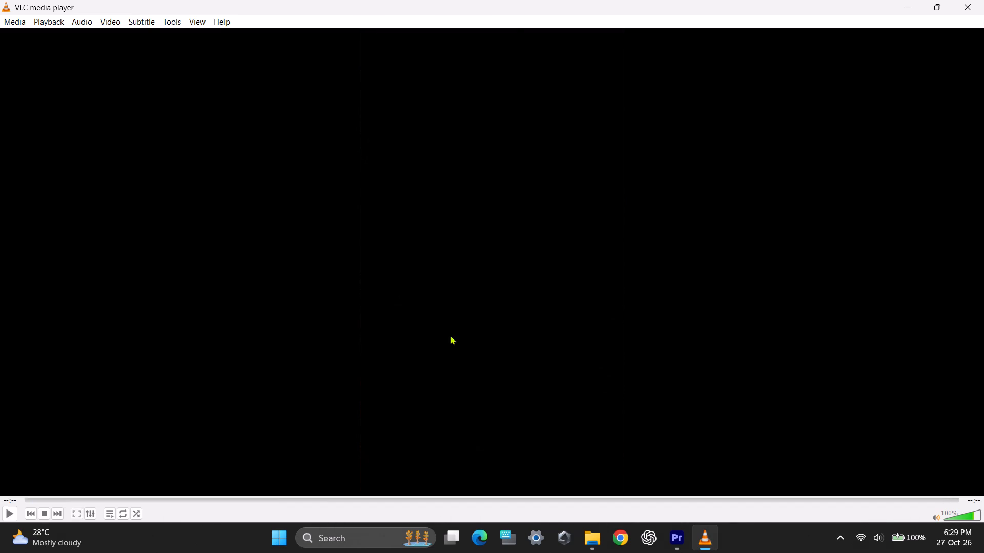
pyautogui.click(951, 3)
pyautogui.click(959, 65)
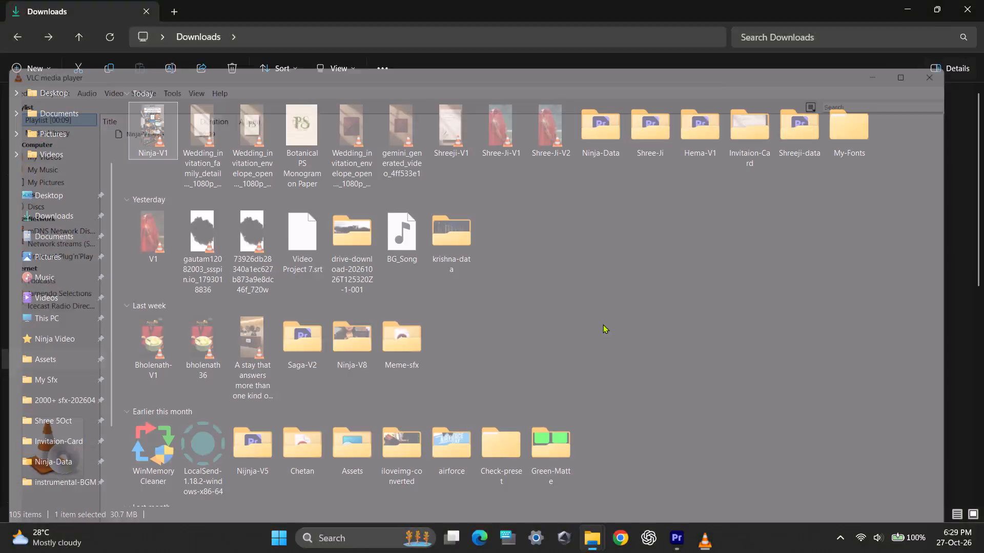
# Switch to Chrome and open WhatsApp Web from the saved bookmark.
pyautogui.click(635, 531)
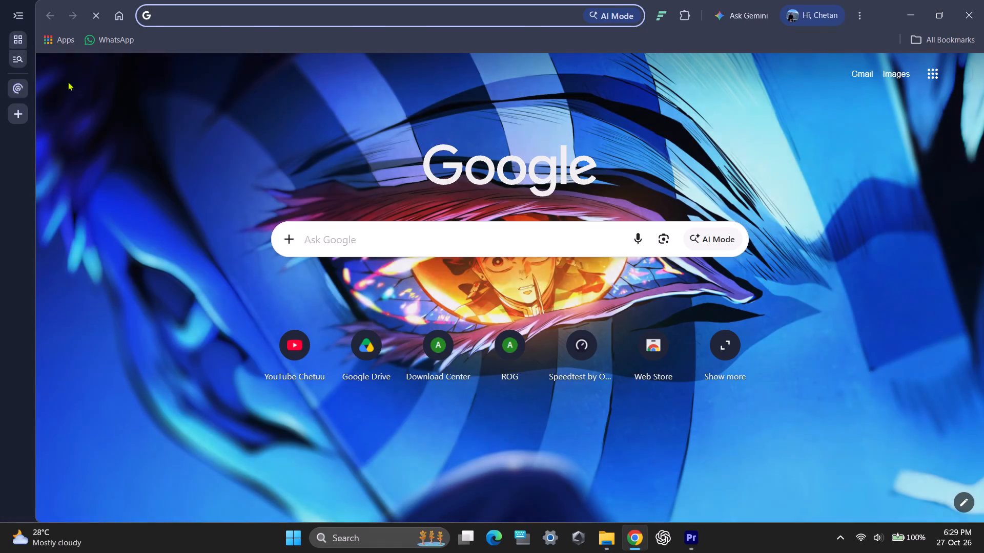
pyautogui.click(99, 34)
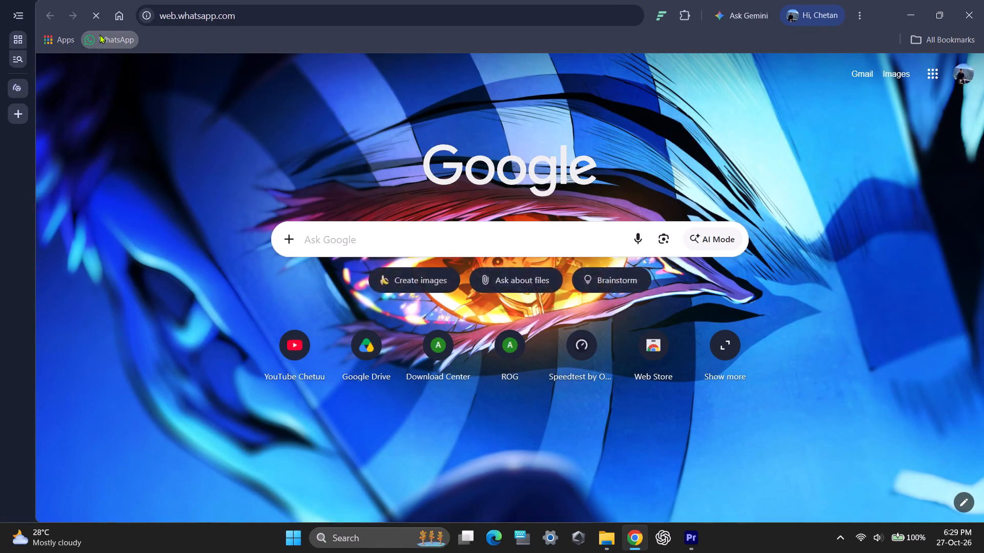